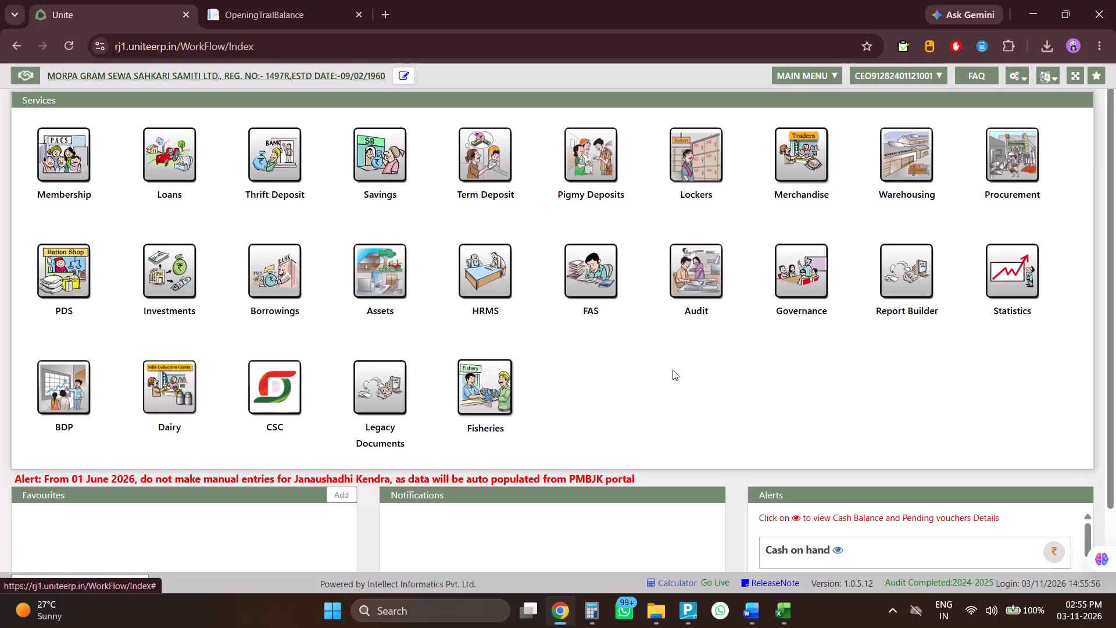
Open the TrialBalance-Before DayEnd report from the FAS module's reports.
{"action": "left_click", "coordinate": [599, 276]}
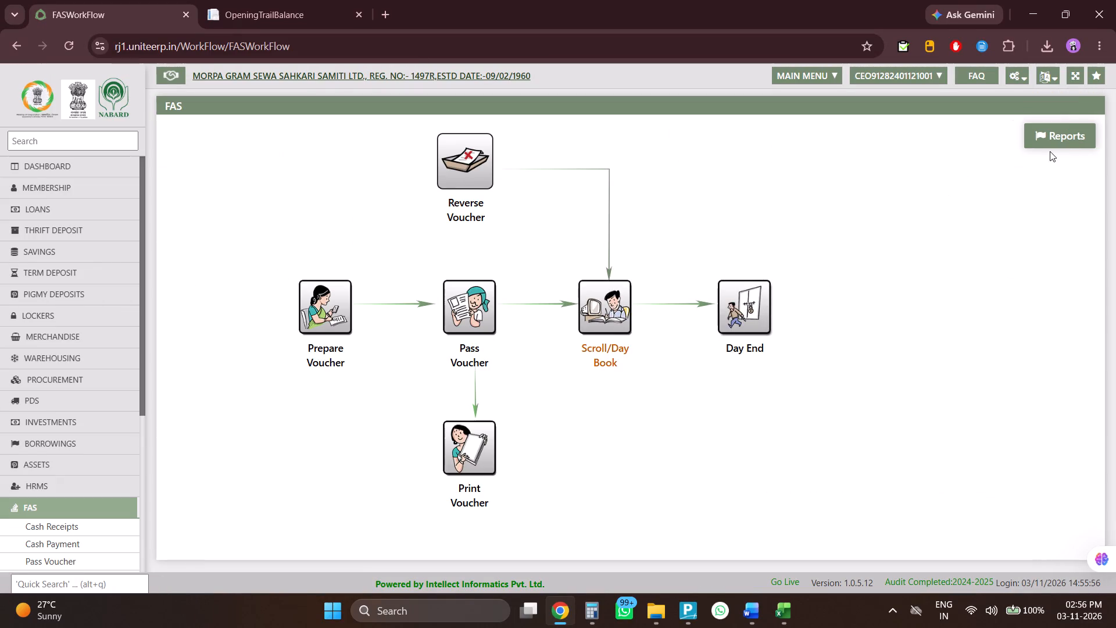
{"action": "left_click", "coordinate": [1061, 135]}
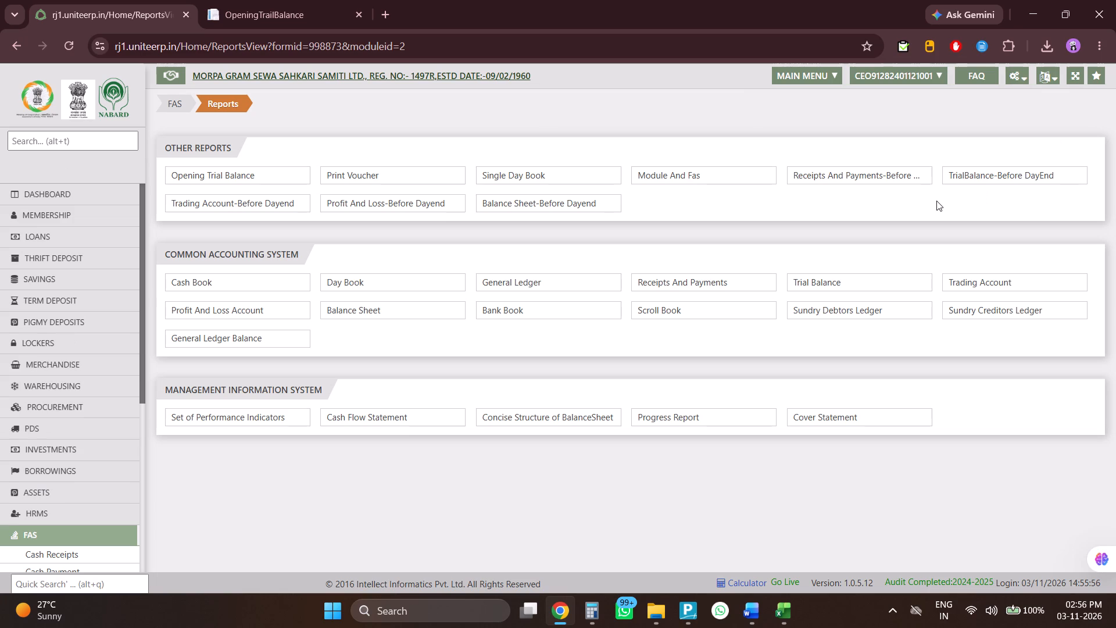
{"action": "left_click", "coordinate": [996, 176]}
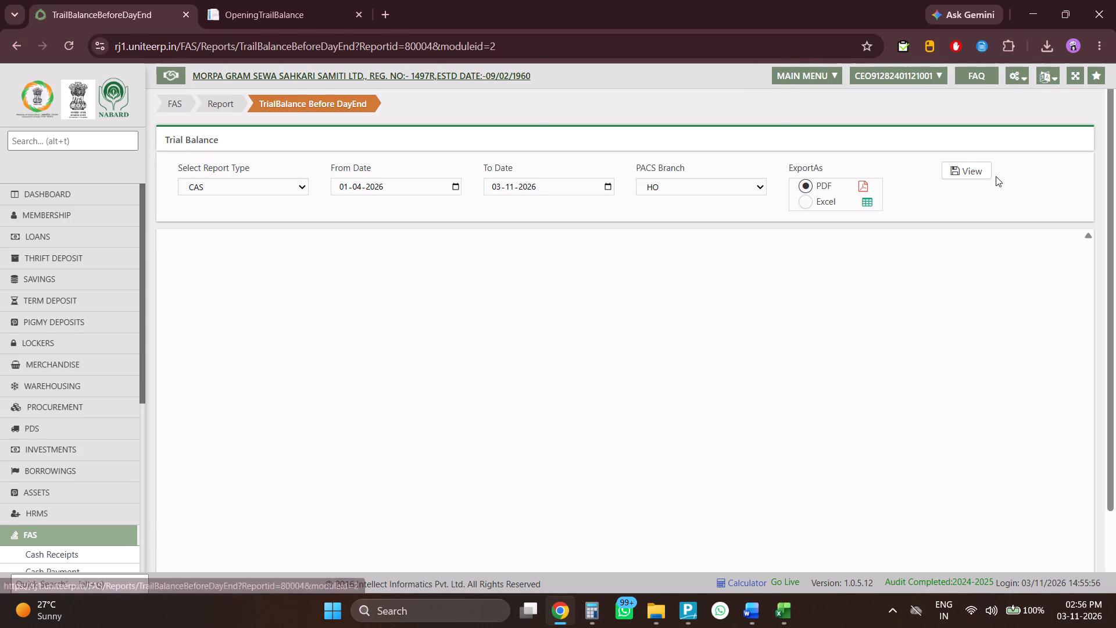
Set the trial balance period from 01-04-2025 to 31-03-2026 and generate the report.
{"action": "left_click", "coordinate": [369, 192]}
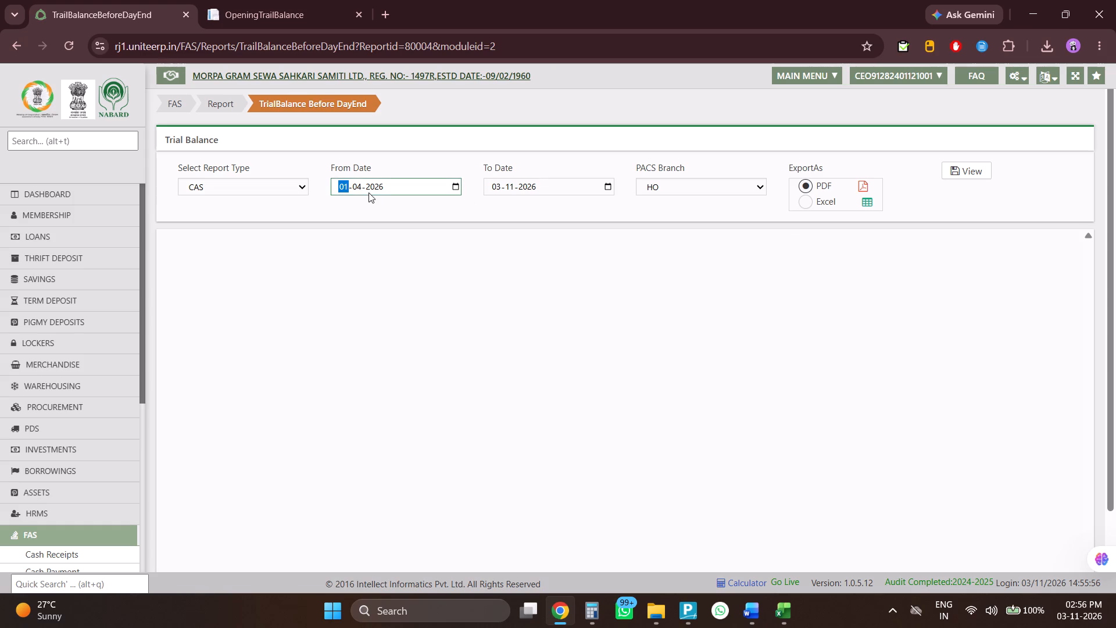
{"action": "key", "text": "Right"}
{"action": "key", "text": "Right"}
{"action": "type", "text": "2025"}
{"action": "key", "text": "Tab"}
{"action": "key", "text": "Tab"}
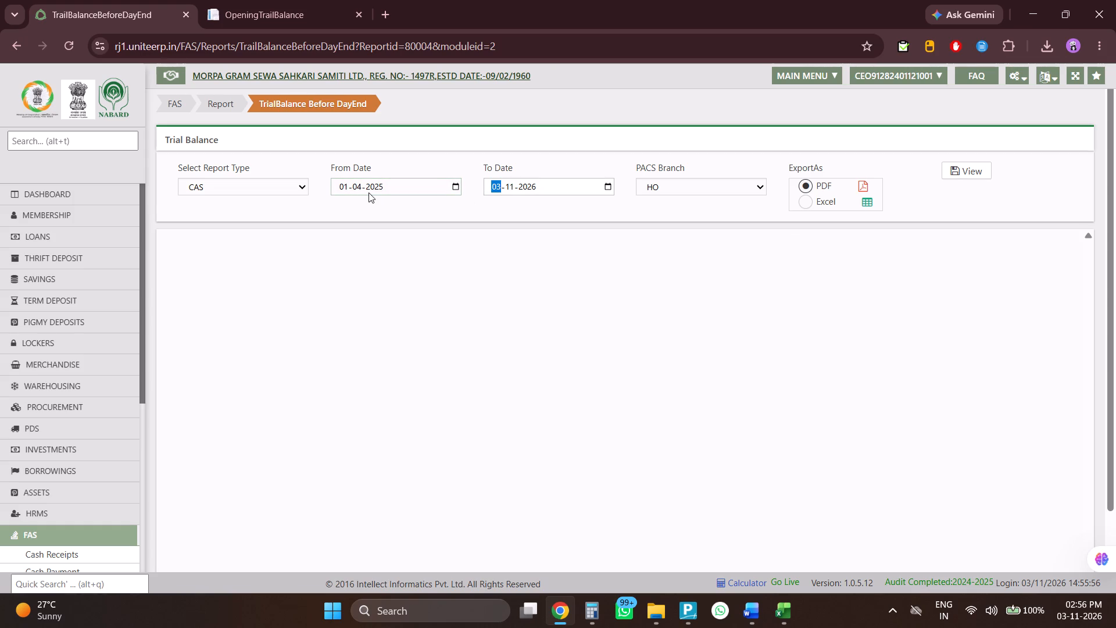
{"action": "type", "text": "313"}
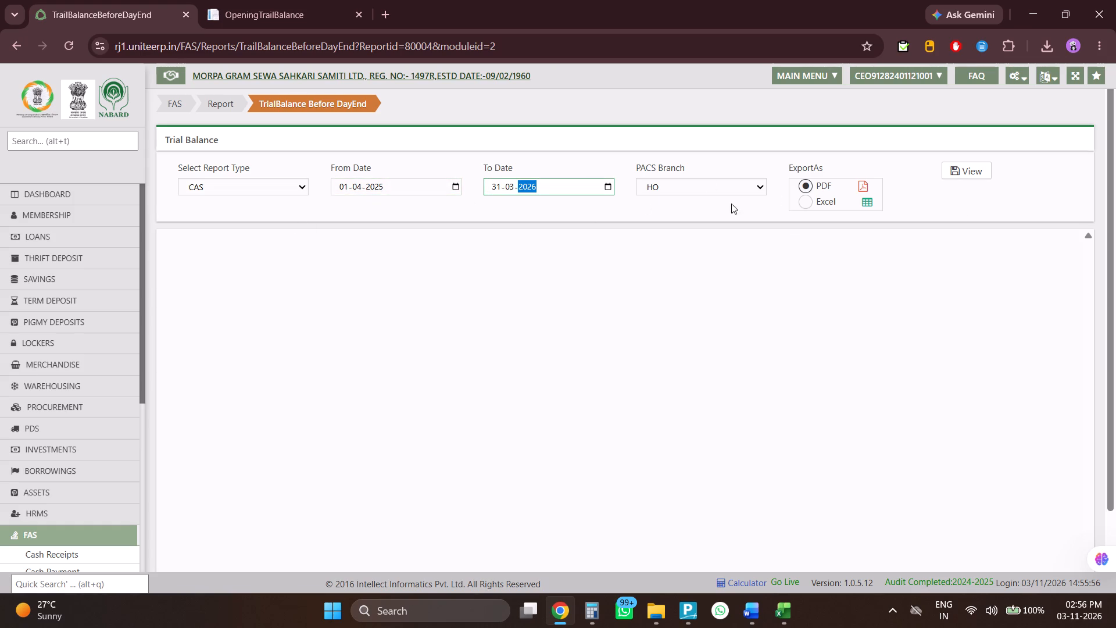
{"action": "left_click", "coordinate": [965, 178]}
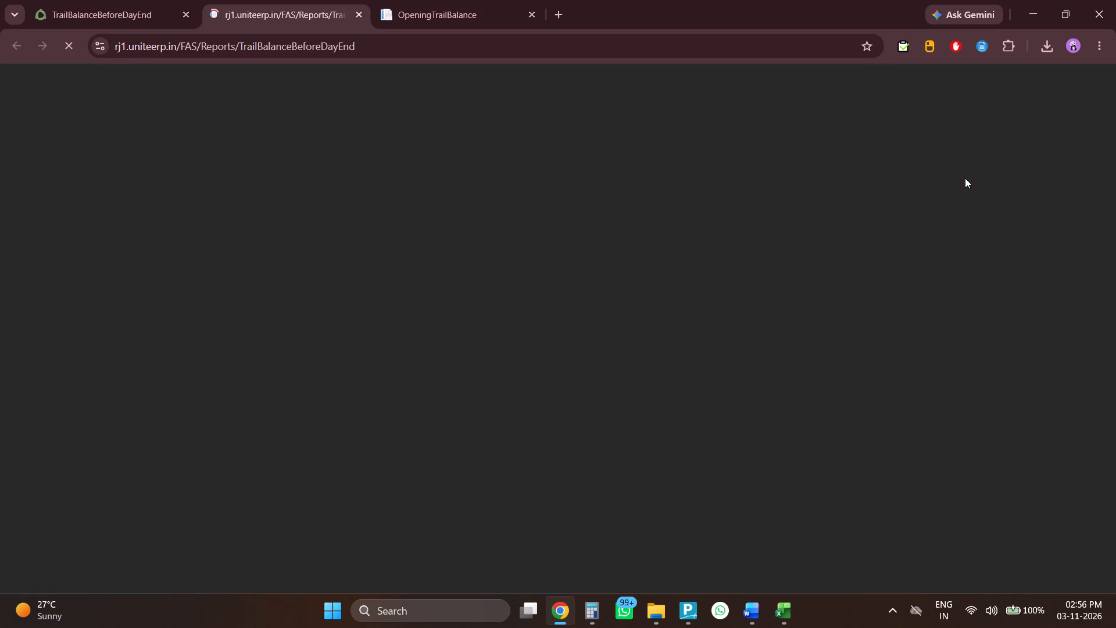
Close the old OpeningTrailBalance report, keeping the newly generated trial balance open.
{"action": "left_click", "coordinate": [495, 1]}
{"action": "left_click", "coordinate": [534, 12]}
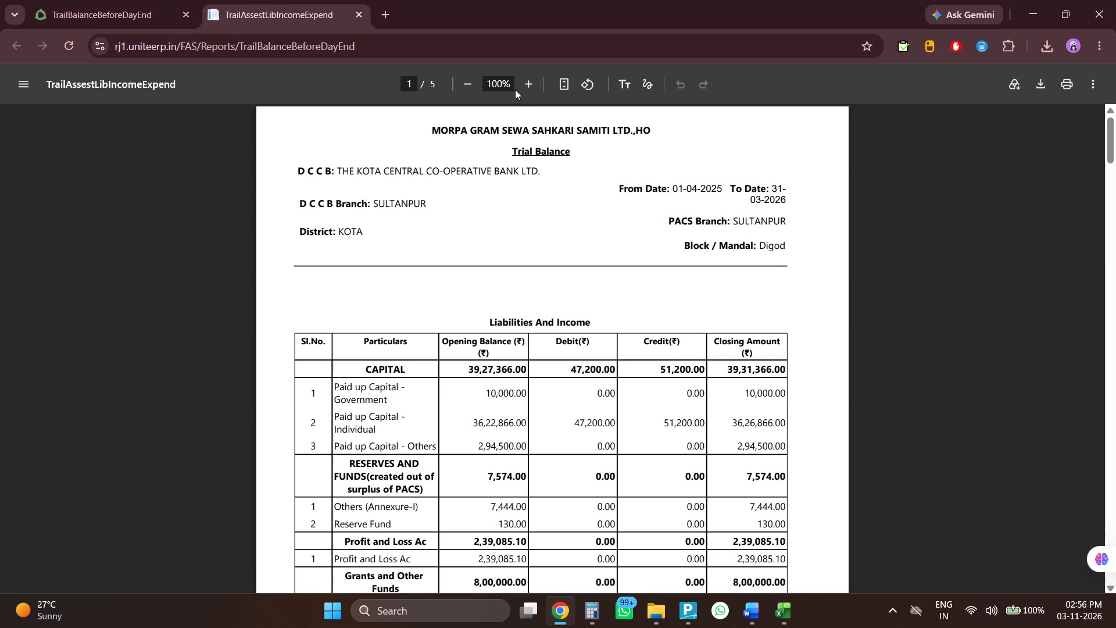
Enlarge the trial balance report to 175% and view the start of its Liabilities And Income table.
{"action": "triple_click", "coordinate": [532, 82]}
{"action": "left_click", "coordinate": [532, 82]}
{"action": "scroll", "coordinate": [481, 340], "scroll_direction": "down", "scroll_amount": 3}
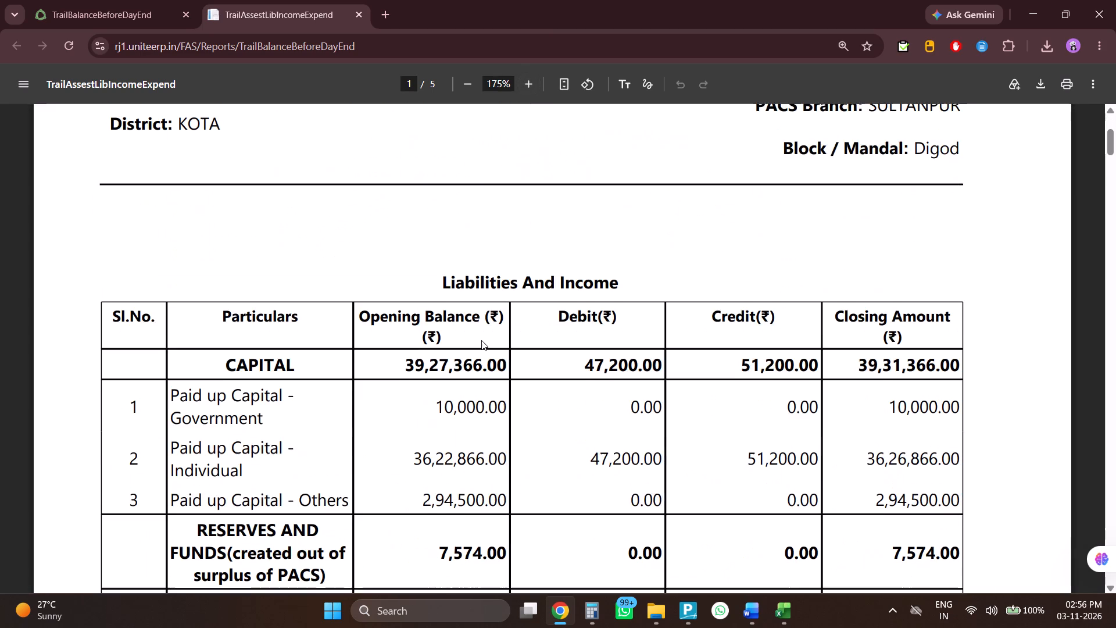
Switch to Word and close the ID PASSWORD document without saving its changes.
{"action": "key", "text": "alt+Tab"}
{"action": "left_click", "coordinate": [1115, 0]}
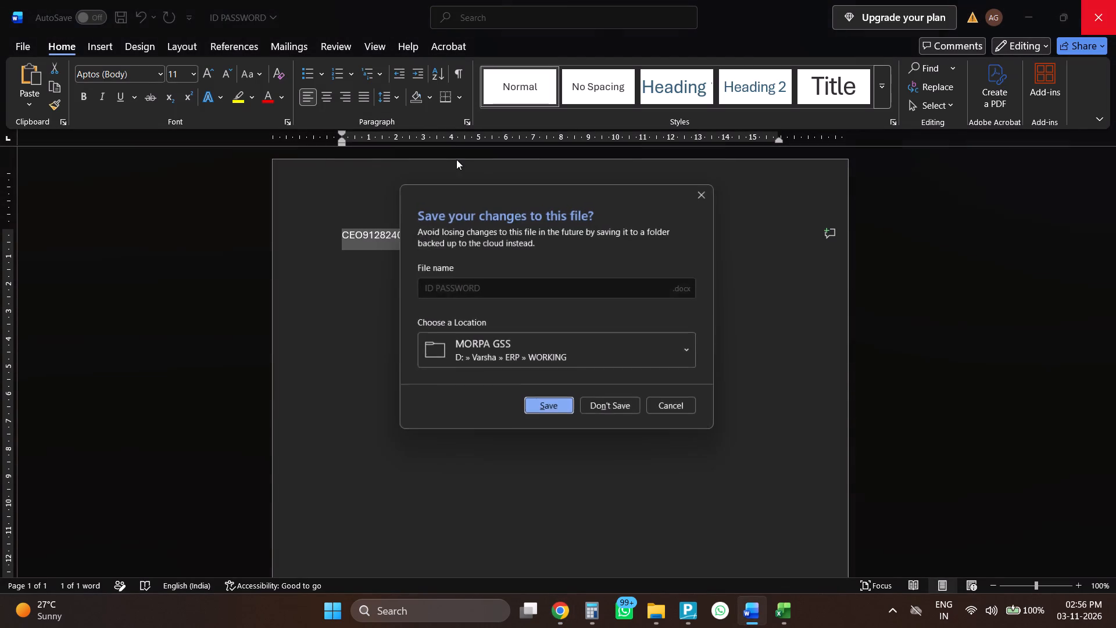
{"action": "left_click", "coordinate": [630, 408]}
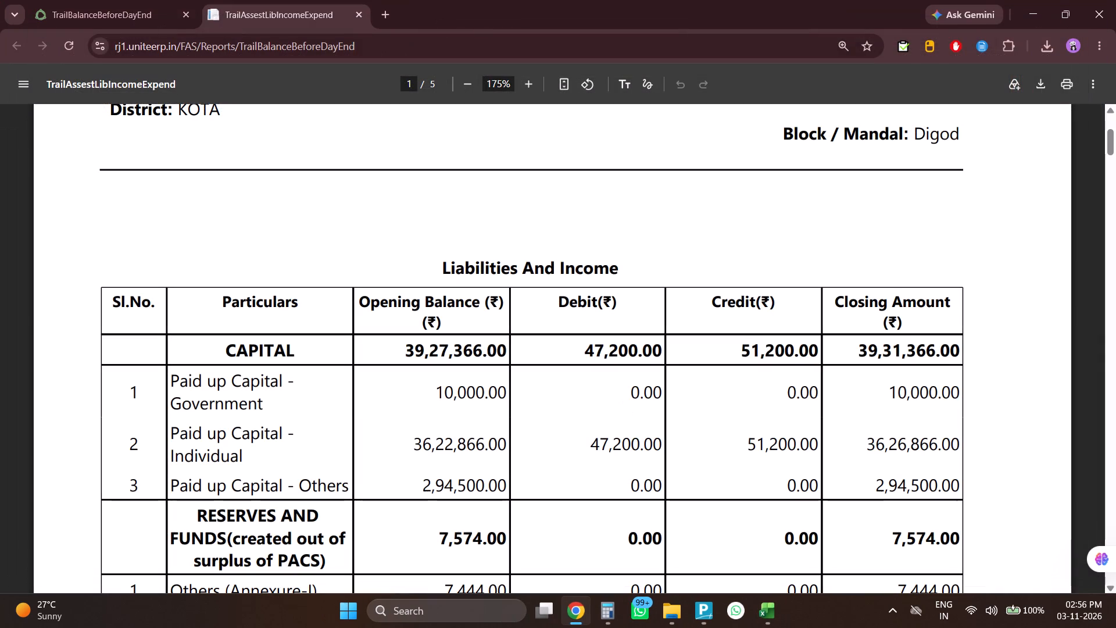
Switch to Excel and close the Kota 160 pacs ticketing tool workbook without saving its changes.
{"action": "key", "text": "alt+Tab"}
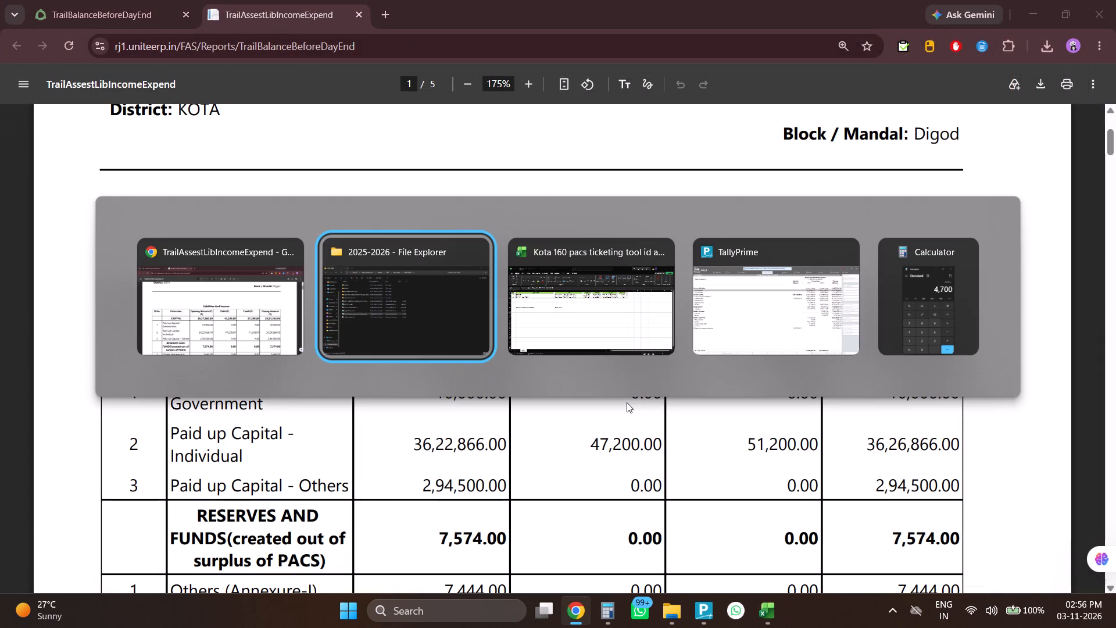
{"action": "key", "text": "alt+Tab"}
{"action": "left_click", "coordinate": [1115, 0]}
{"action": "left_click", "coordinate": [618, 412]}
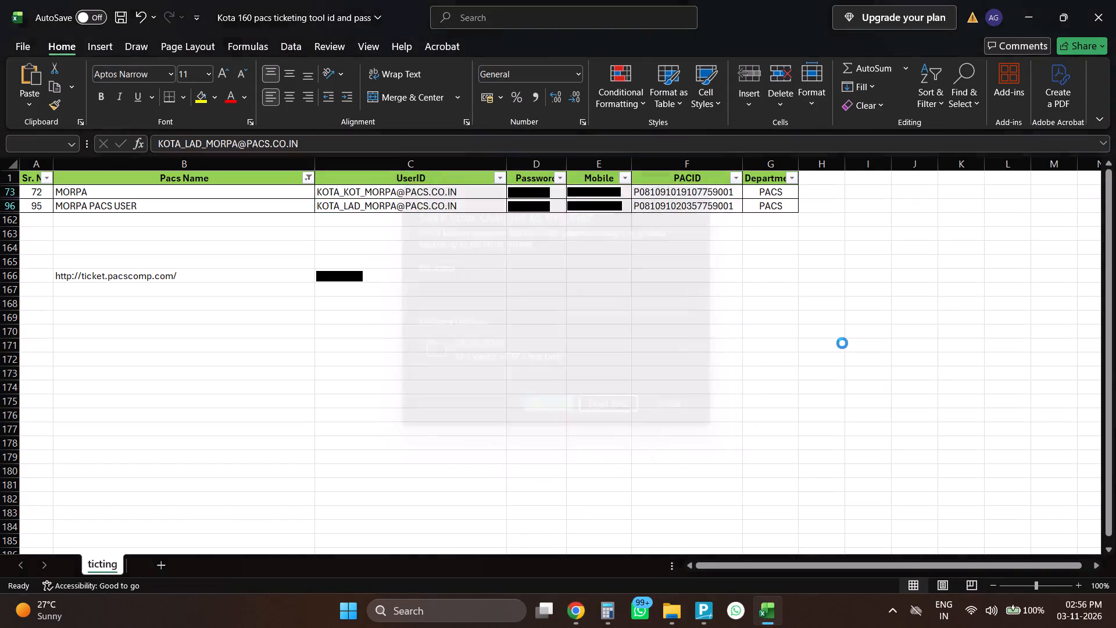
Switch to the Calculator and close it.
{"action": "key", "text": "alt+Tab"}
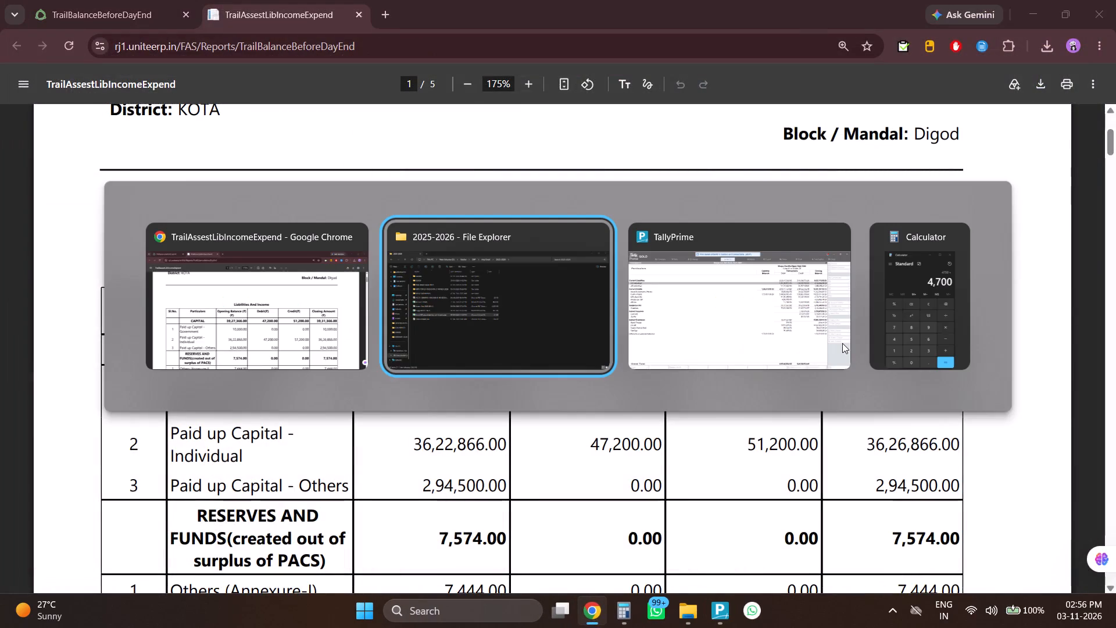
{"action": "key", "text": "alt+Tab"}
{"action": "key", "text": "alt+Tab"}
{"action": "left_click", "coordinate": [295, 147]}
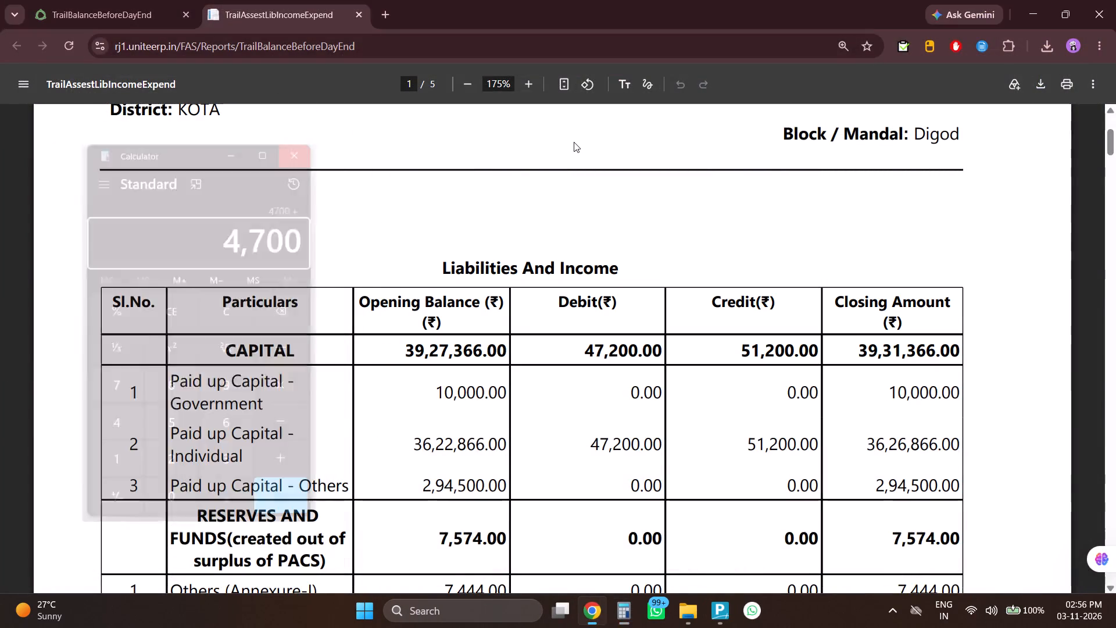
Switch to File Explorer and look through the MORPA GSS folder inside ERP's WORKING folder, including its STATEMENT subfolder.
{"action": "key", "text": "alt+Tab"}
{"action": "left_click", "coordinate": [432, 40]}
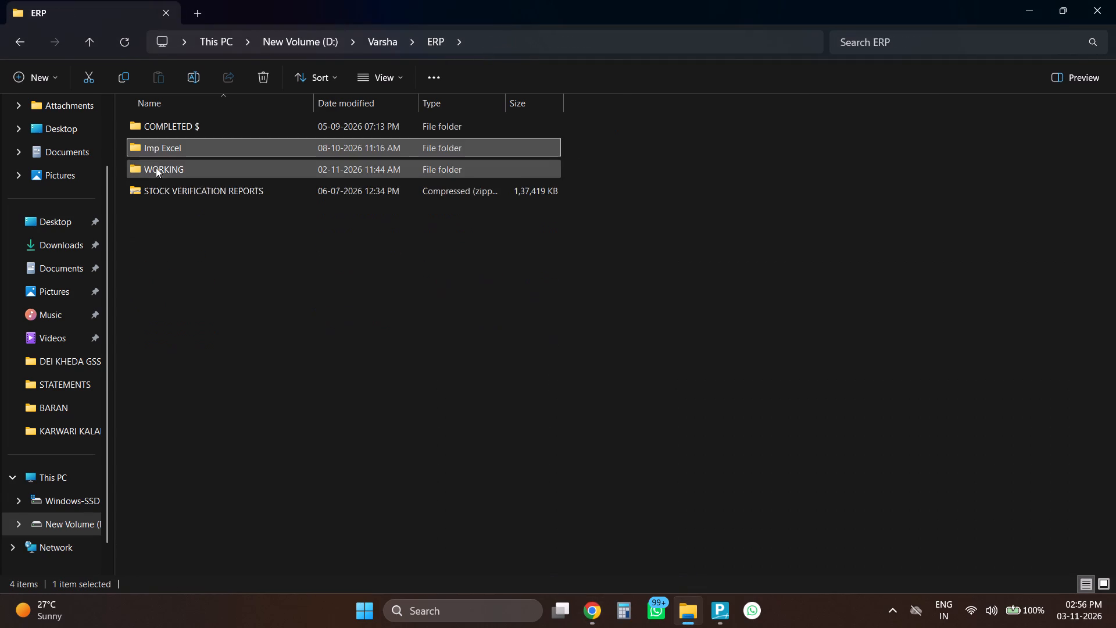
{"action": "double_click", "coordinate": [156, 161]}
{"action": "double_click", "coordinate": [167, 220]}
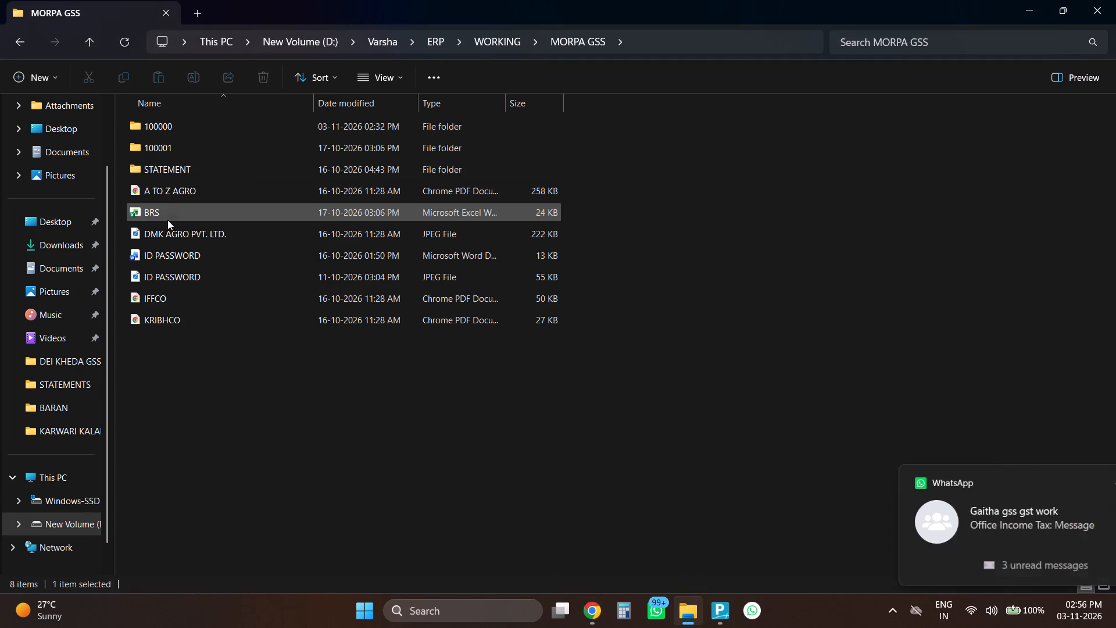
{"action": "double_click", "coordinate": [174, 171]}
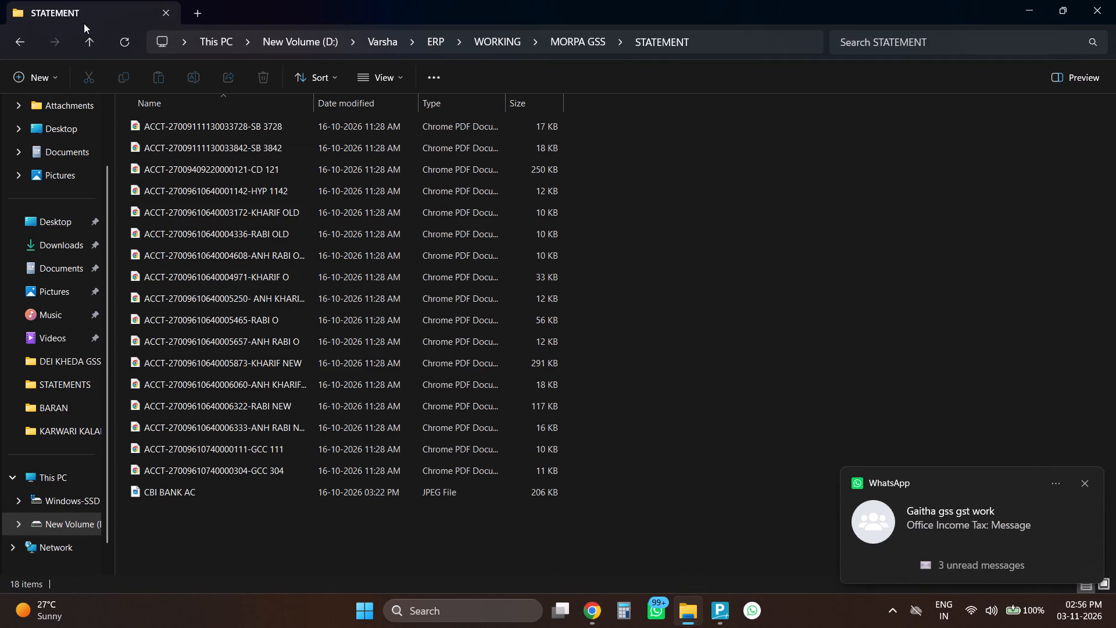
{"action": "left_click", "coordinate": [88, 41]}
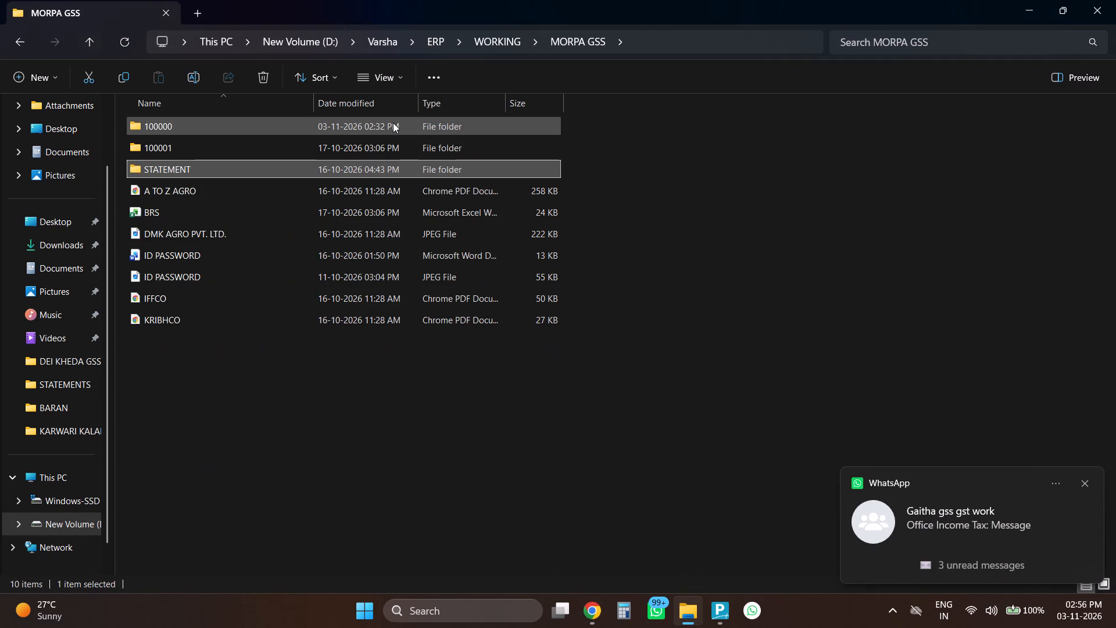
{"action": "key", "text": "alt+Tab"}
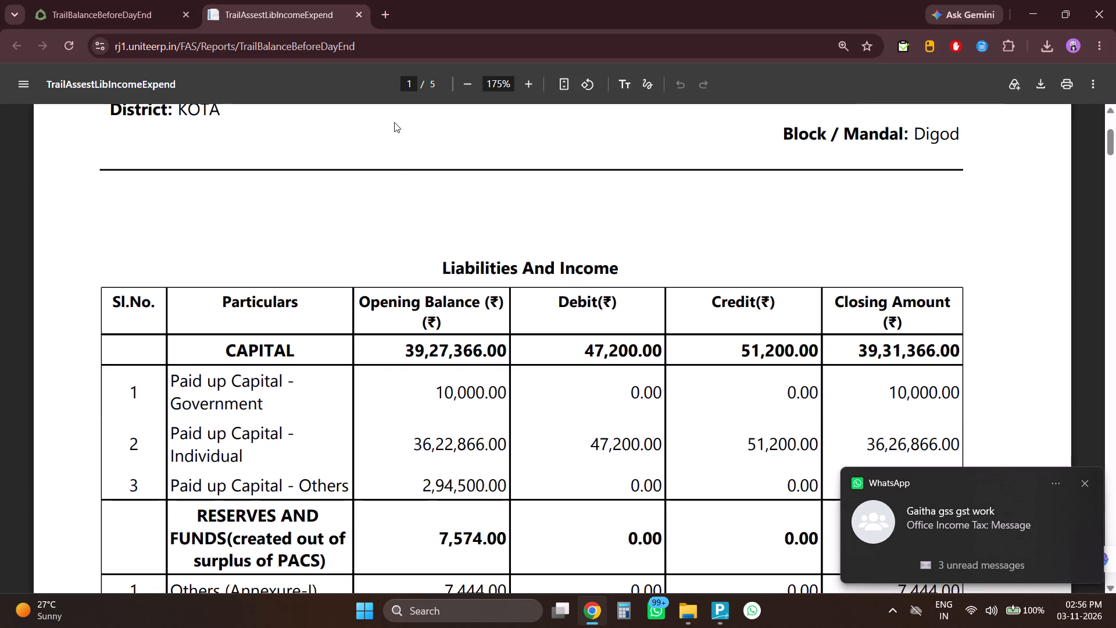
Examine the liabilities in the trial balance PDF, focusing on the Fixed Deposits Cumulative opening balance.
{"action": "scroll", "coordinate": [405, 216], "scroll_direction": "down", "scroll_amount": 5}
{"action": "scroll", "coordinate": [396, 286], "scroll_direction": "up", "scroll_amount": 1}
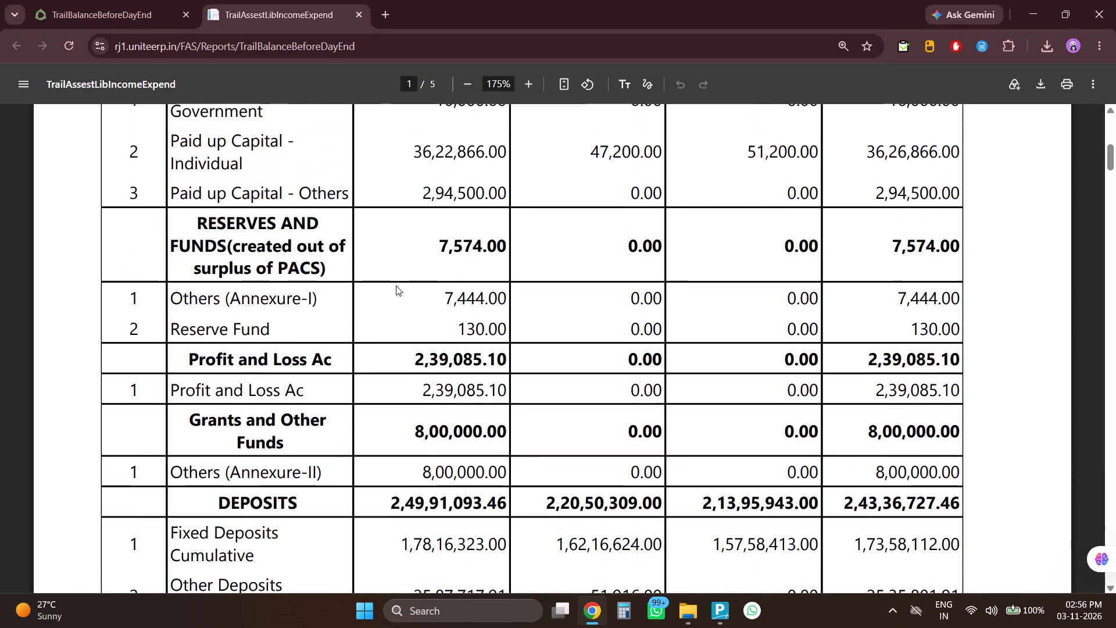
{"action": "scroll", "coordinate": [397, 366], "scroll_direction": "down", "scroll_amount": 2}
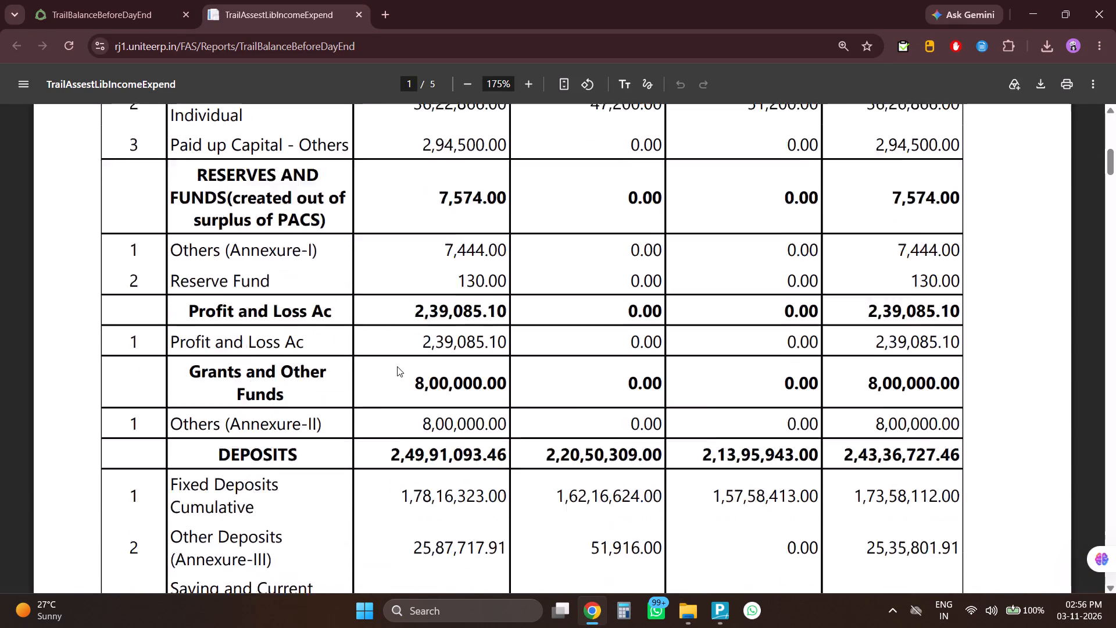
{"action": "left_click_drag", "start_coordinate": [403, 399], "coordinate": [494, 406]}
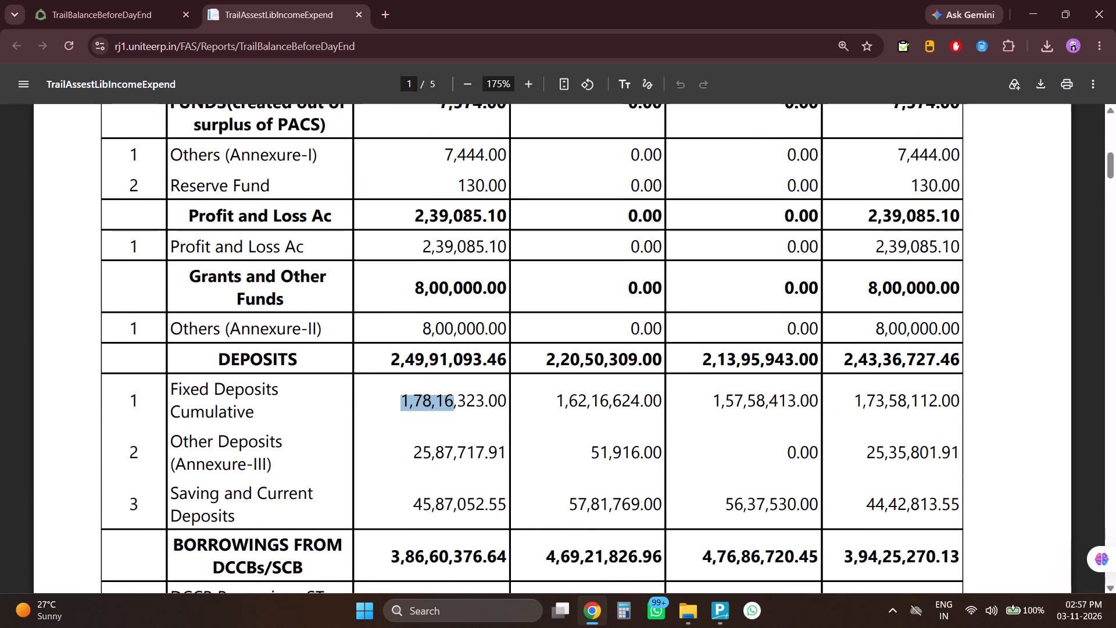
{"action": "left_click_drag", "start_coordinate": [494, 406], "coordinate": [502, 406]}
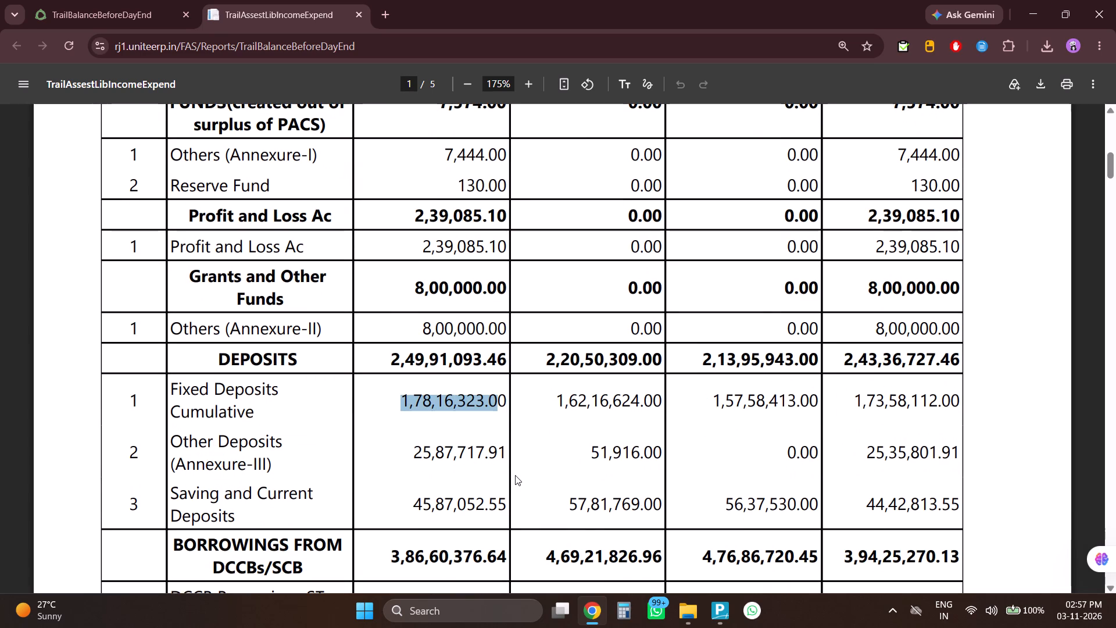
Open the General Ledger report from the FAS module's Common Accounting System reports and expand the DEPOSITS ledger group.
{"action": "left_click", "coordinate": [53, 0]}
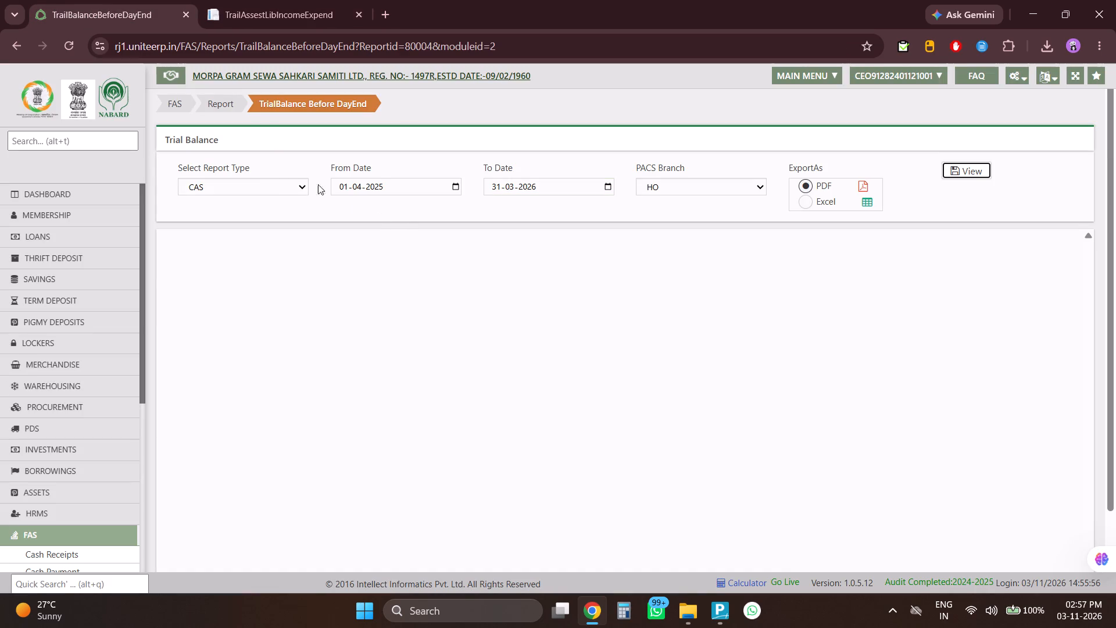
{"action": "left_click", "coordinate": [206, 106]}
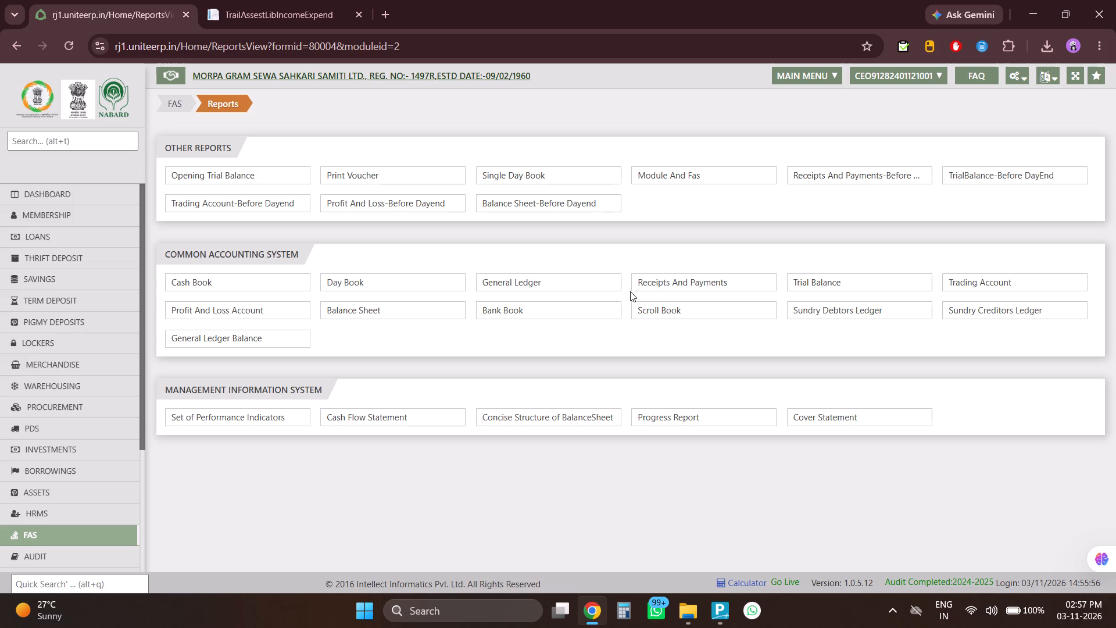
{"action": "left_click", "coordinate": [600, 276]}
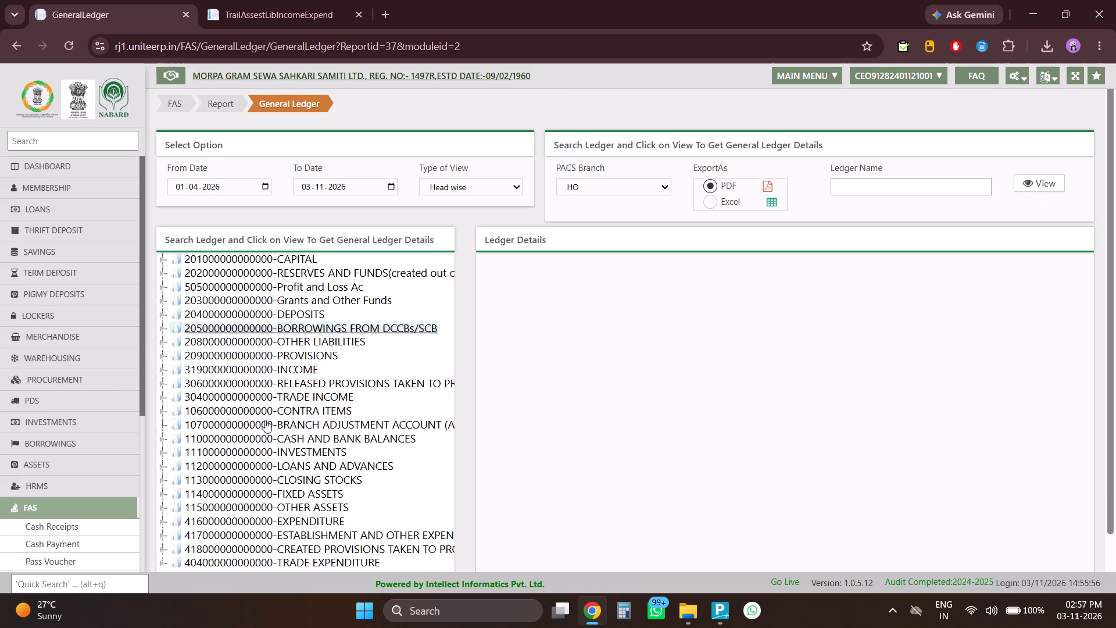
{"action": "left_click", "coordinate": [160, 319]}
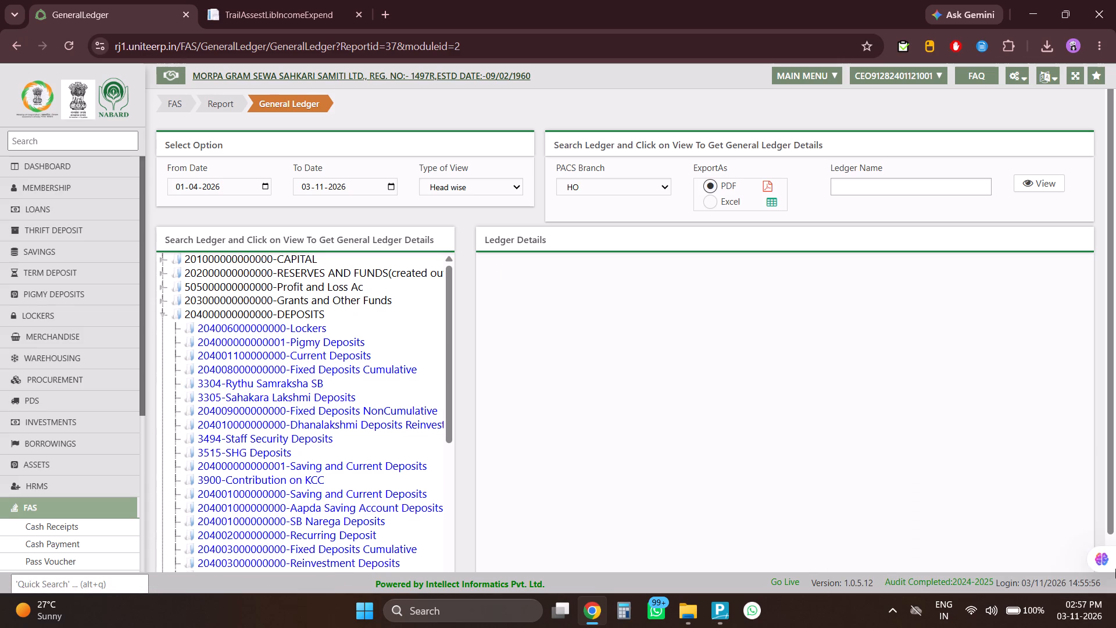
{"action": "left_click", "coordinate": [1057, 534]}
Set the General Ledger report period from 01-04-2025 to 31-03-2026.
{"action": "left_click", "coordinate": [209, 188]}
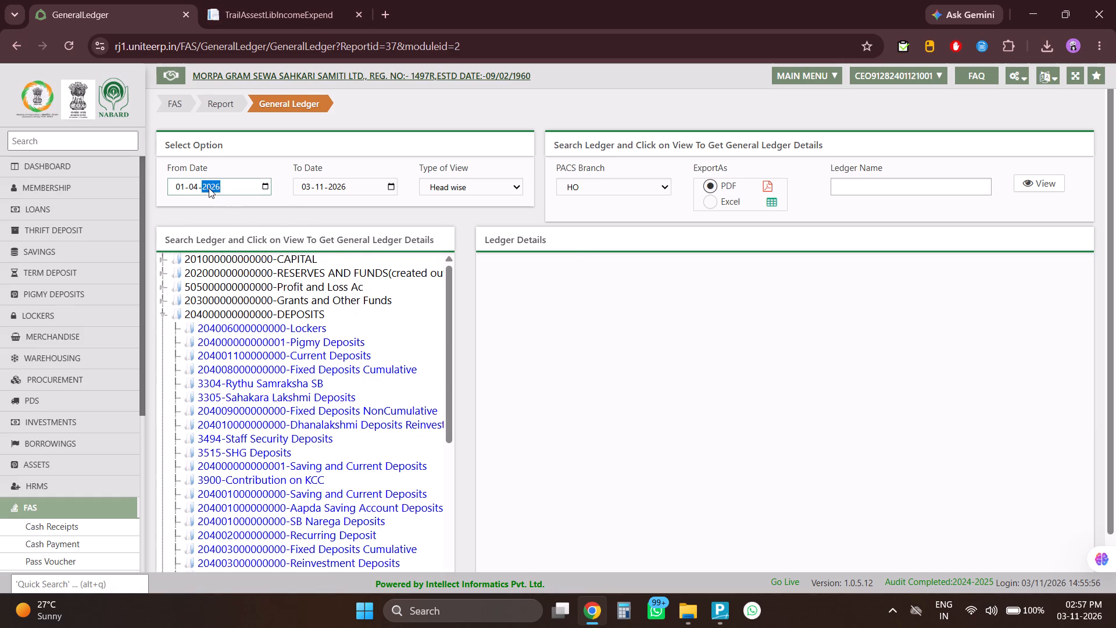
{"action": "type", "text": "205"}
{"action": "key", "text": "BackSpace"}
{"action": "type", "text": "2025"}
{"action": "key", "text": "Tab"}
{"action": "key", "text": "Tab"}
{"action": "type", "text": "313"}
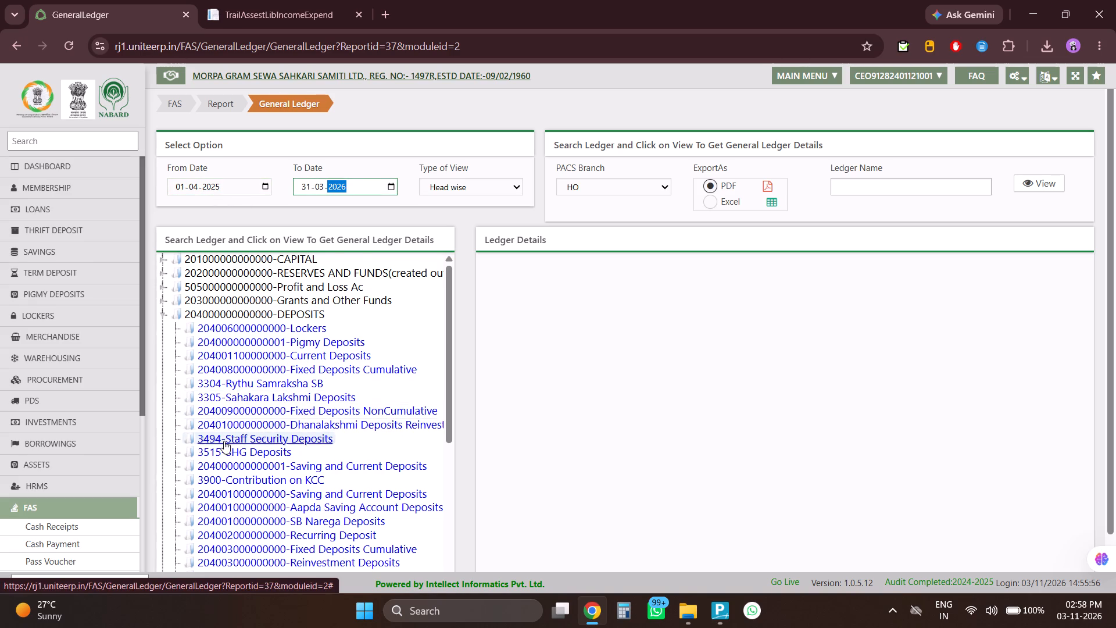
Generate the Member view of the general ledger for Other Deposits(Annexure-III), under DEPOSITS, as a PDF.
{"action": "scroll", "coordinate": [215, 434], "scroll_direction": "down", "scroll_amount": 2}
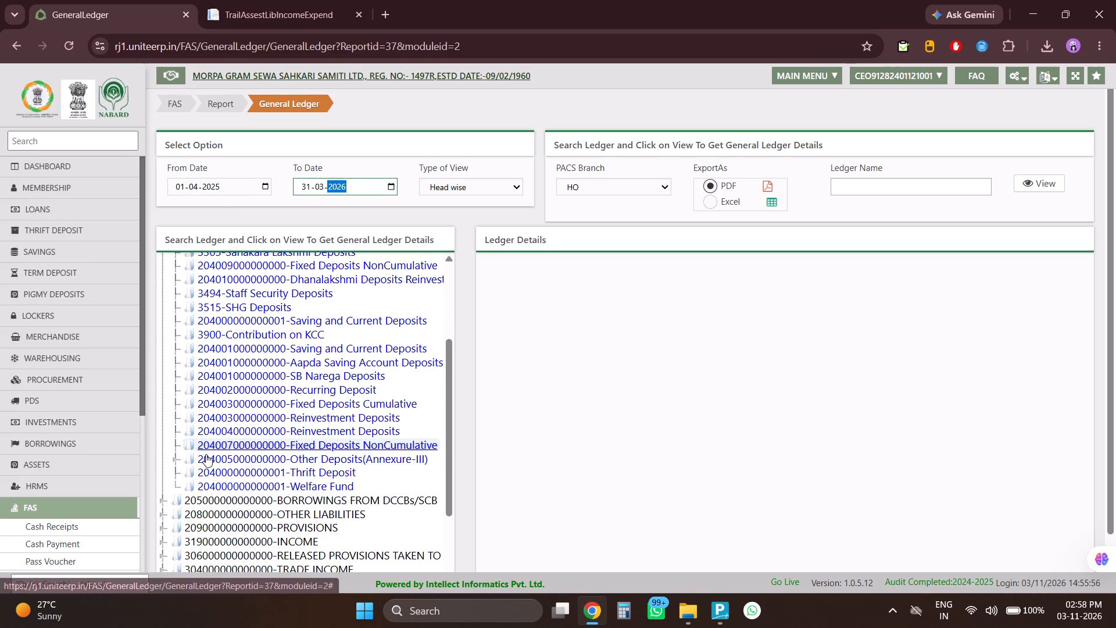
{"action": "triple_click", "coordinate": [194, 459]}
{"action": "left_click", "coordinate": [484, 188]}
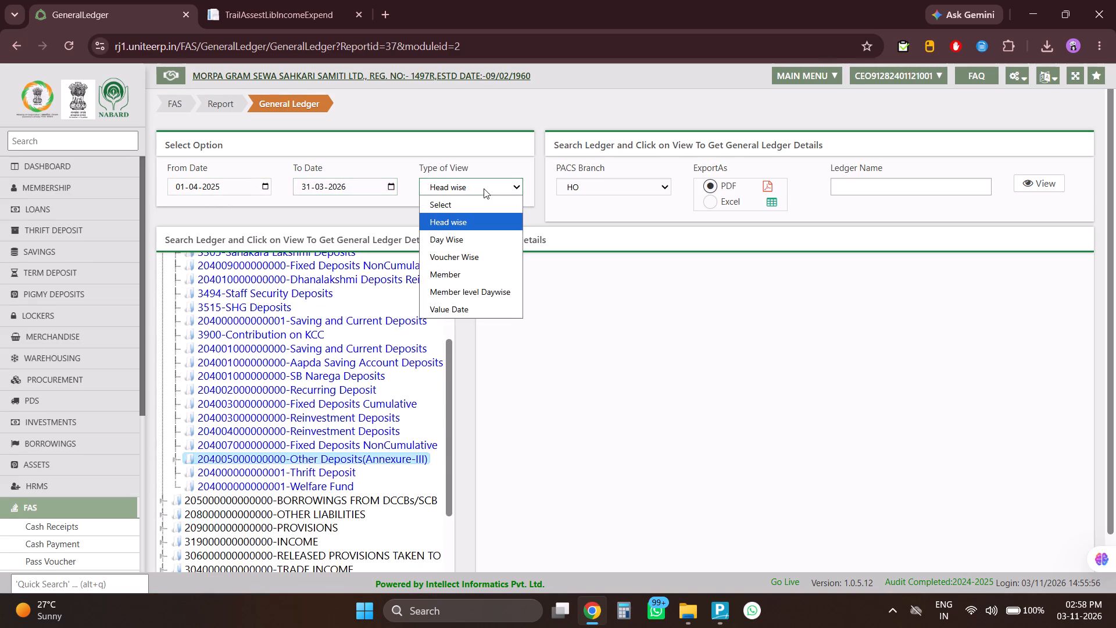
{"action": "left_click", "coordinate": [445, 276]}
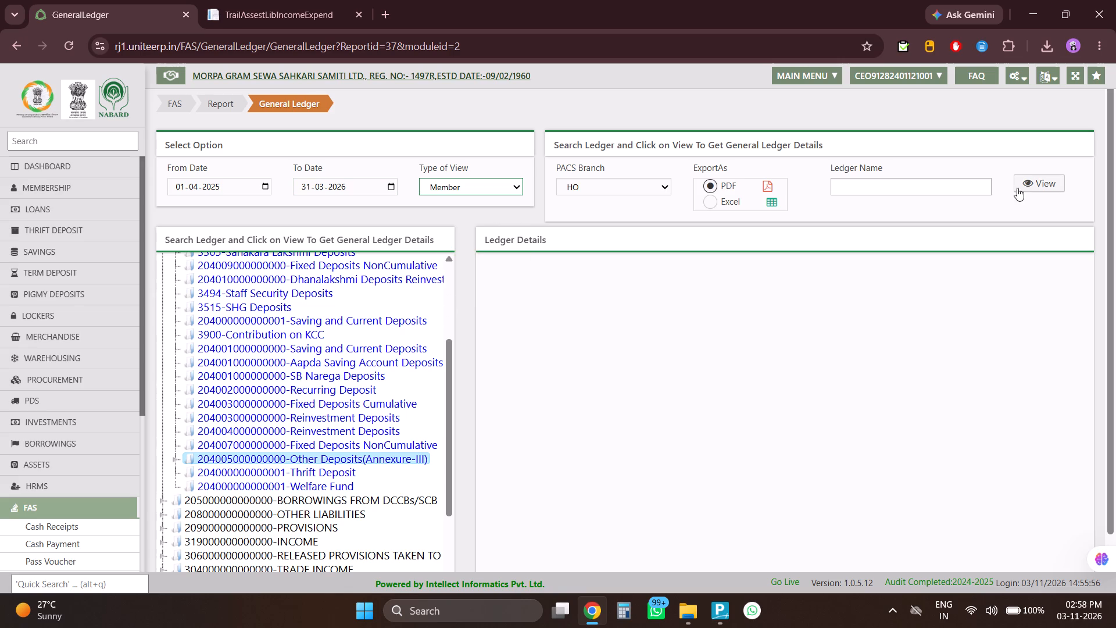
{"action": "left_click", "coordinate": [1017, 188]}
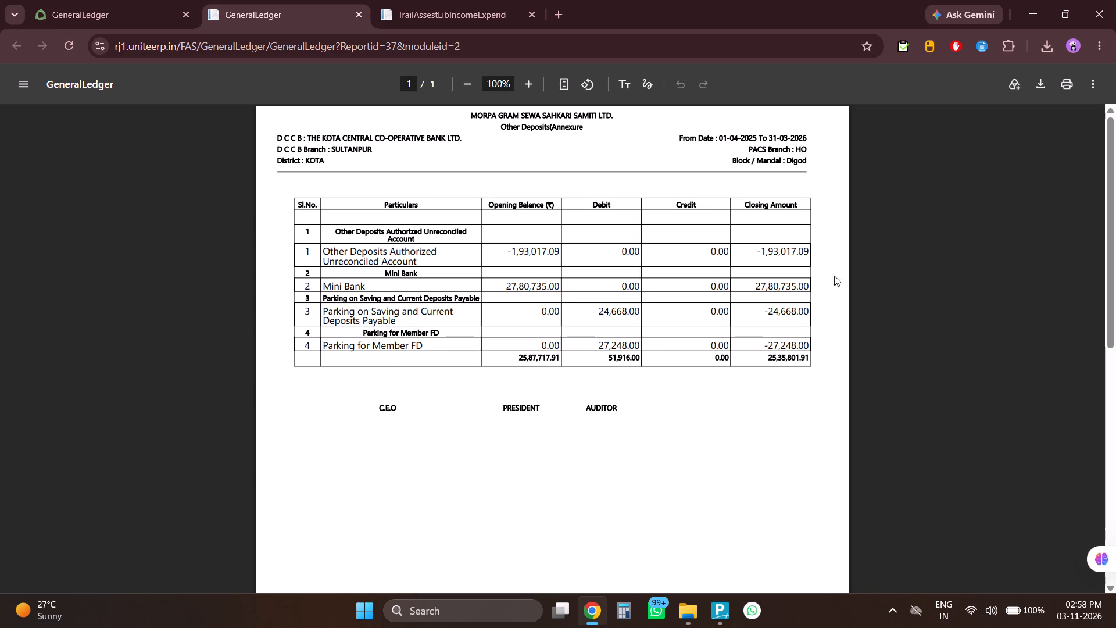
Generate the Other Deposits(Annexure-III) ledger again in Head wise view and close the member-wise report.
{"action": "left_click", "coordinate": [175, 0]}
{"action": "left_click", "coordinate": [424, 185]}
{"action": "left_click", "coordinate": [456, 220]}
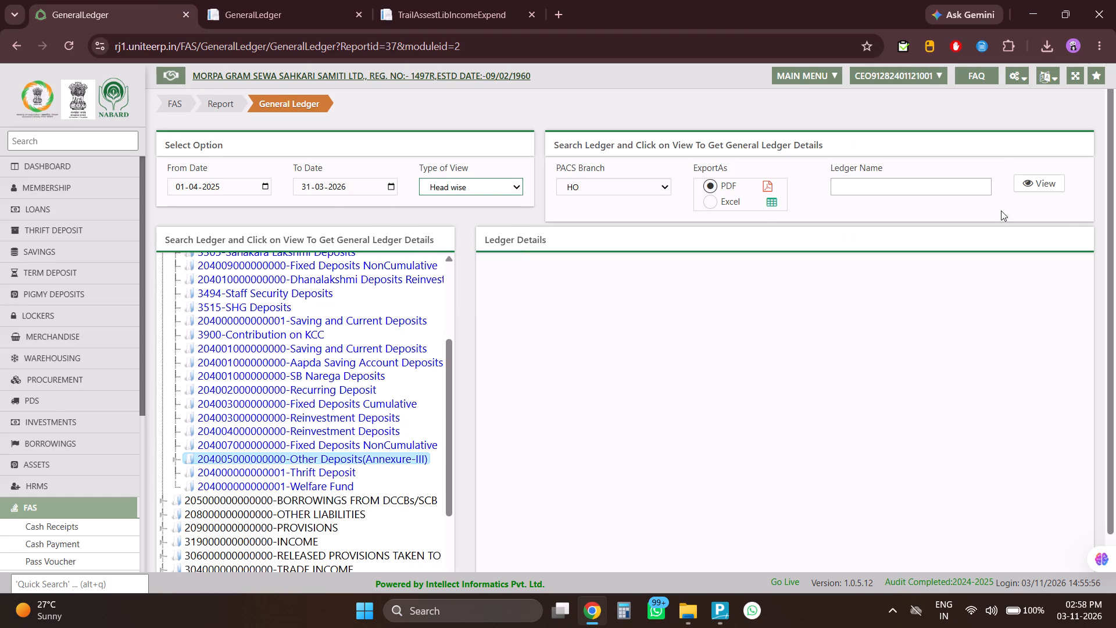
{"action": "left_click", "coordinate": [1046, 191]}
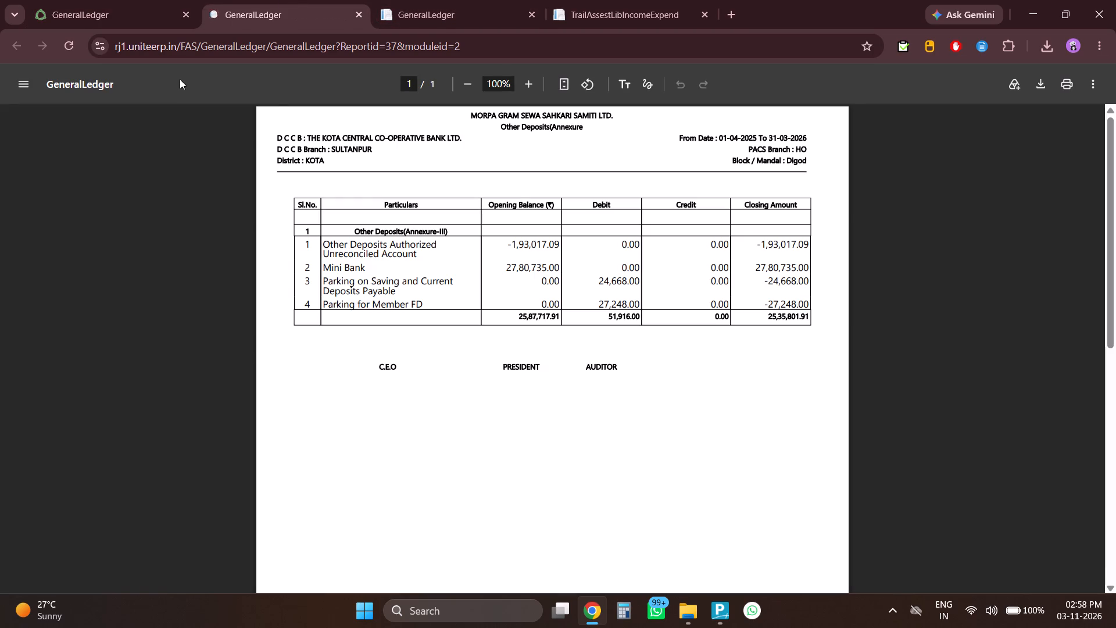
{"action": "left_click", "coordinate": [488, 0]}
{"action": "left_click", "coordinate": [533, 18]}
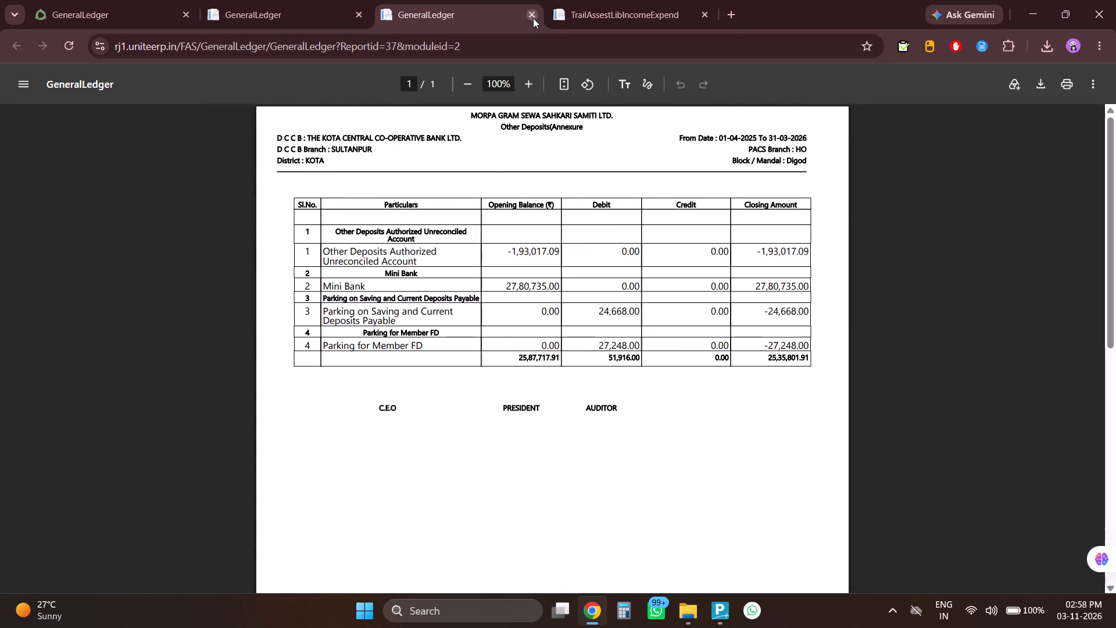
{"action": "left_click", "coordinate": [276, 0]}
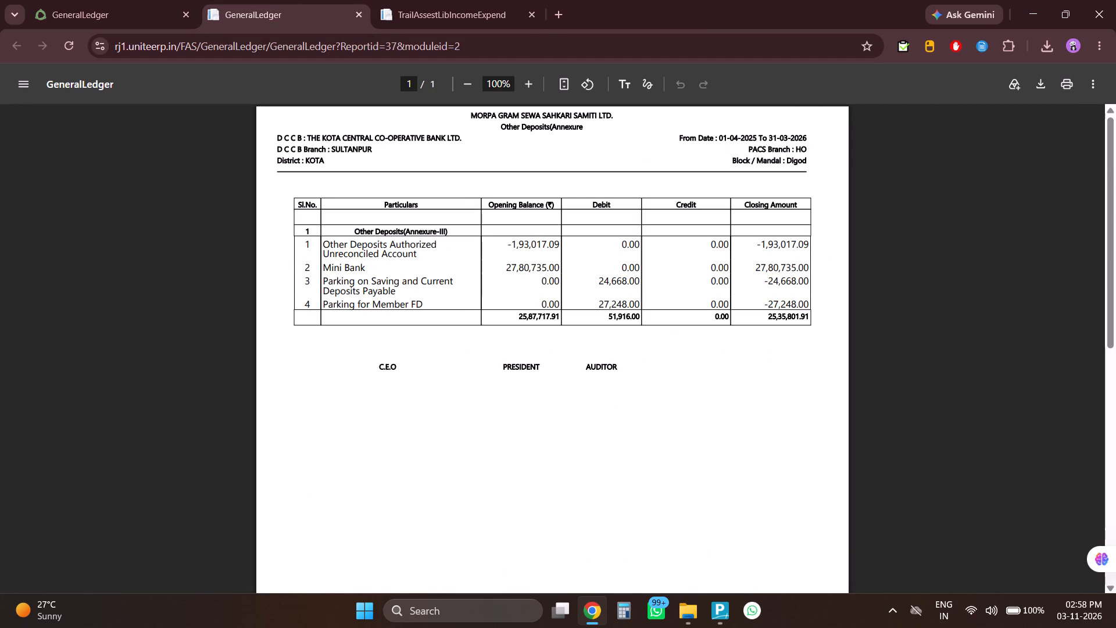
Examine the two parking entries in the head-wise Other Deposits report, enlarging it to 175%.
{"action": "left_click_drag", "start_coordinate": [332, 279], "coordinate": [399, 299]}
{"action": "left_click", "coordinate": [411, 341]}
{"action": "left_click_drag", "start_coordinate": [431, 301], "coordinate": [358, 308]}
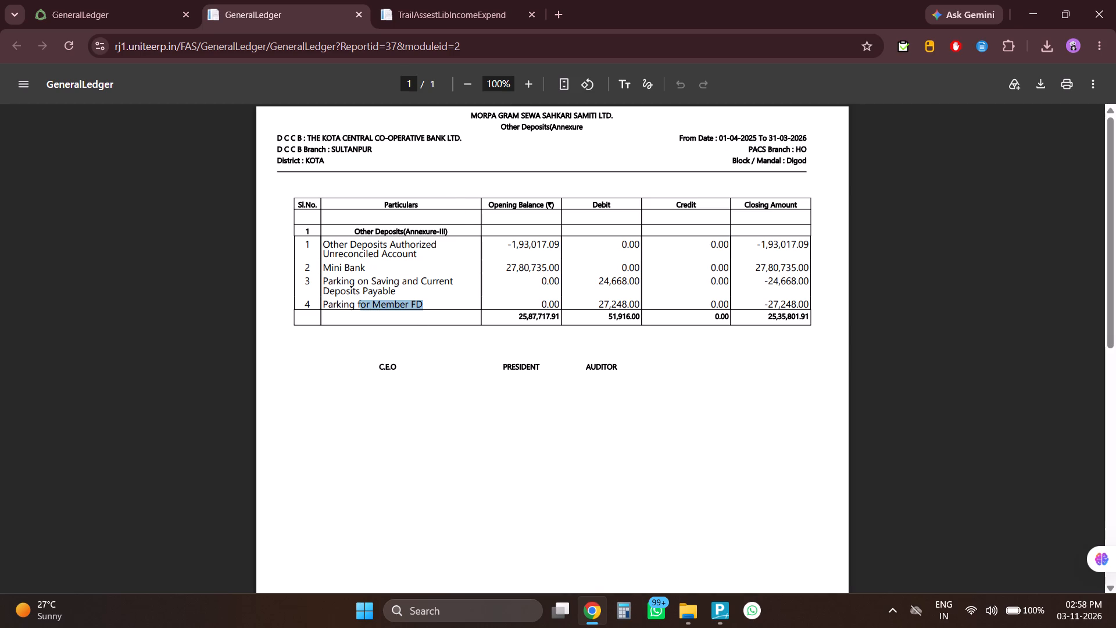
{"action": "triple_click", "coordinate": [525, 83]}
{"action": "left_click", "coordinate": [525, 83]}
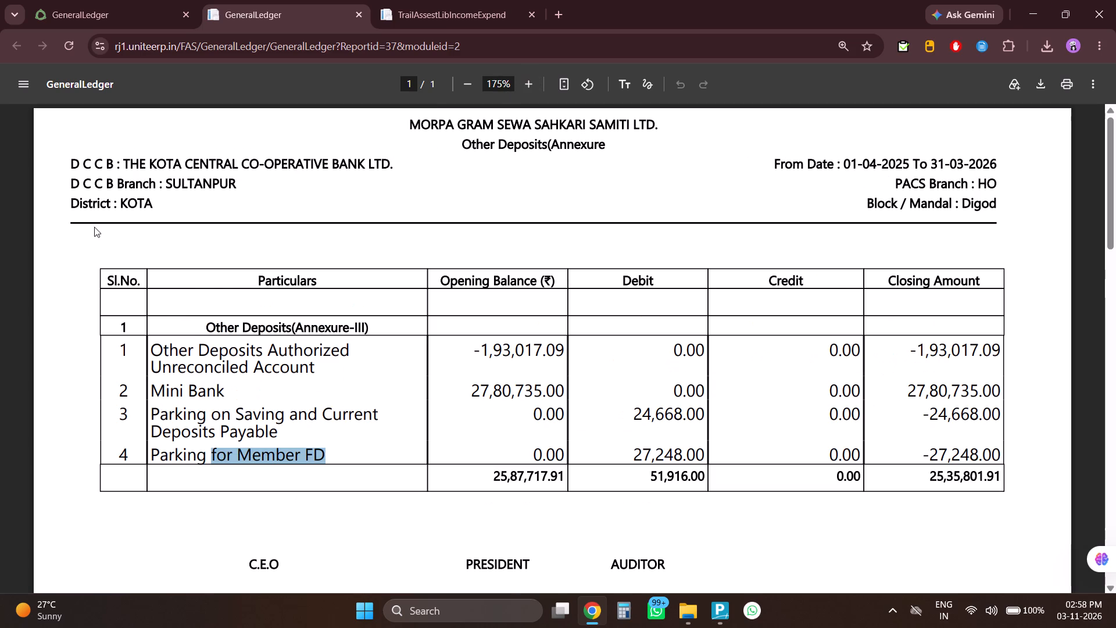
In TallyPrime, set the FD Individual ledger's opening balance to 1,78,16,323.00, copied from Fixed Deposits Cumulative in the trial balance PDF.
{"action": "left_click", "coordinate": [440, 0]}
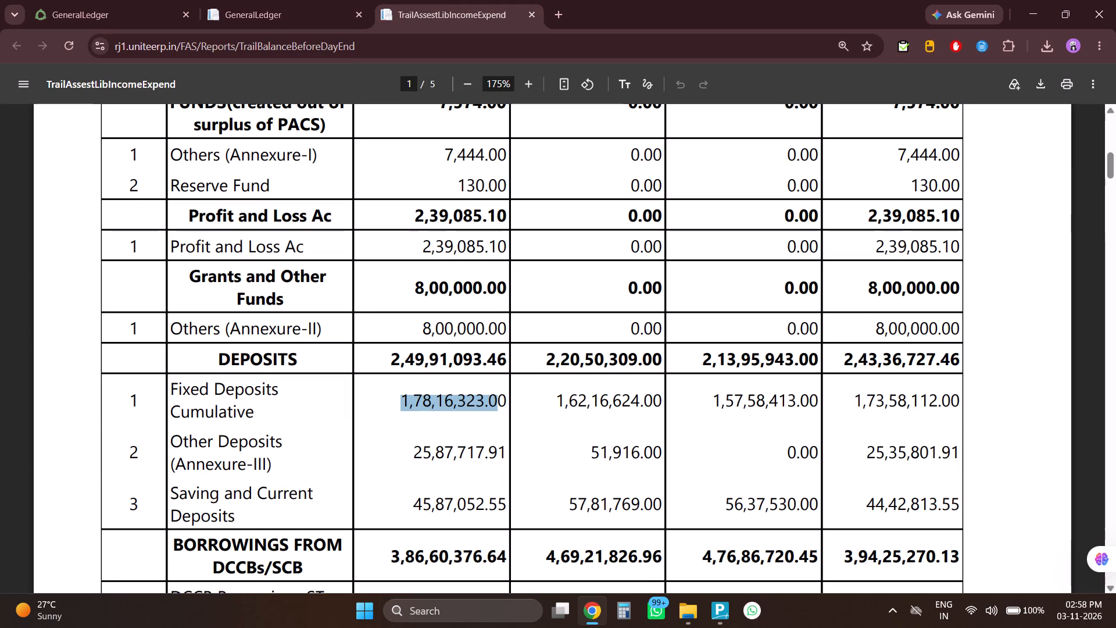
{"action": "key", "text": "alt+Tab"}
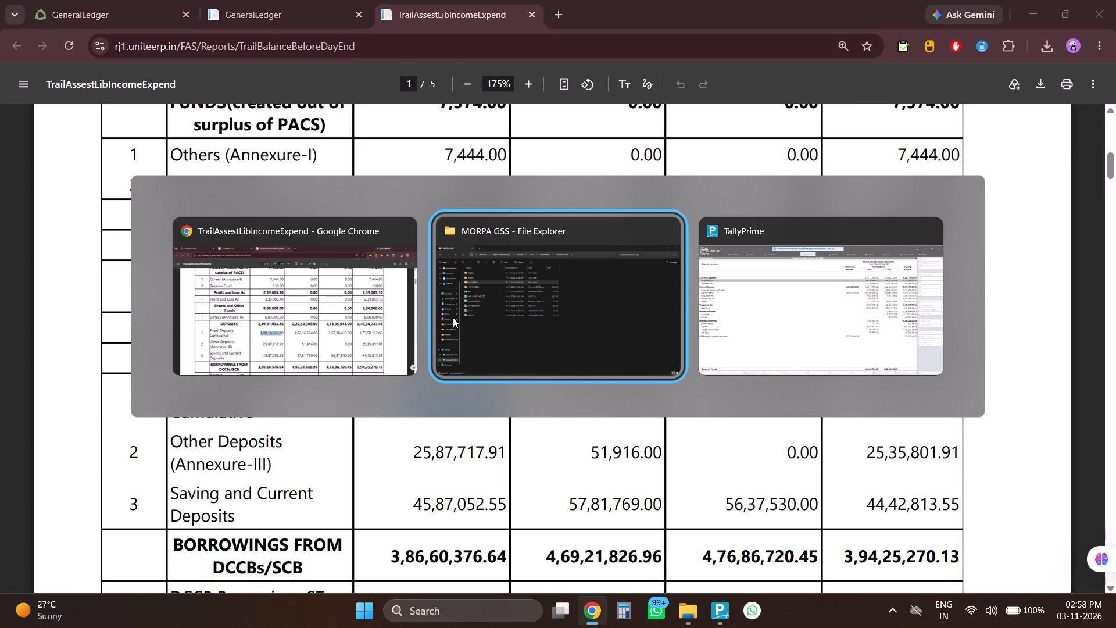
{"action": "key", "text": "alt+Tab"}
{"action": "key", "text": "Down"}
{"action": "key", "text": "Down"}
{"action": "key", "text": "Up"}
{"action": "key", "text": "Up"}
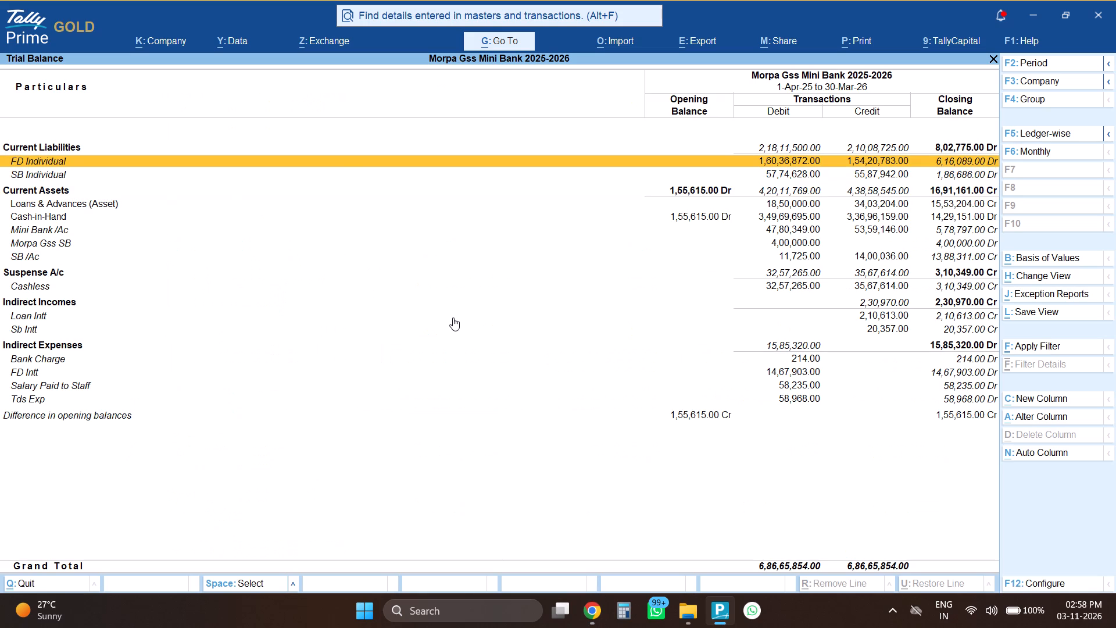
{"action": "key", "text": "ctrl+Return"}
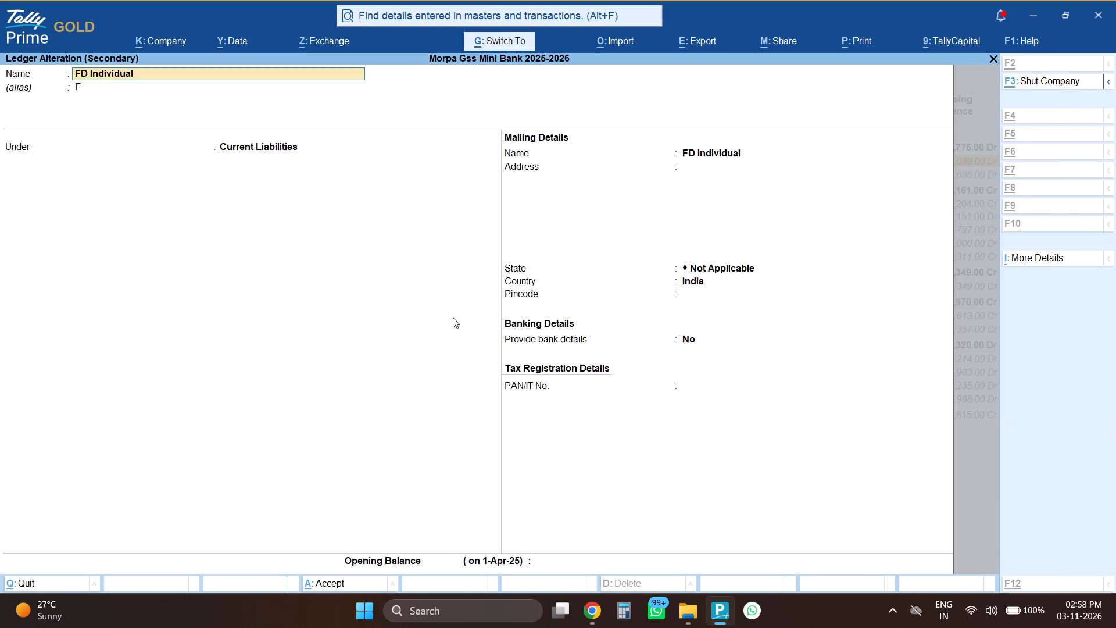
{"action": "key", "text": "ctrl+End"}
{"action": "key", "text": "alt+Tab"}
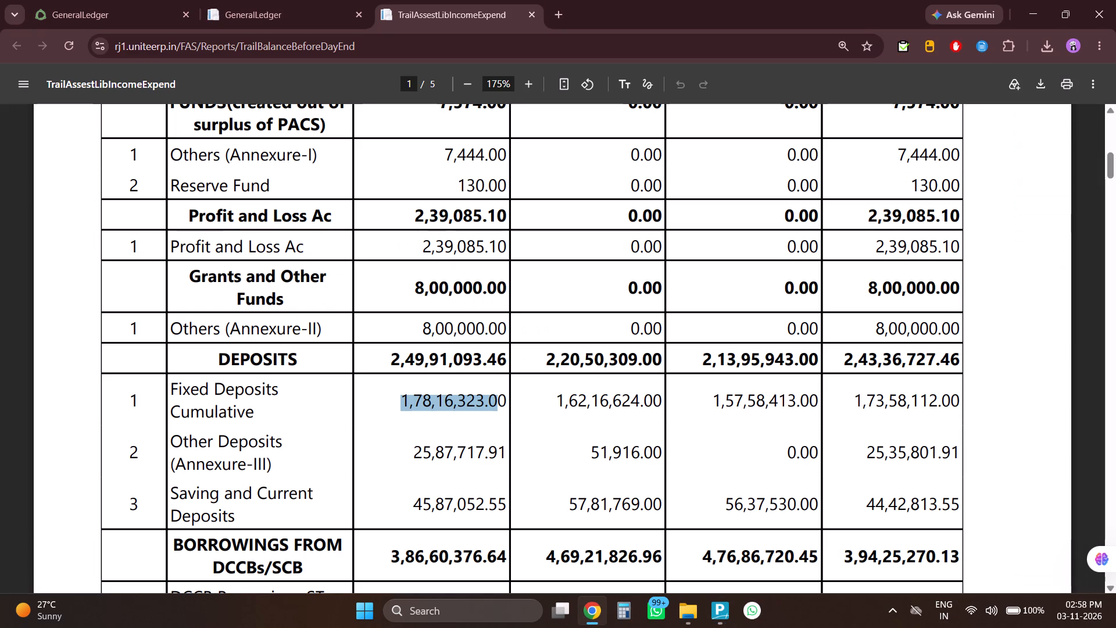
{"action": "left_click_drag", "start_coordinate": [400, 397], "coordinate": [515, 383]}
{"action": "key", "text": "ctrl+c"}
{"action": "key", "text": "alt+Tab"}
{"action": "key", "text": "ctrl+v"}
{"action": "key", "text": "Return"}
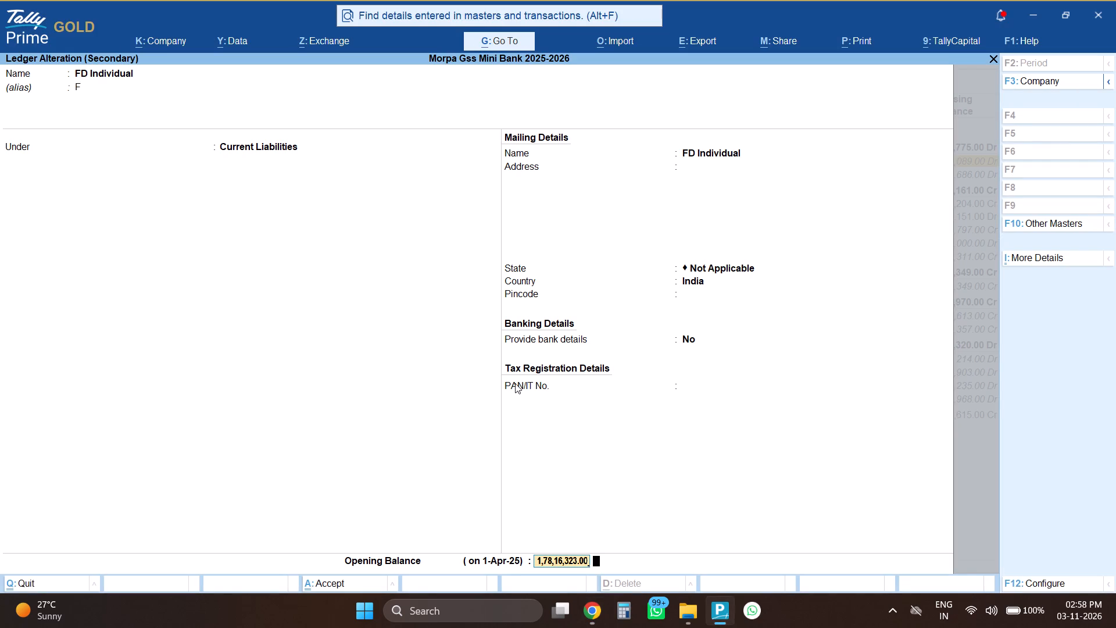
{"action": "key", "text": "ctrl+a"}
In TallyPrime, set the SB Individual ledger's opening balance to 45,87,052.55, copied from Saving and Current Deposits in the trial balance PDF.
{"action": "key", "text": "Down"}
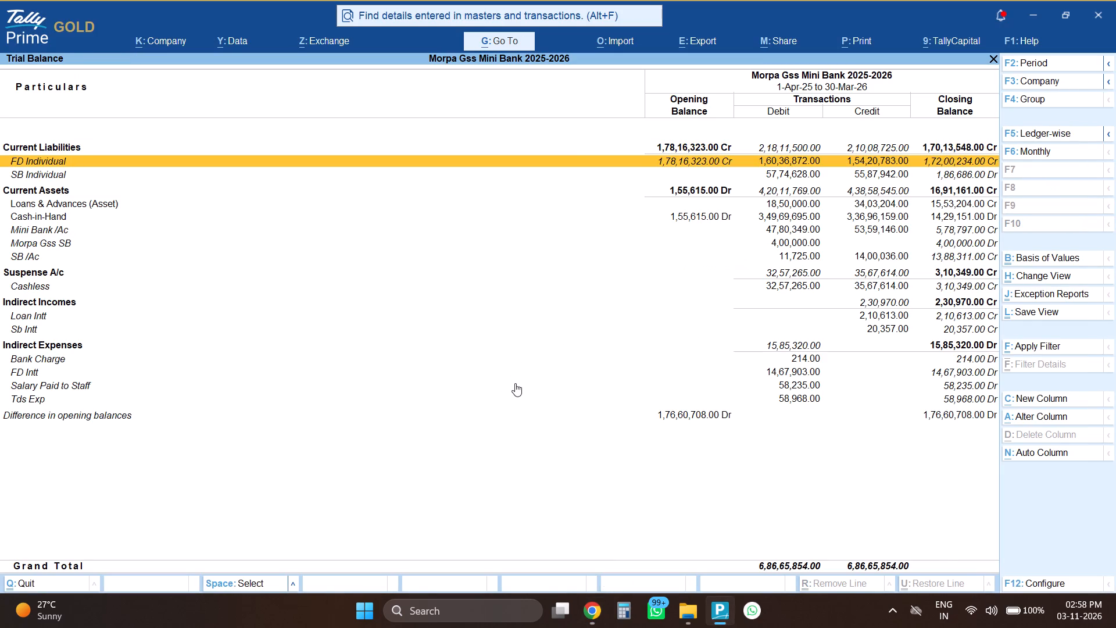
{"action": "key", "text": "Down"}
{"action": "key", "text": "ctrl+Return"}
{"action": "key", "text": "ctrl+End"}
{"action": "key", "text": "alt+Tab"}
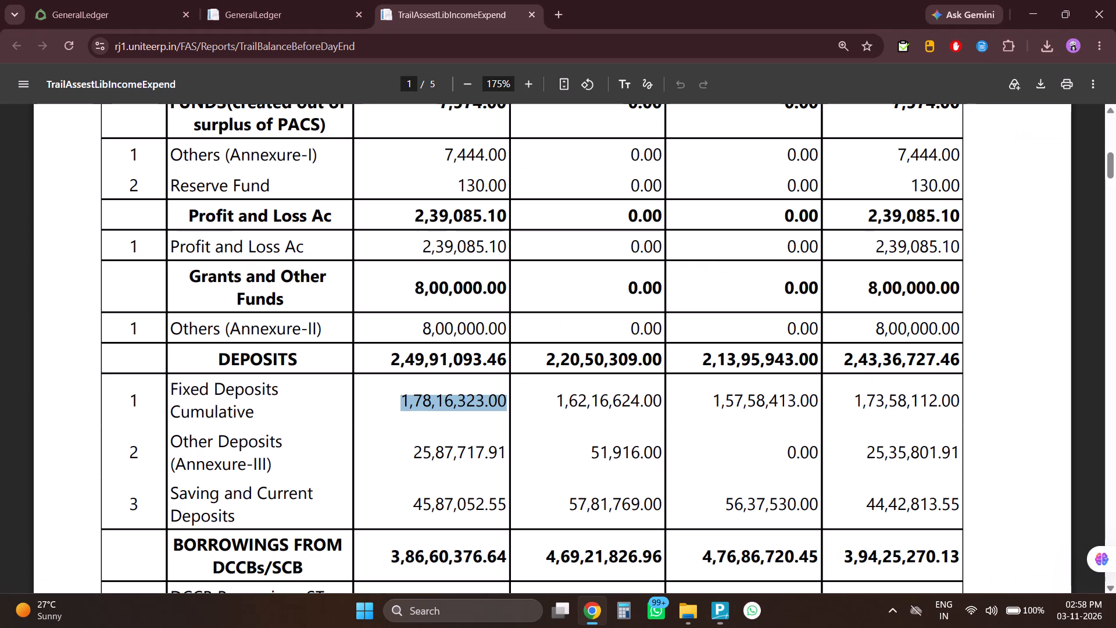
{"action": "left_click_drag", "start_coordinate": [412, 498], "coordinate": [507, 505]}
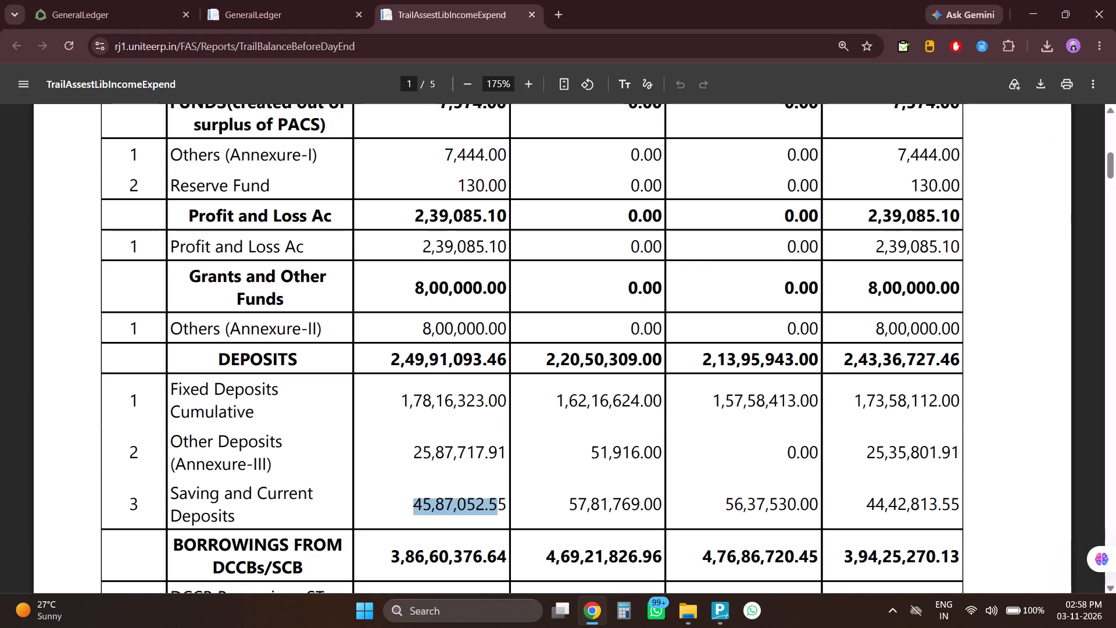
{"action": "left_click_drag", "start_coordinate": [507, 505], "coordinate": [517, 505]}
{"action": "key", "text": "ctrl+c"}
{"action": "key", "text": "alt+Tab"}
{"action": "key", "text": "ctrl+v"}
{"action": "key", "text": "Return"}
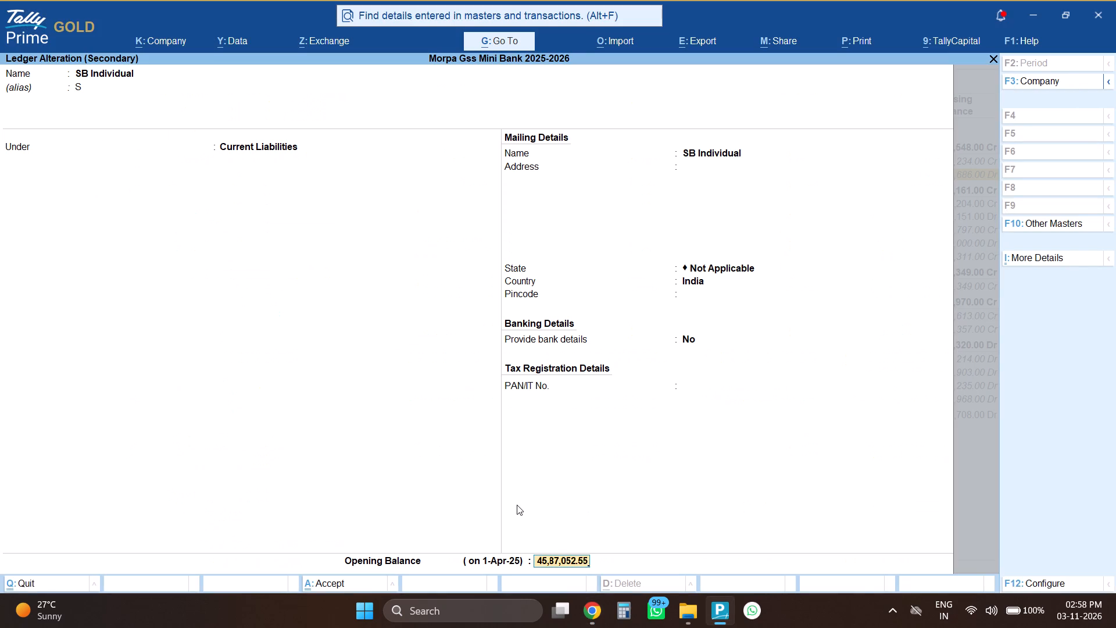
{"action": "key", "text": "ctrl+a"}
{"action": "key", "text": "Down"}
Compare the FD Individual and SB Individual figures in TallyPrime's trial balance with the deposit rows in the ERP trial balance PDF.
{"action": "key", "text": "alt+Tab"}
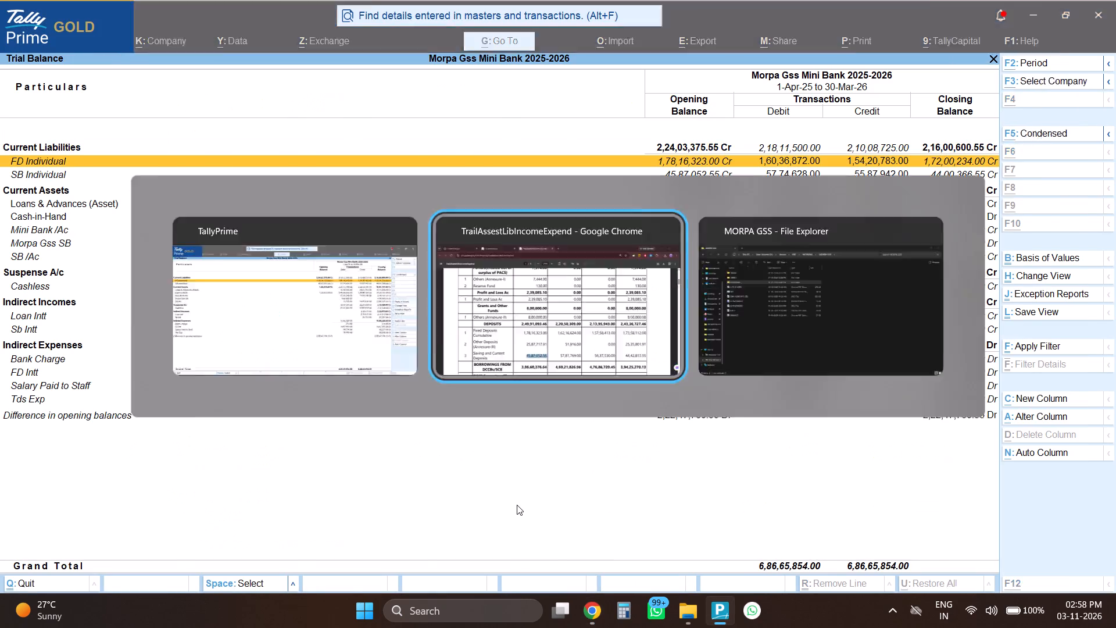
{"action": "key", "text": "alt+Tab"}
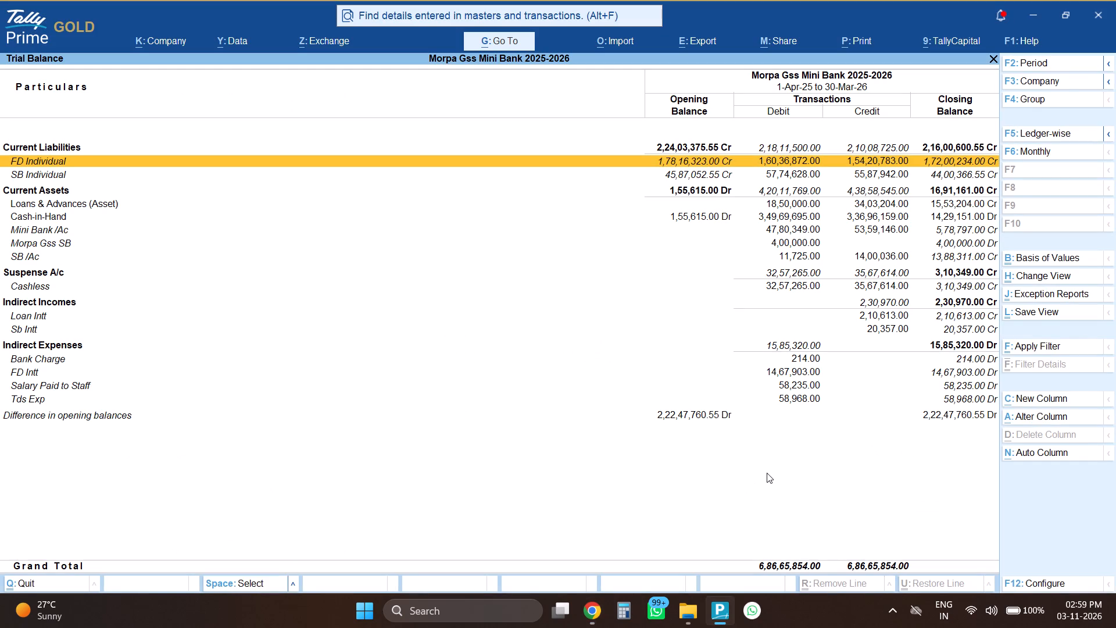
{"action": "key", "text": "alt+Tab"}
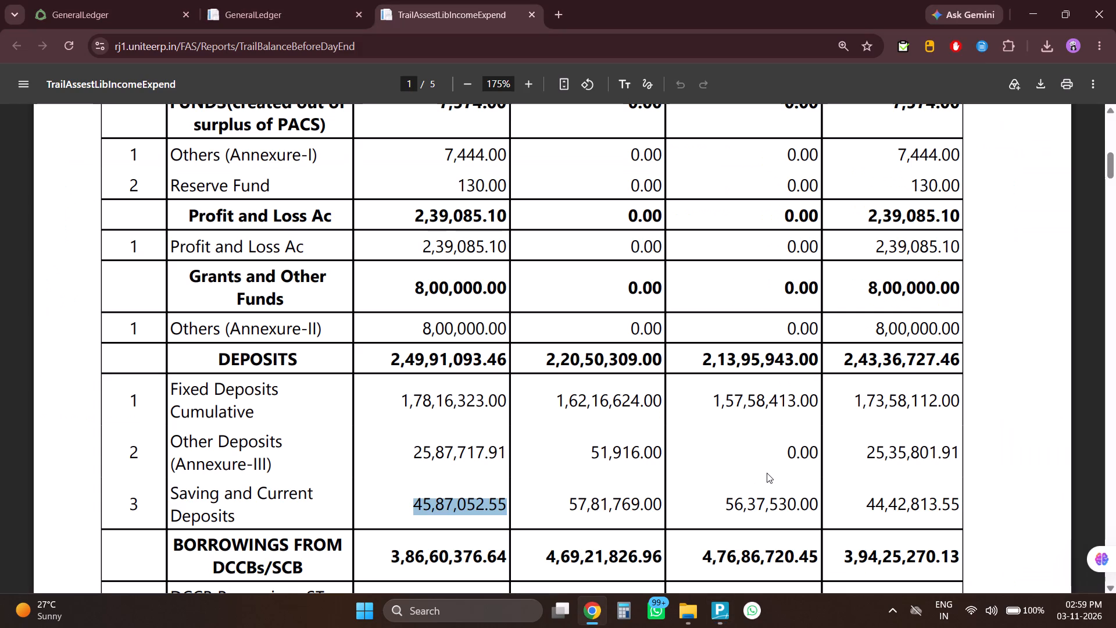
{"action": "key", "text": "alt+Tab"}
{"action": "key", "text": "Down"}
{"action": "key", "text": "alt+Tab"}
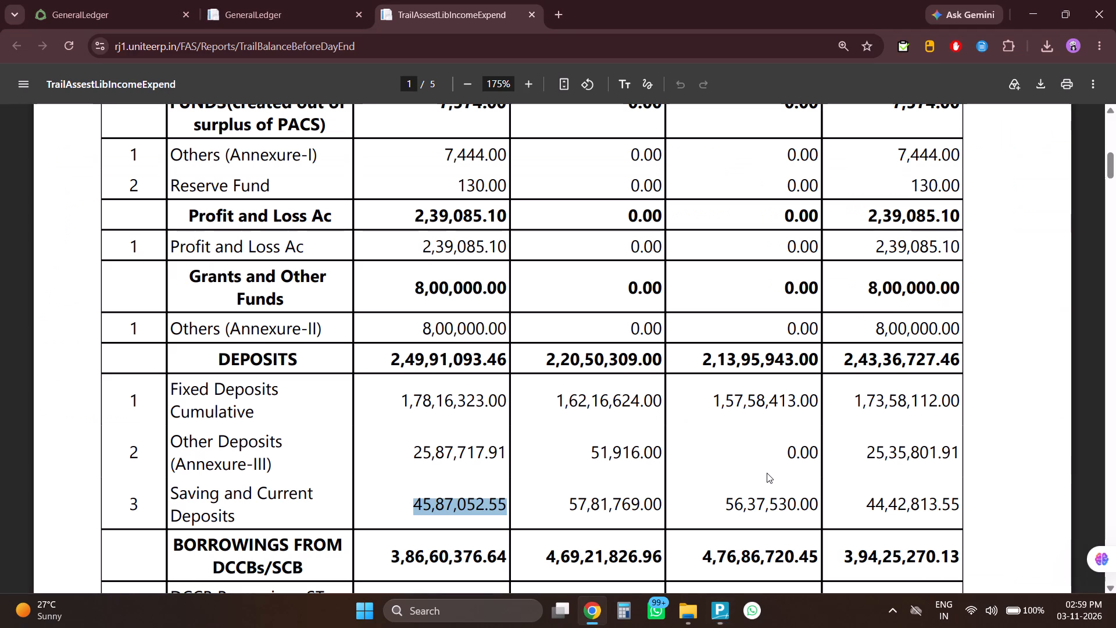
{"action": "key", "text": "alt+Tab"}
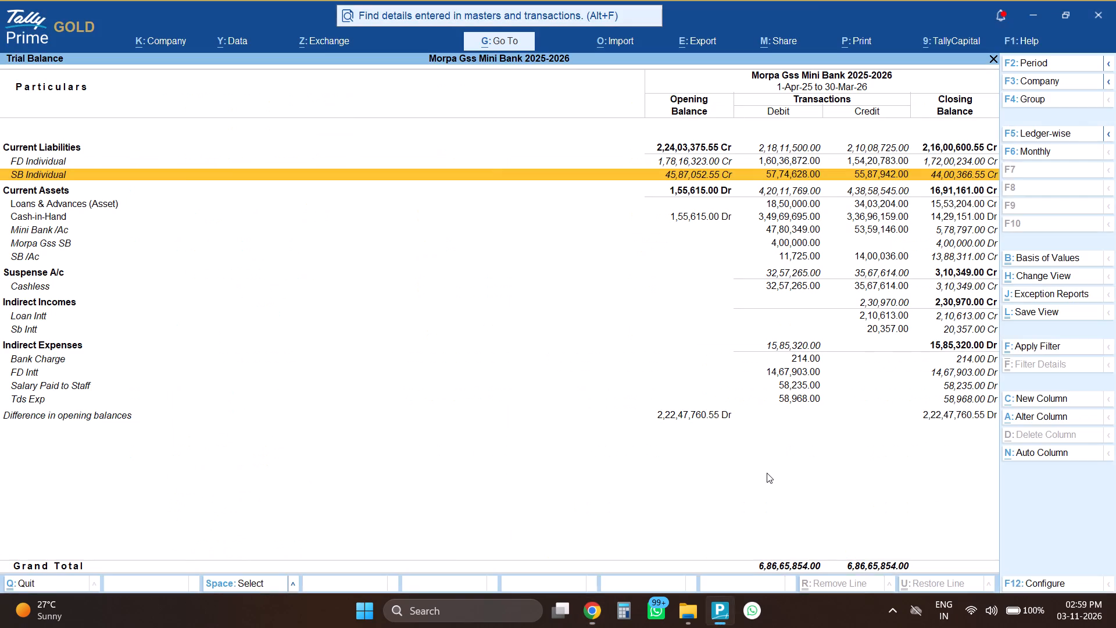
{"action": "key", "text": "alt+Tab"}
{"action": "key", "text": "alt+Tab"}
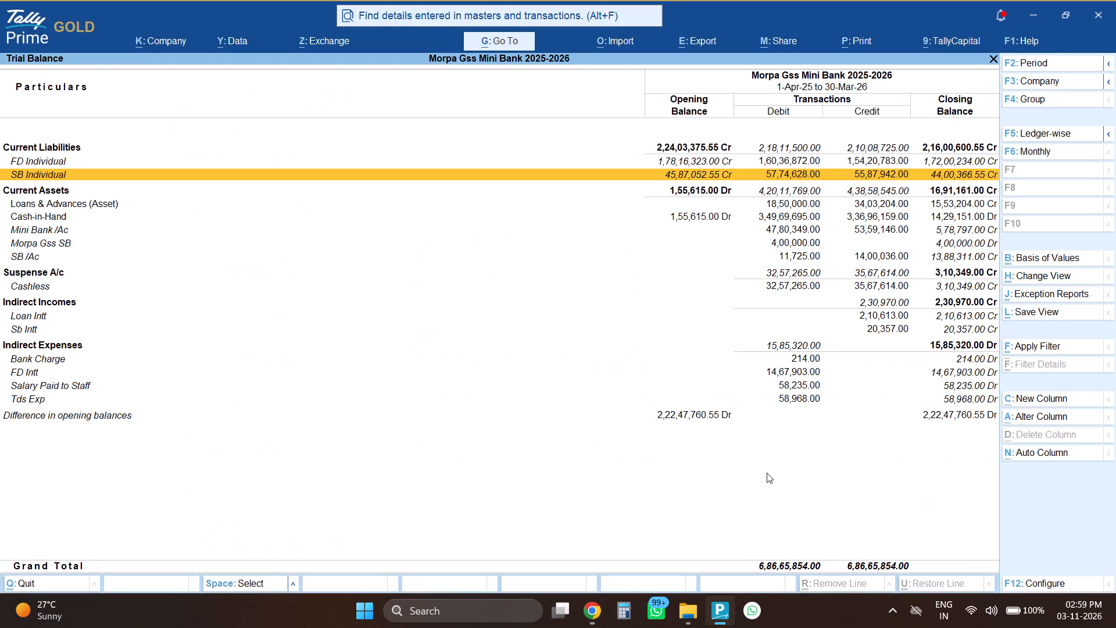
{"action": "key", "text": "alt+Tab"}
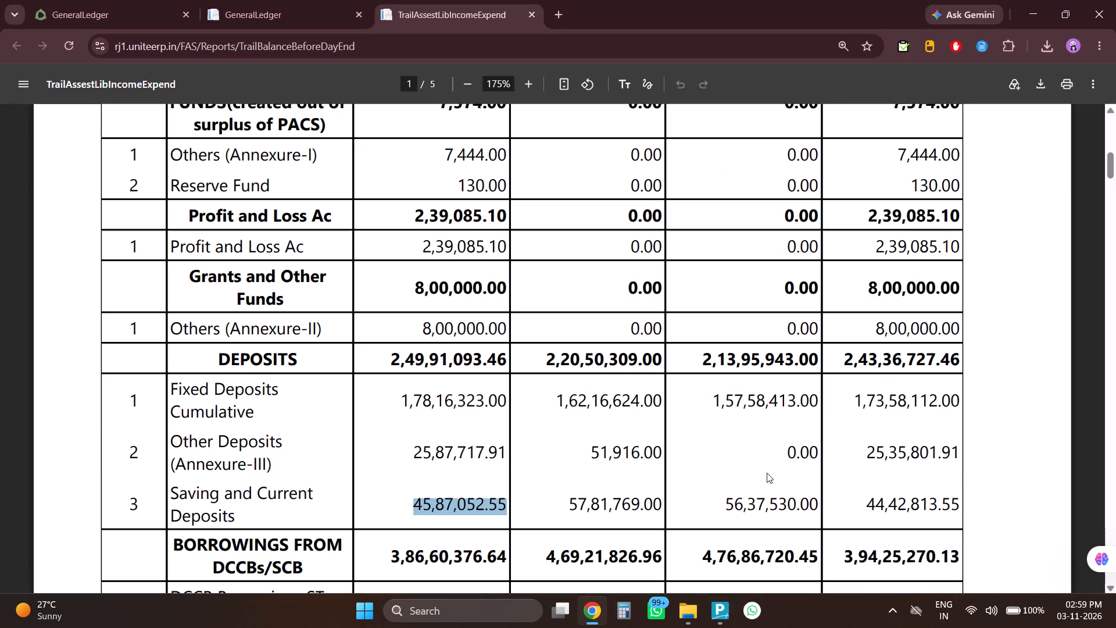
{"action": "left_click_drag", "start_coordinate": [850, 398], "coordinate": [858, 398]}
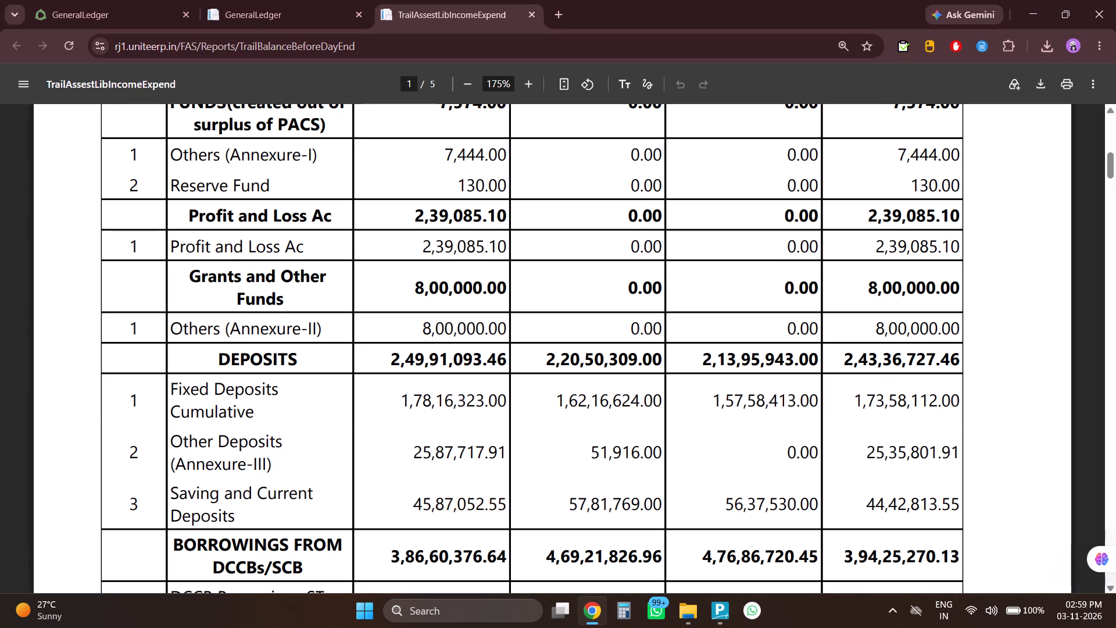
{"action": "left_click_drag", "start_coordinate": [858, 398], "coordinate": [976, 411]}
{"action": "key", "text": "alt+Tab"}
{"action": "key", "text": "Up"}
{"action": "key", "text": "alt+Tab"}
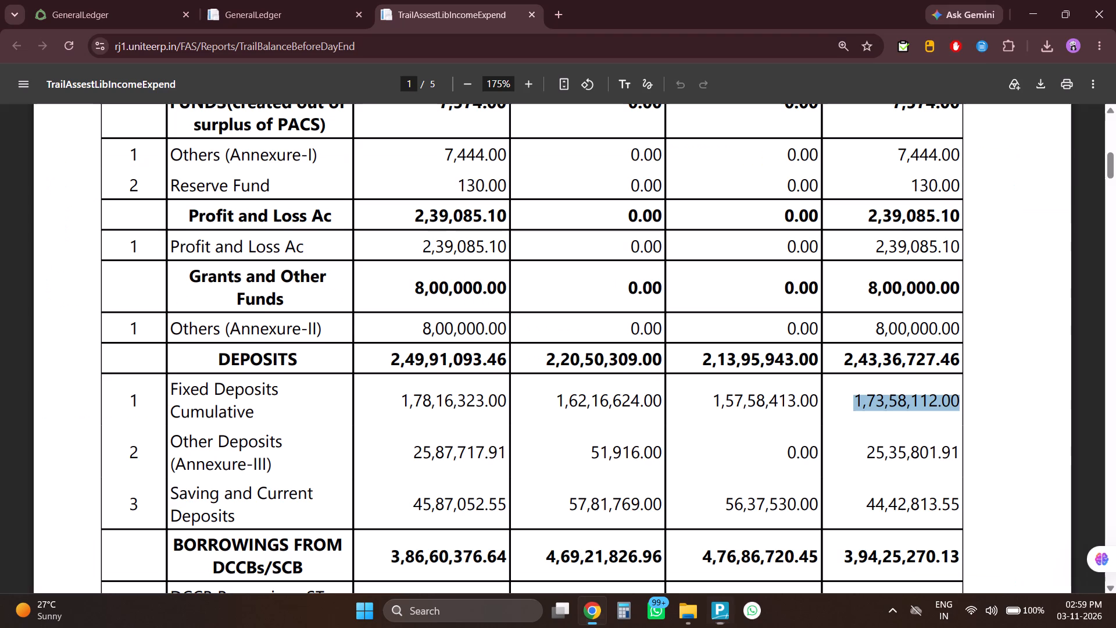
{"action": "key", "text": "alt+Tab"}
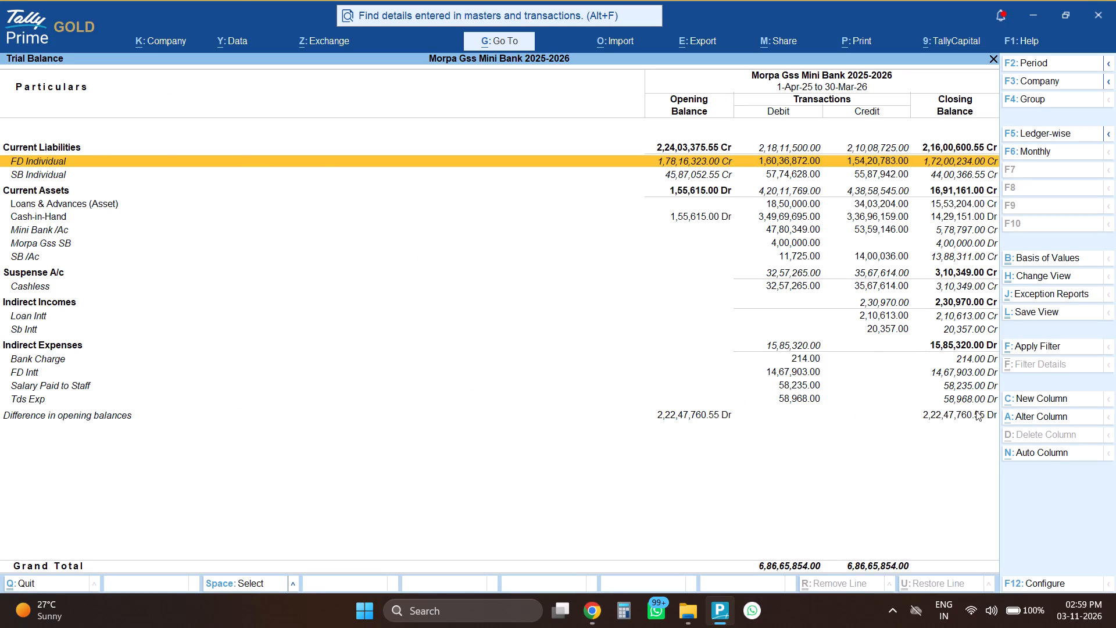
{"action": "key", "text": "alt+Tab"}
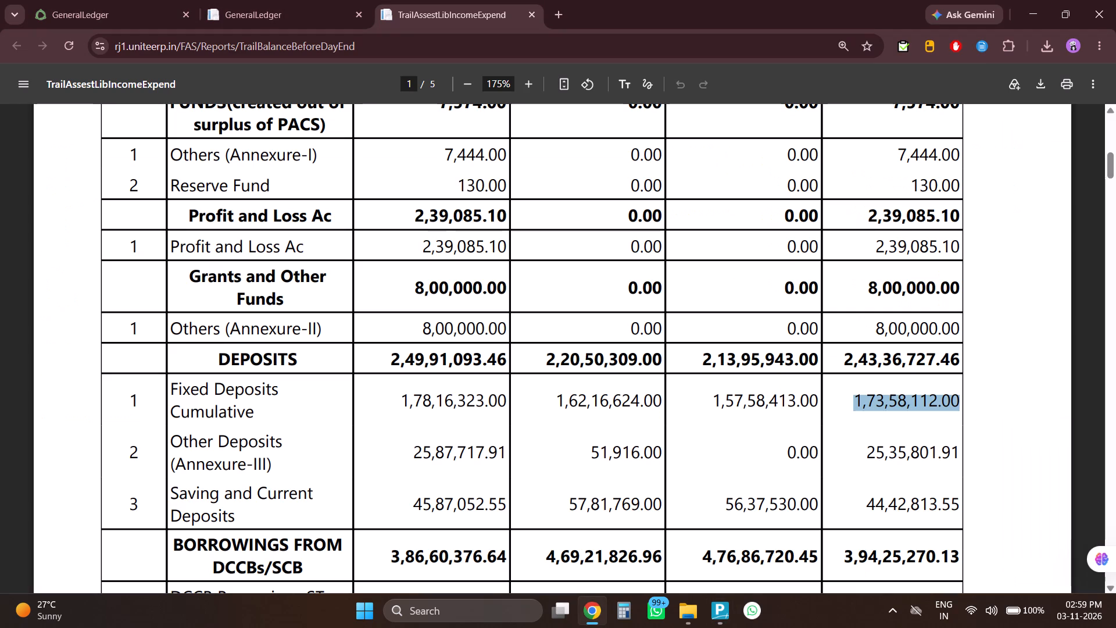
{"action": "key", "text": "alt+Tab"}
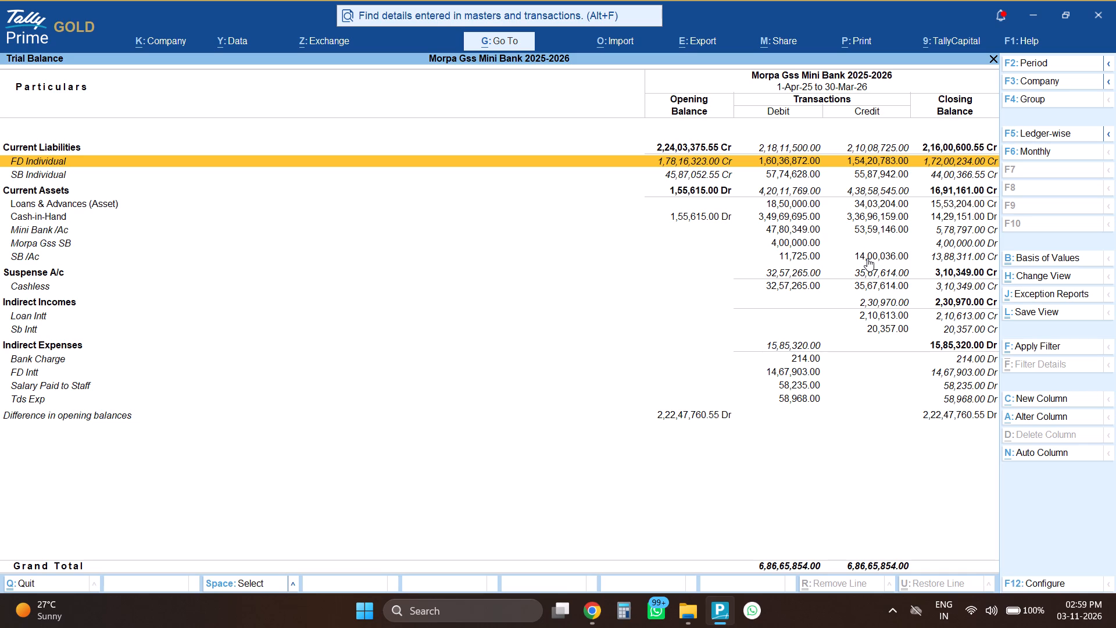
{"action": "key", "text": "alt+Tab"}
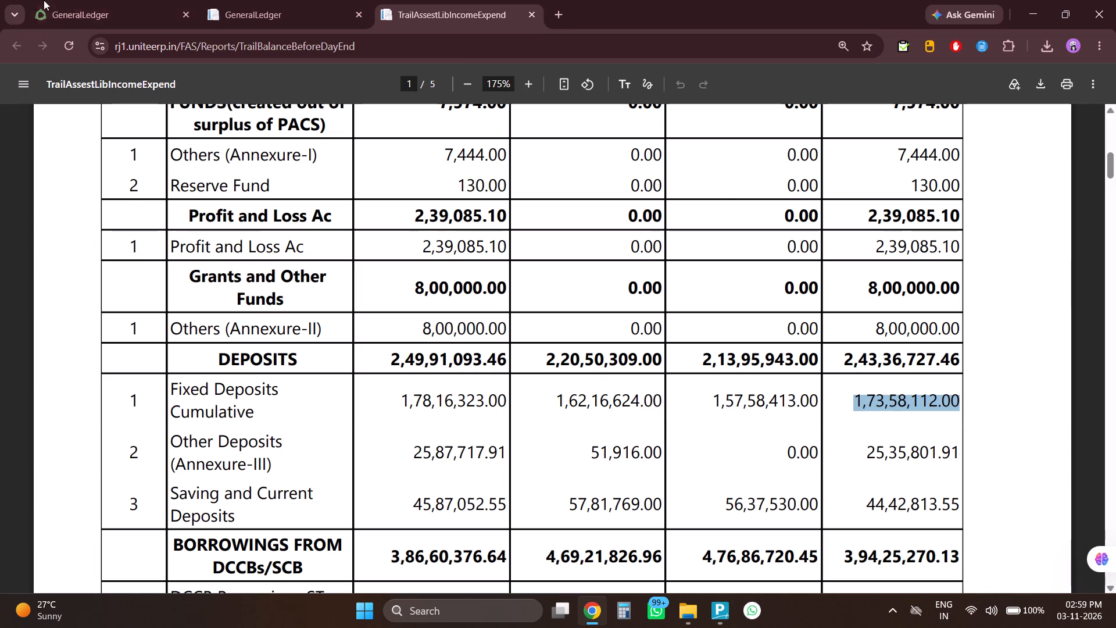
{"action": "left_click", "coordinate": [74, 0]}
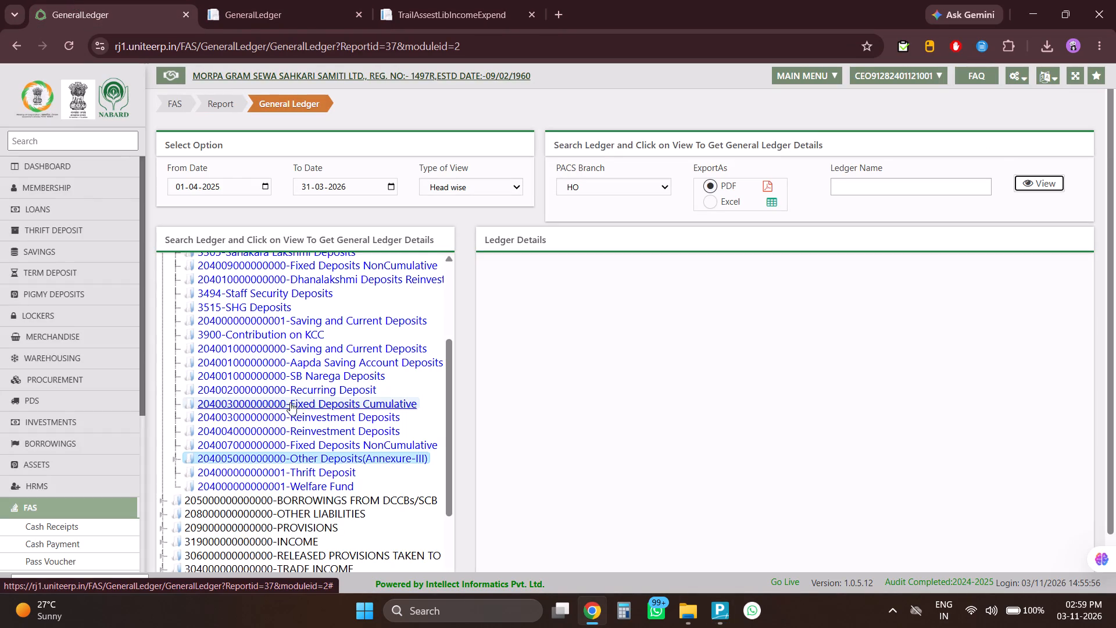
{"action": "scroll", "coordinate": [292, 430], "scroll_direction": "up", "scroll_amount": 4}
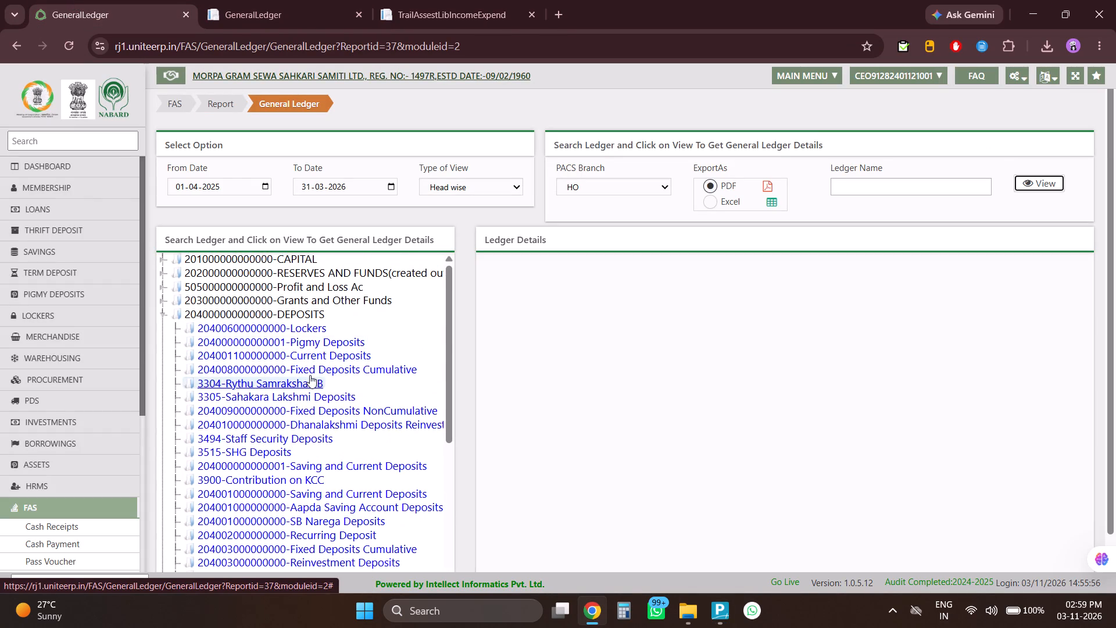
{"action": "triple_click", "coordinate": [310, 370]}
{"action": "left_click", "coordinate": [310, 370]}
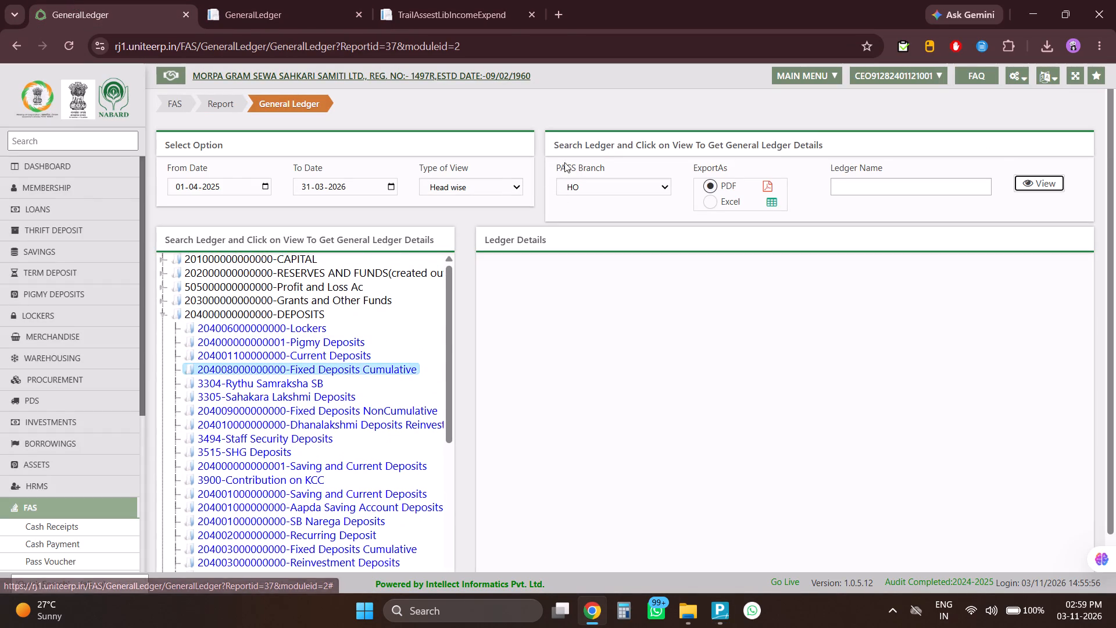
{"action": "left_click", "coordinate": [455, 188]}
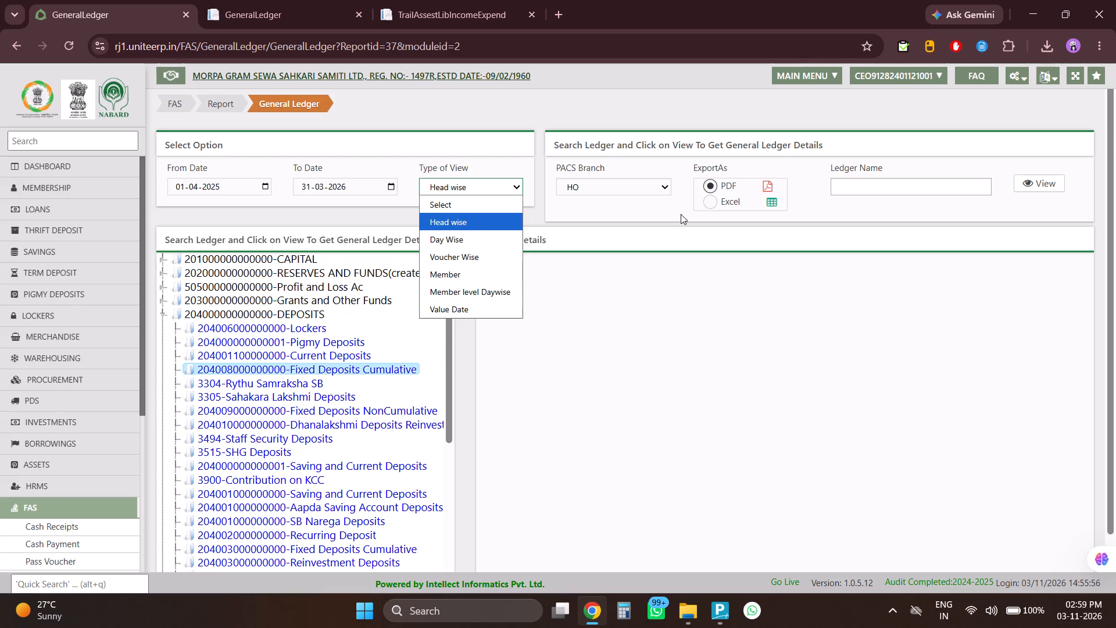
{"action": "left_click", "coordinate": [1046, 184]}
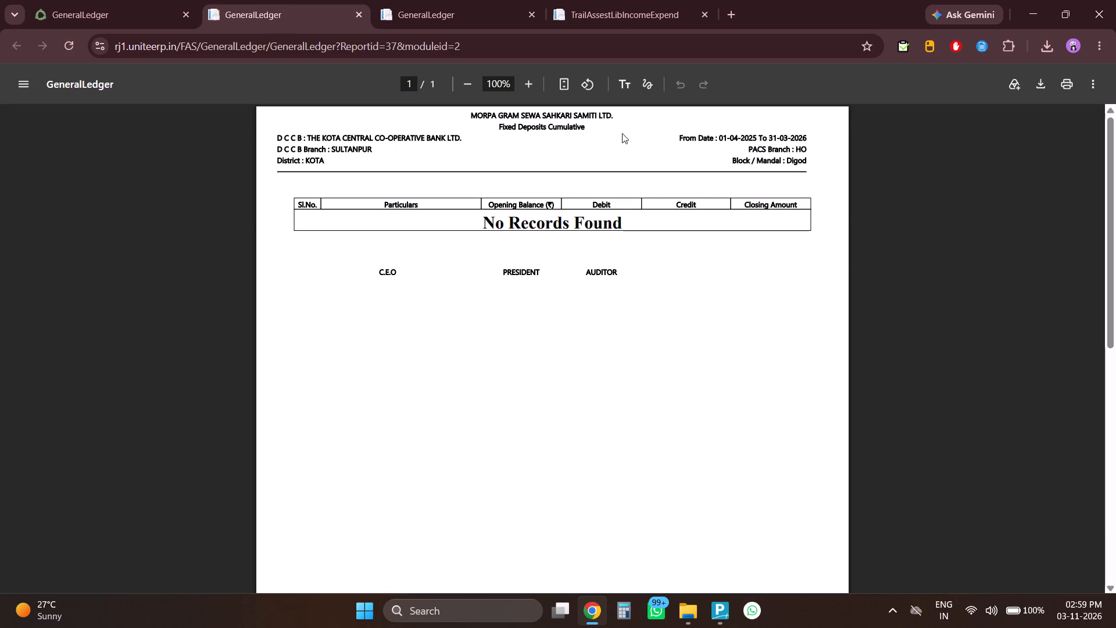
{"action": "left_click", "coordinate": [364, 11]}
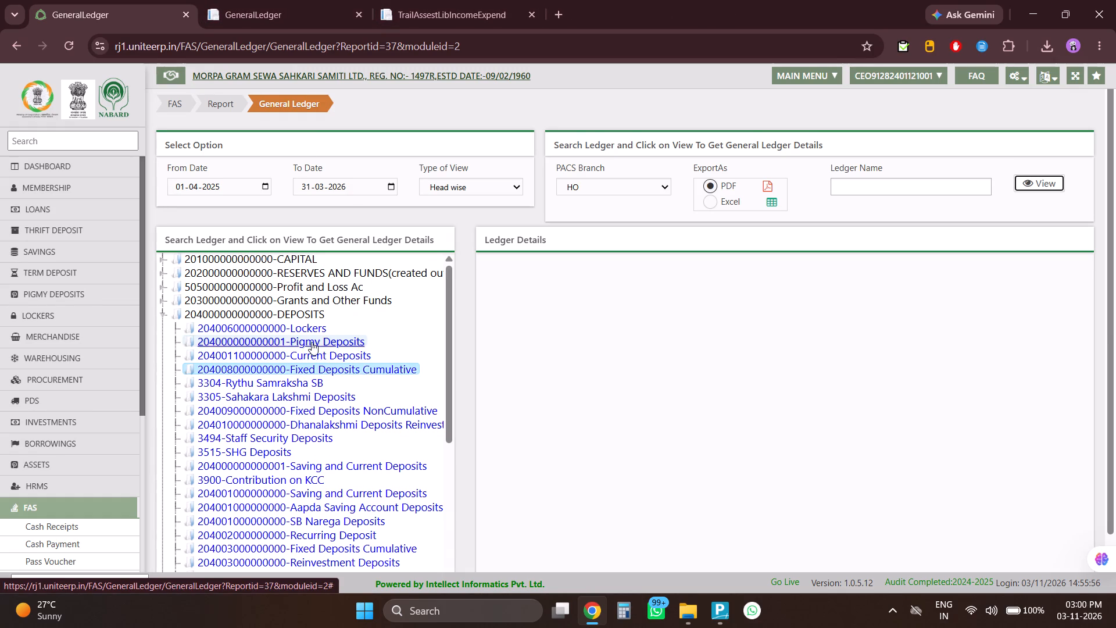
{"action": "triple_click", "coordinate": [300, 410]}
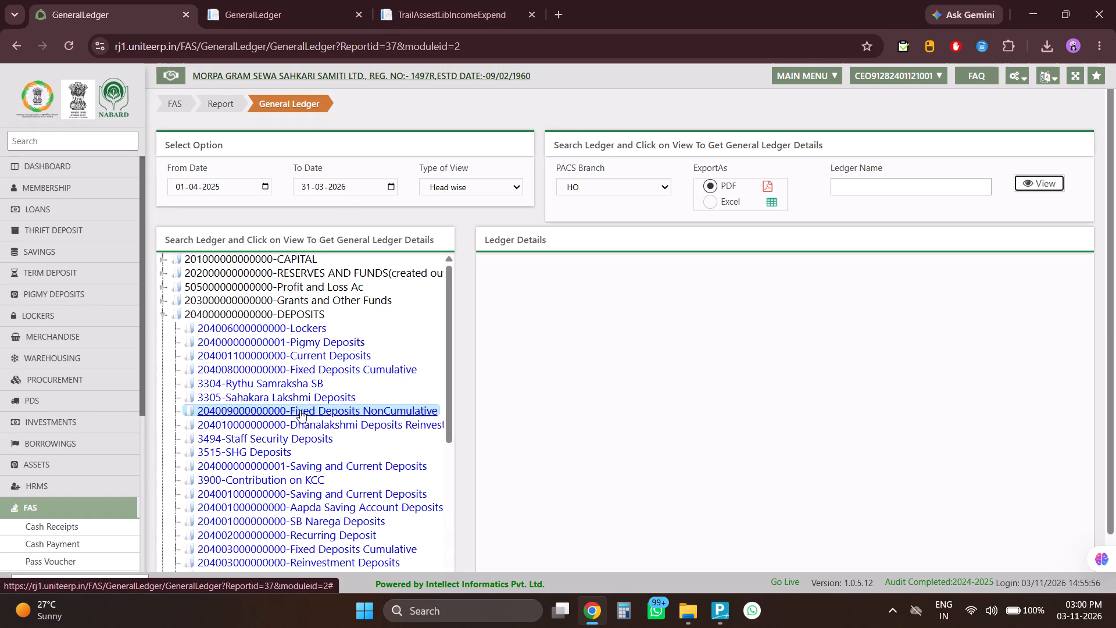
{"action": "left_click", "coordinate": [1032, 182]}
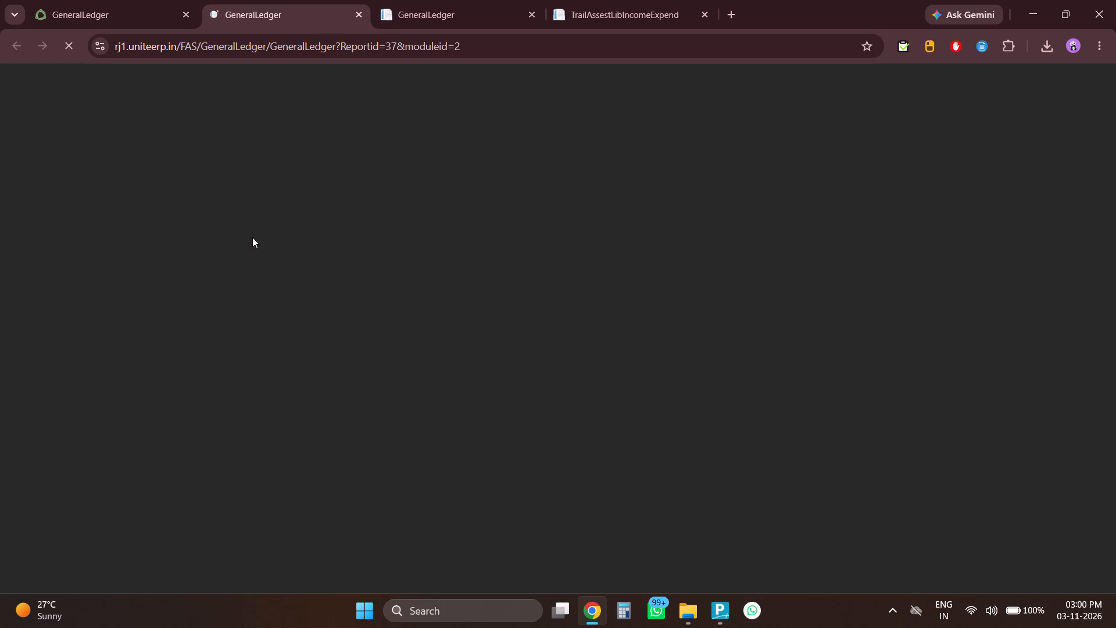
{"action": "left_click", "coordinate": [362, 17]}
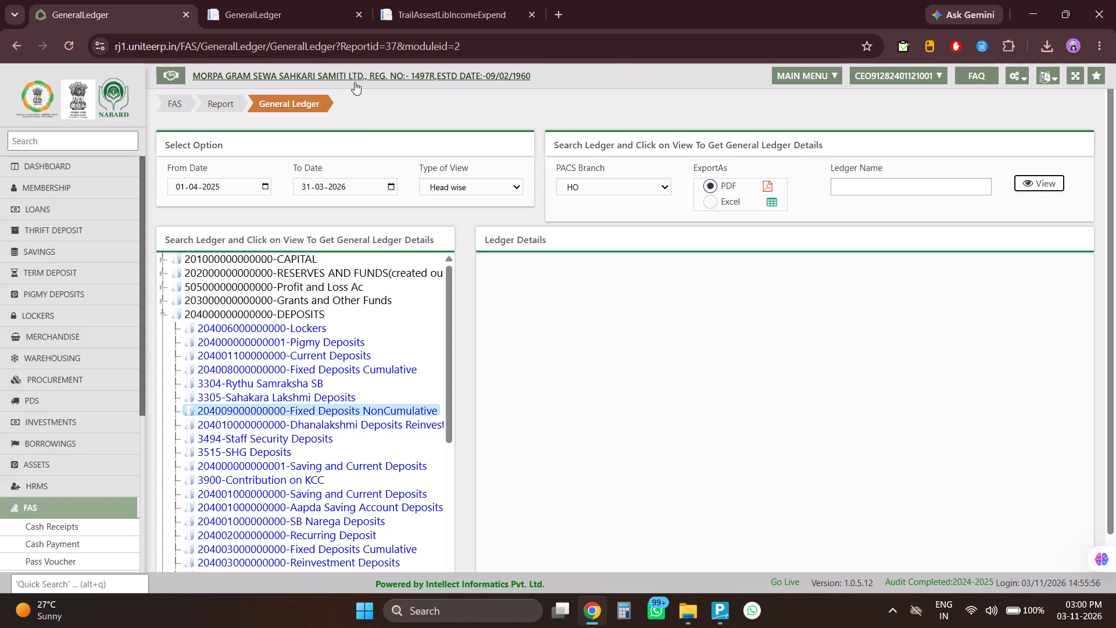
{"action": "scroll", "coordinate": [254, 439], "scroll_direction": "down", "scroll_amount": 2}
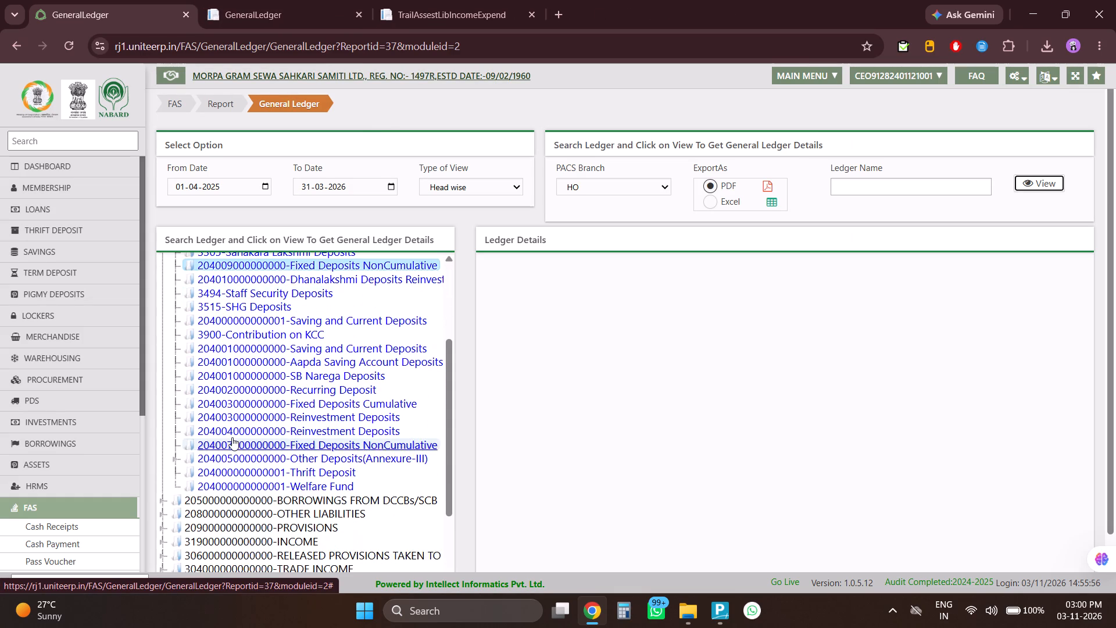
{"action": "left_click", "coordinate": [356, 311]}
{"action": "triple_click", "coordinate": [354, 315]}
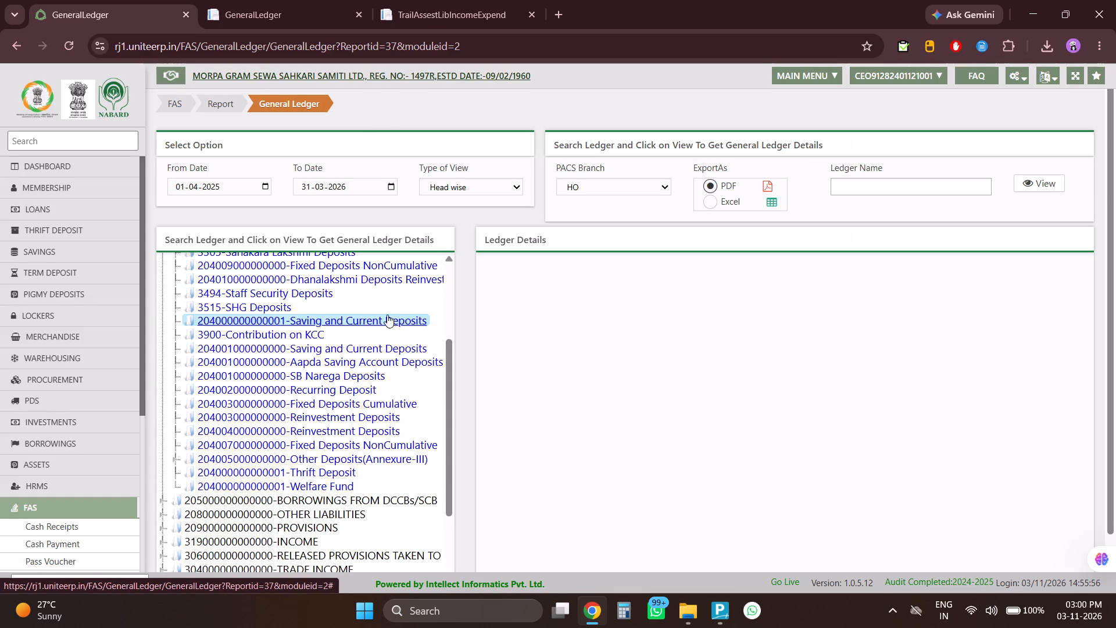
{"action": "left_click", "coordinate": [1064, 186]}
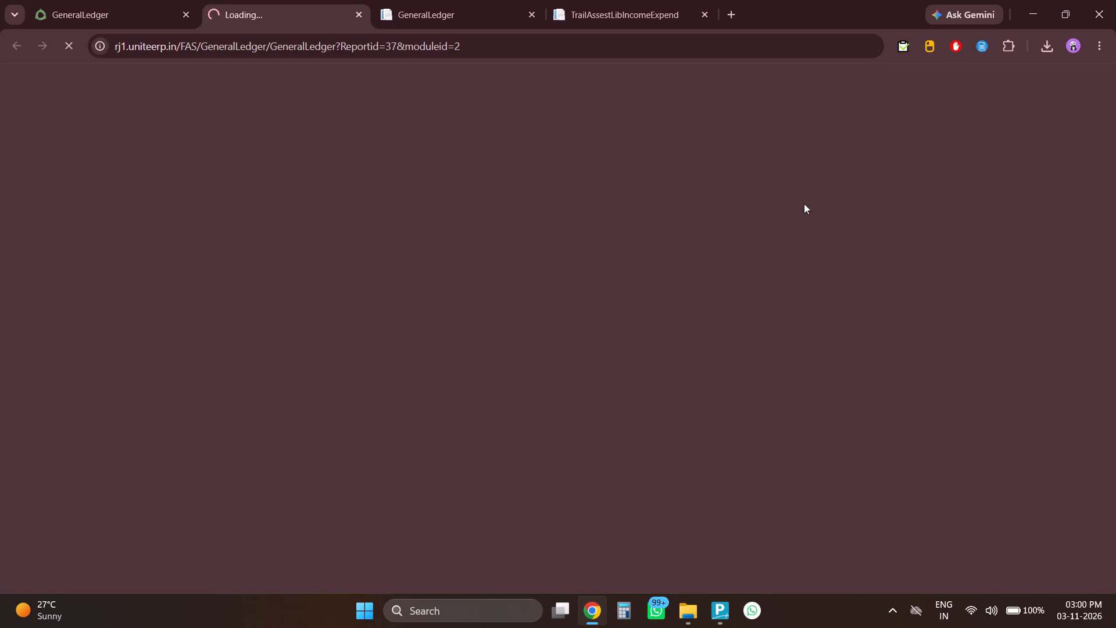
Re-examine the debit amounts of the two parking entries in the Other Deposits(Annexure-III) report.
{"action": "left_click", "coordinate": [498, 1]}
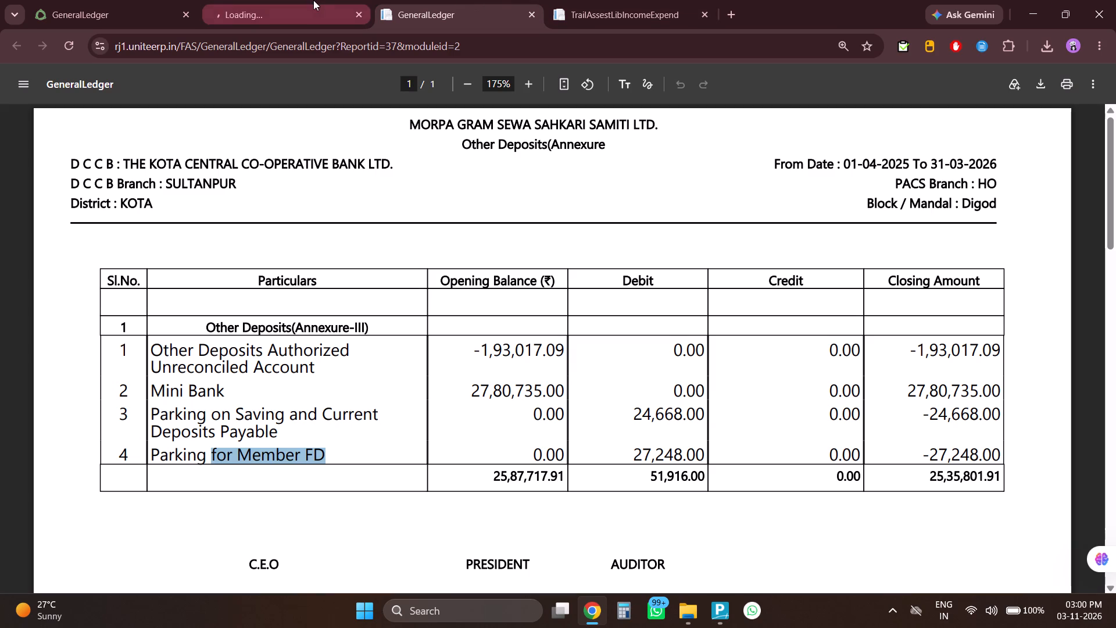
{"action": "left_click", "coordinate": [313, 0]}
{"action": "left_click", "coordinate": [486, 0]}
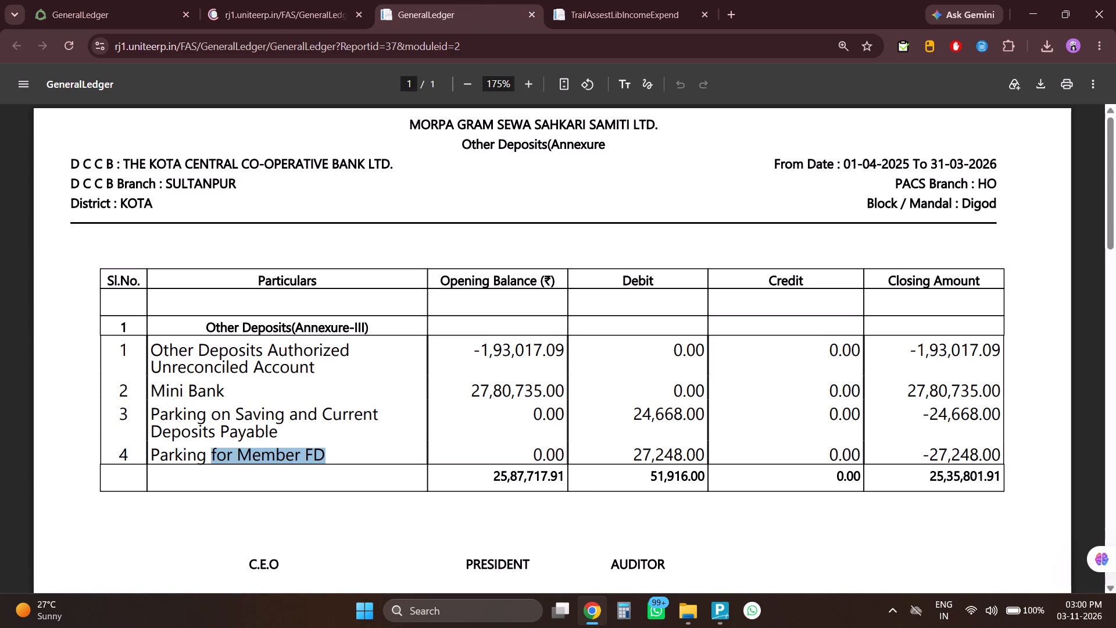
{"action": "left_click_drag", "start_coordinate": [633, 419], "coordinate": [677, 455]}
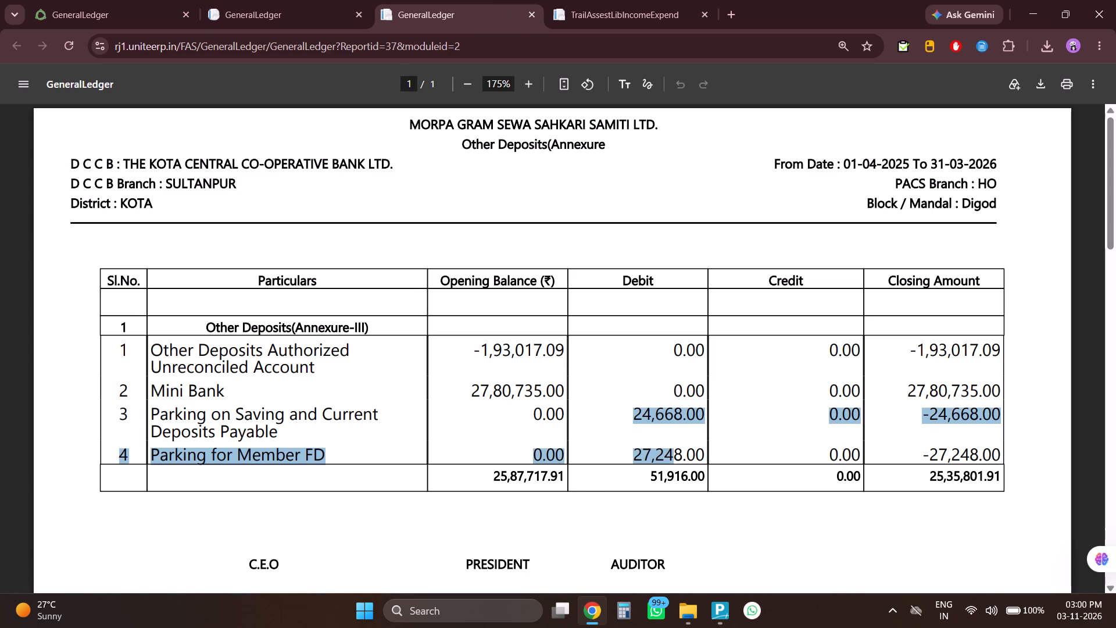
{"action": "left_click", "coordinate": [732, 434]}
{"action": "left_click_drag", "start_coordinate": [633, 461], "coordinate": [696, 461]}
{"action": "left_click", "coordinate": [697, 499]}
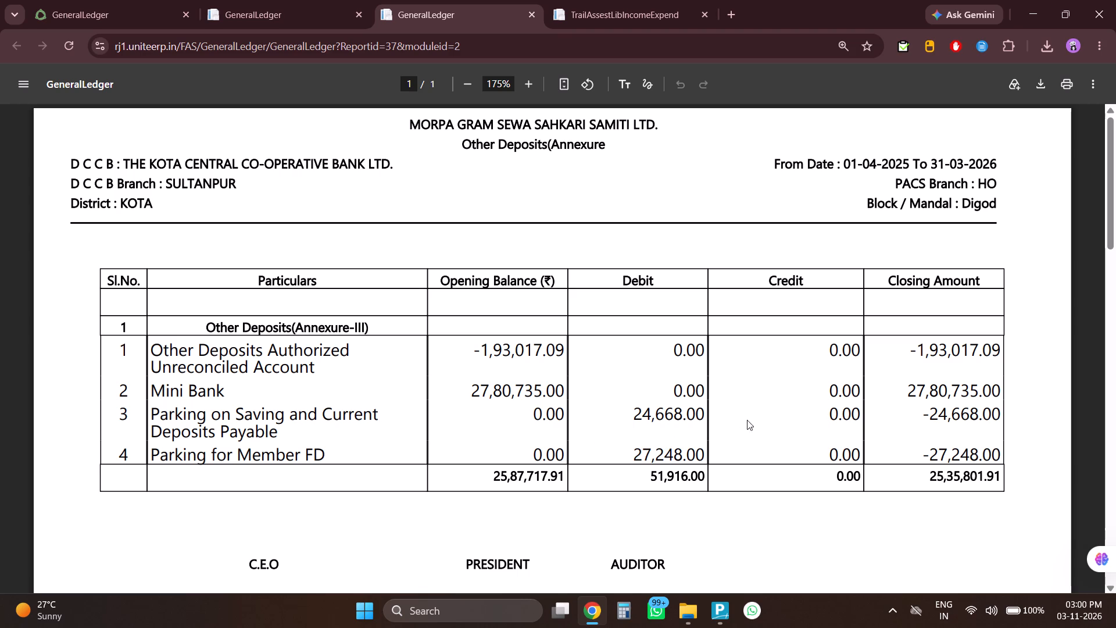
{"action": "left_click", "coordinate": [260, 1]}
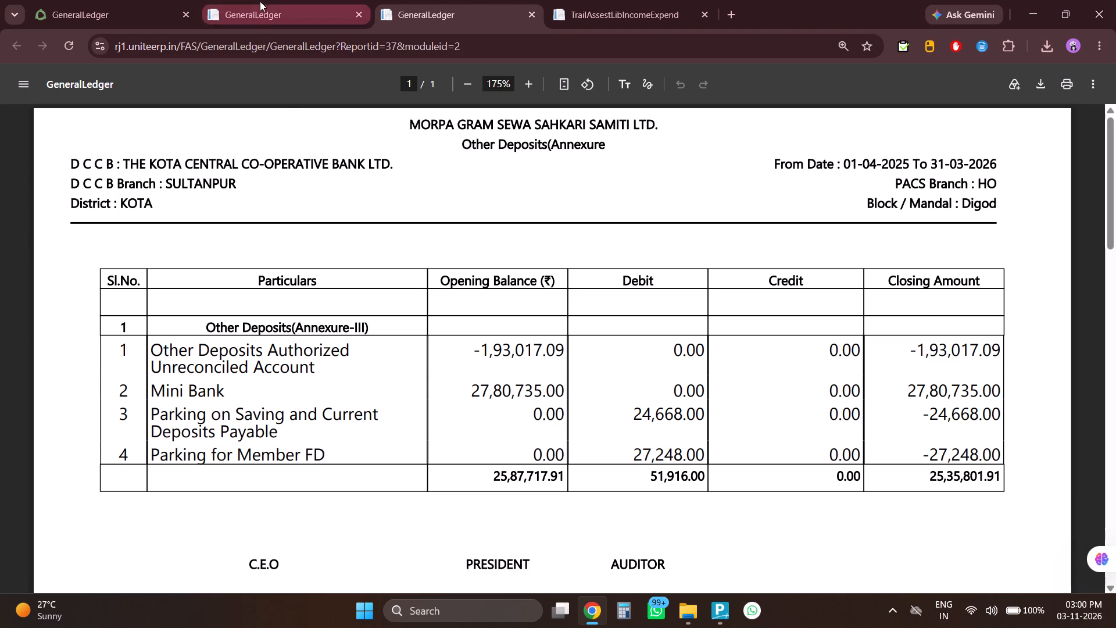
{"action": "left_click", "coordinate": [158, 4]}
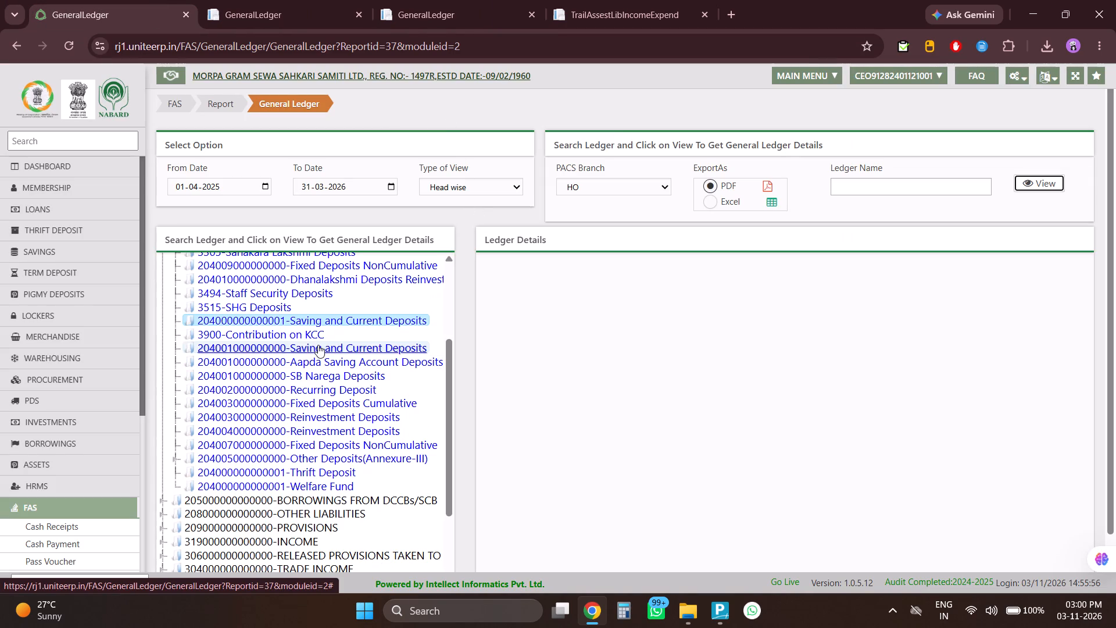
{"action": "triple_click", "coordinate": [318, 345]}
{"action": "left_click", "coordinate": [1031, 182]}
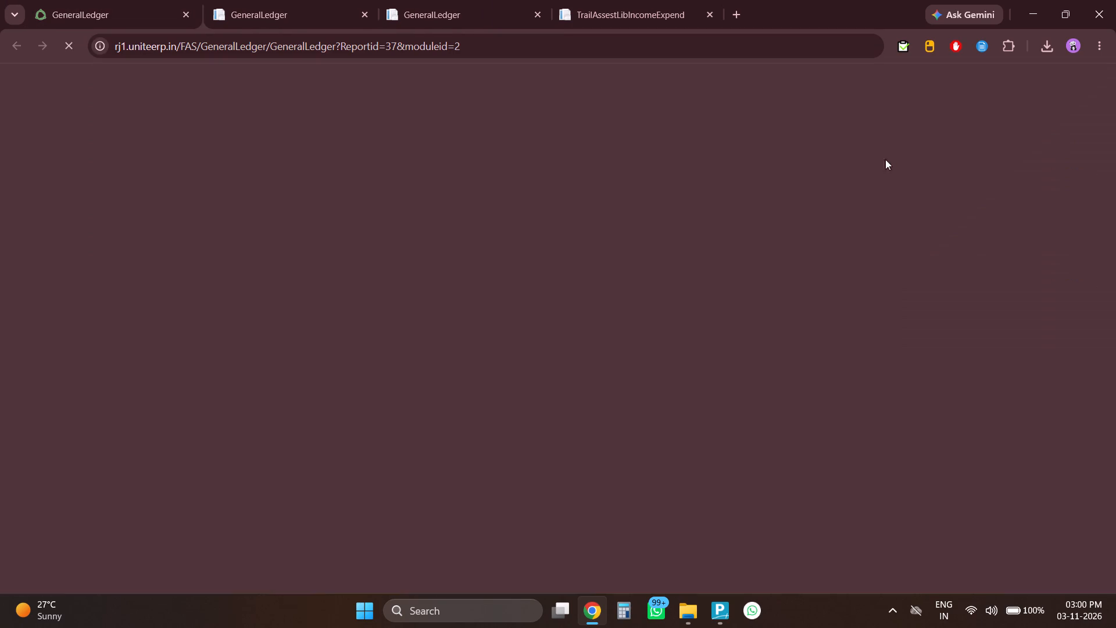
{"action": "left_click", "coordinate": [405, 0]}
{"action": "left_click", "coordinate": [570, 0]}
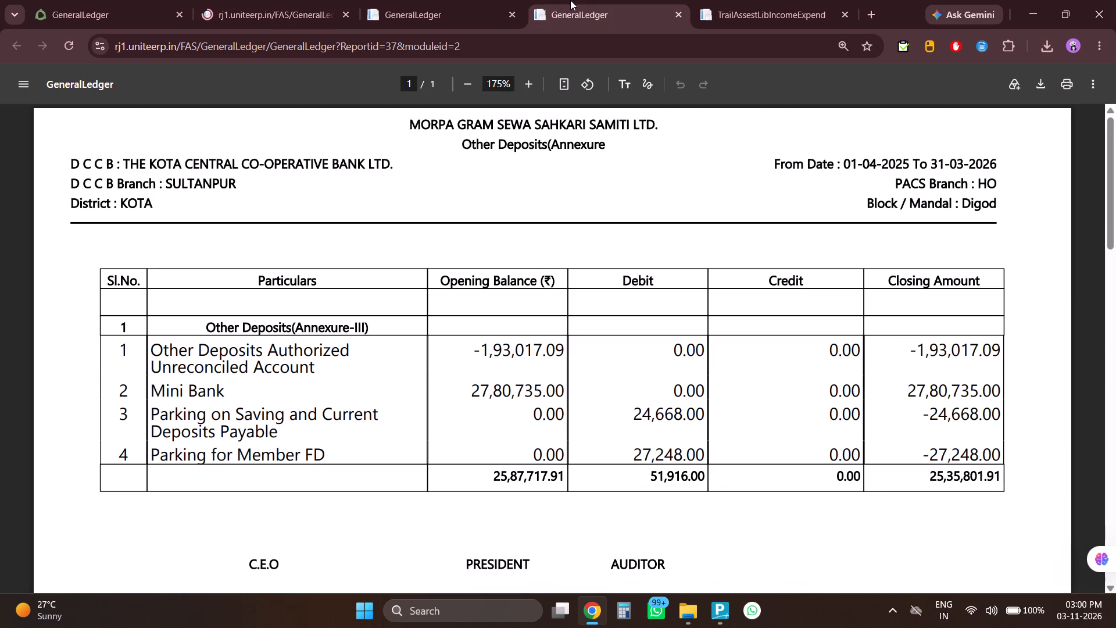
{"action": "left_click", "coordinate": [266, 12]}
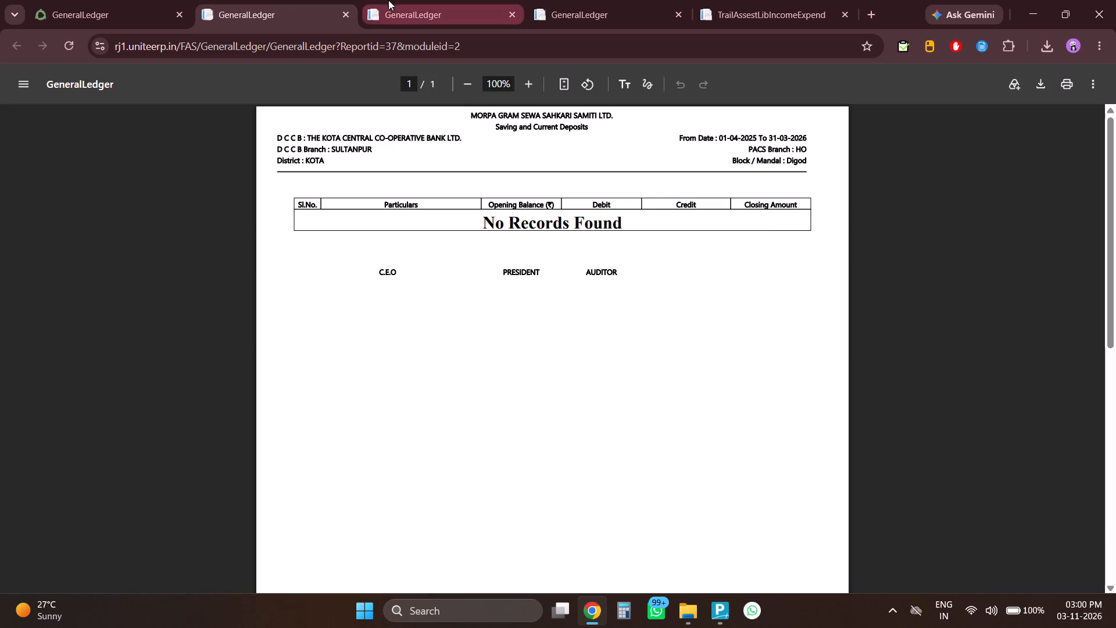
{"action": "left_click", "coordinate": [395, 0]}
{"action": "left_click", "coordinate": [300, 5]}
{"action": "left_click", "coordinate": [350, 15]}
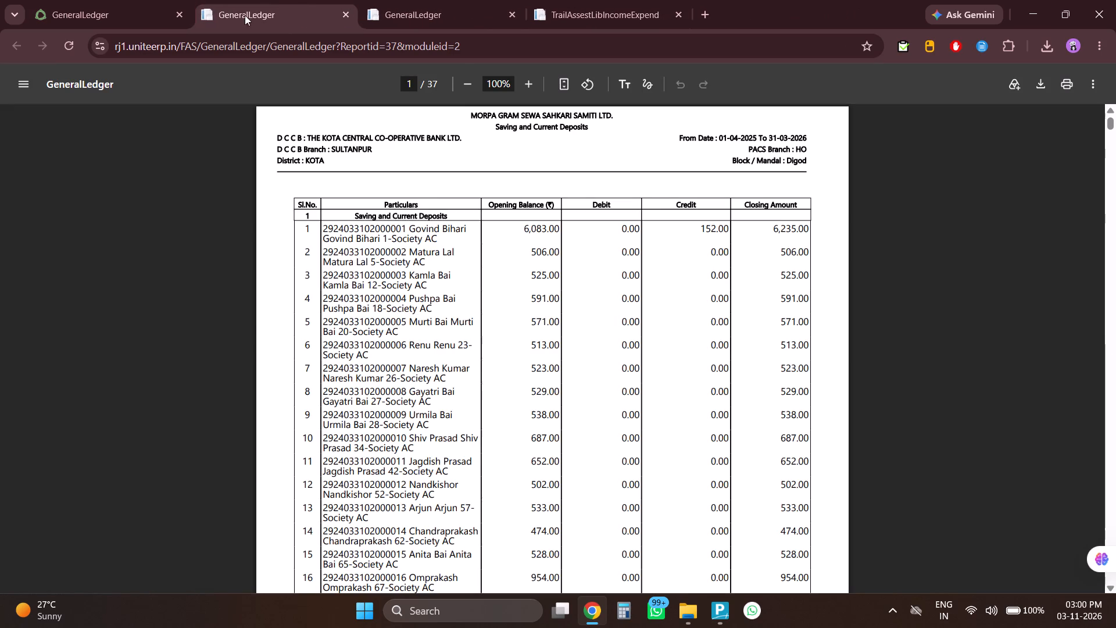
{"action": "left_click", "coordinate": [61, 0]}
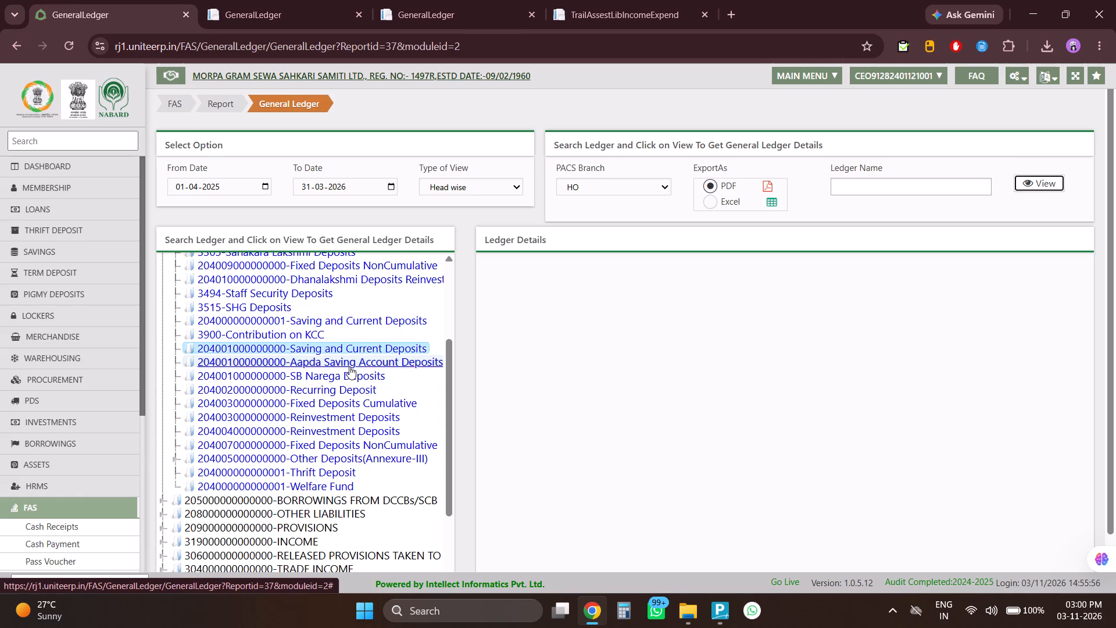
{"action": "triple_click", "coordinate": [337, 399]}
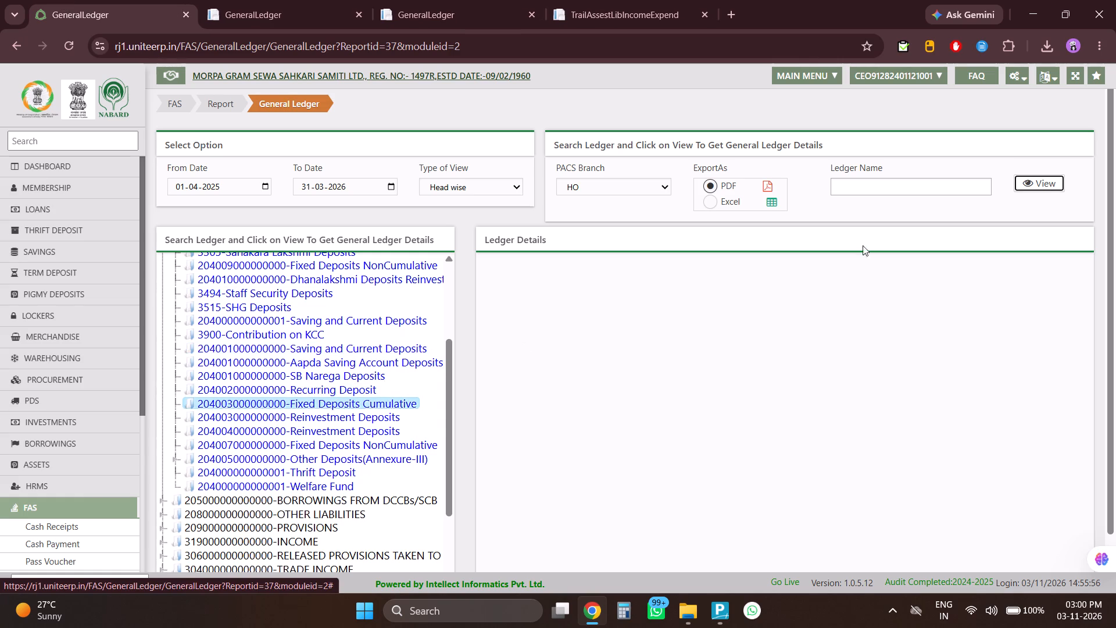
{"action": "left_click", "coordinate": [1034, 183]}
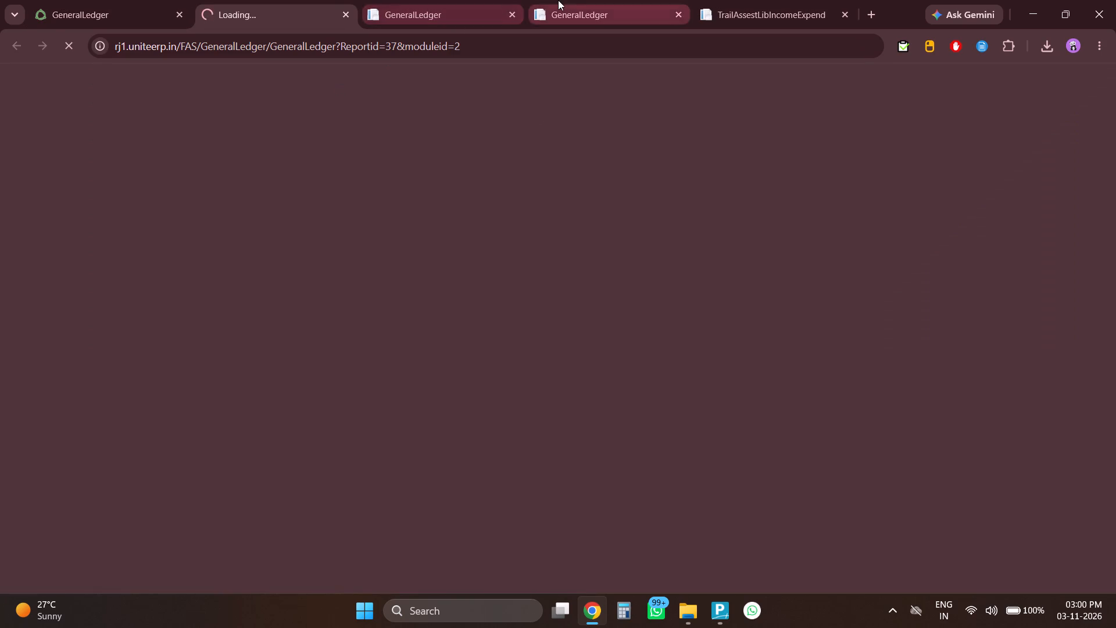
{"action": "left_click", "coordinate": [558, 0]}
{"action": "left_click", "coordinate": [486, 10]}
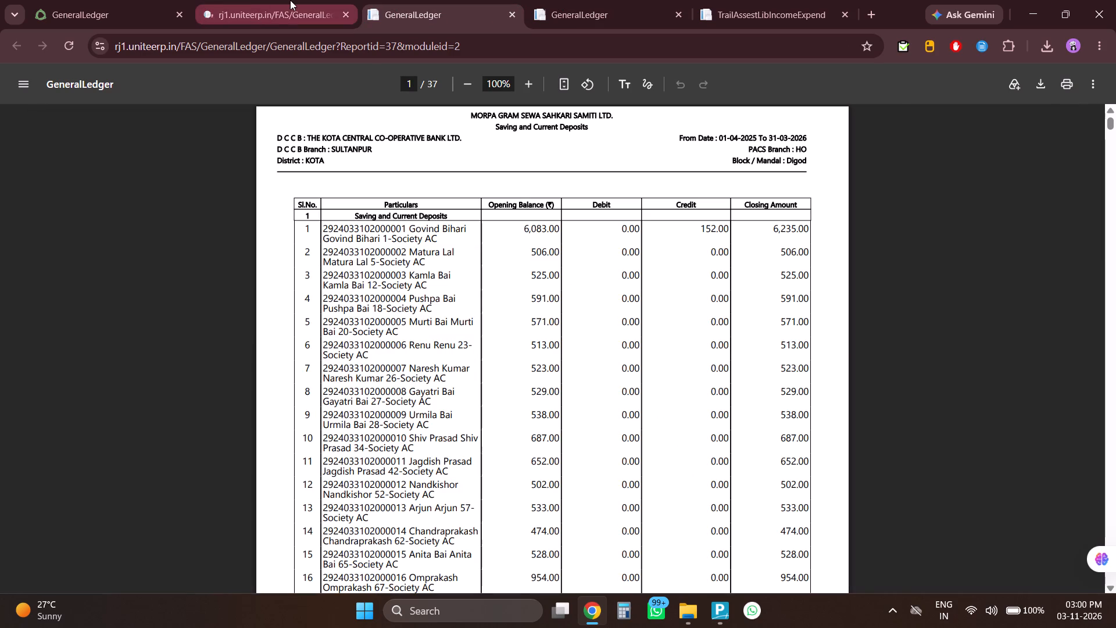
{"action": "left_click", "coordinate": [290, 0]}
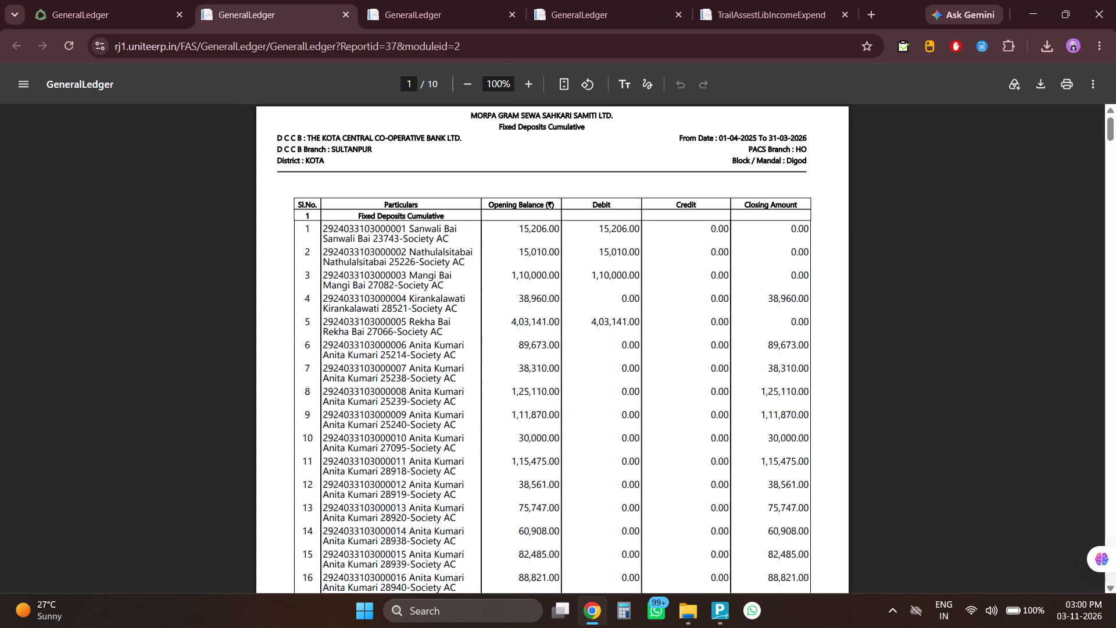
{"action": "scroll", "coordinate": [584, 377], "scroll_direction": "down", "scroll_amount": 8}
{"action": "scroll", "coordinate": [584, 377], "scroll_direction": "up", "scroll_amount": 7}
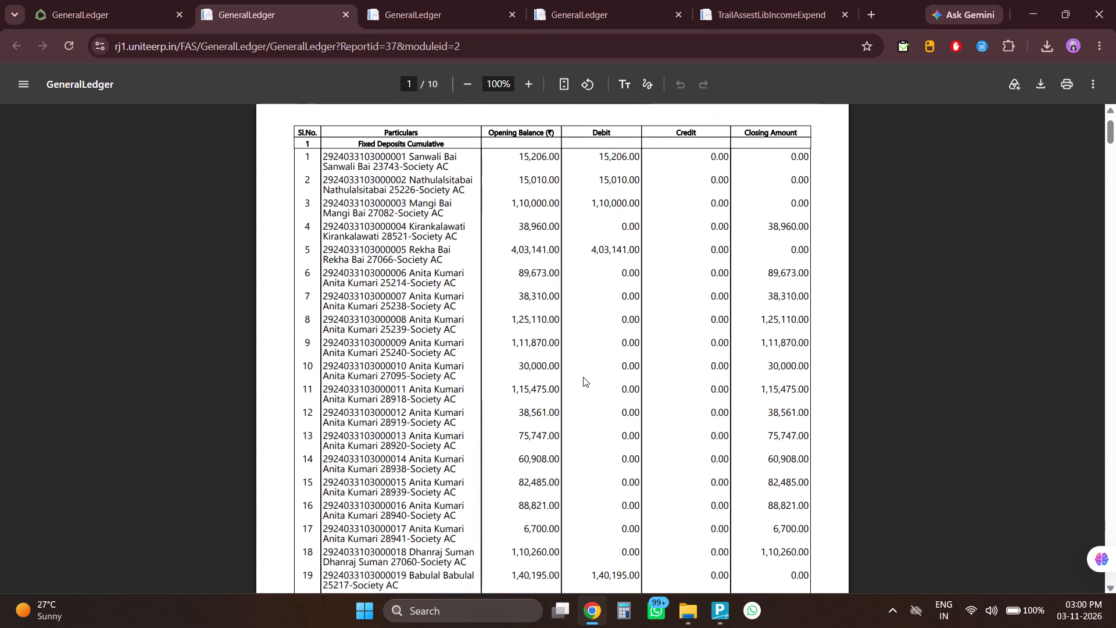
{"action": "left_click", "coordinate": [438, 0]}
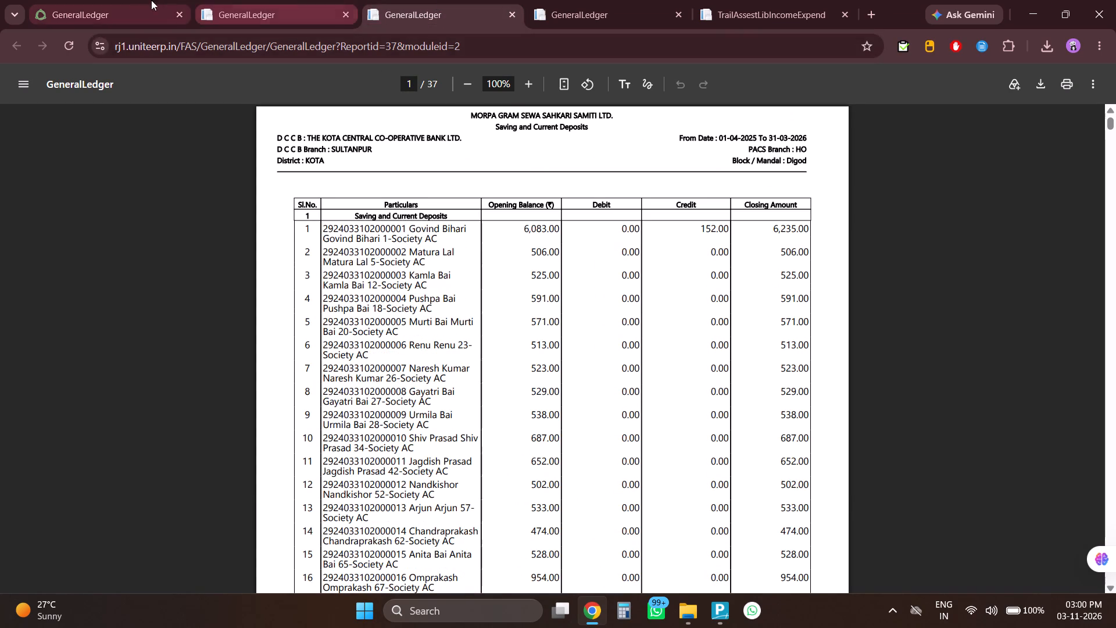
{"action": "left_click", "coordinate": [111, 0]}
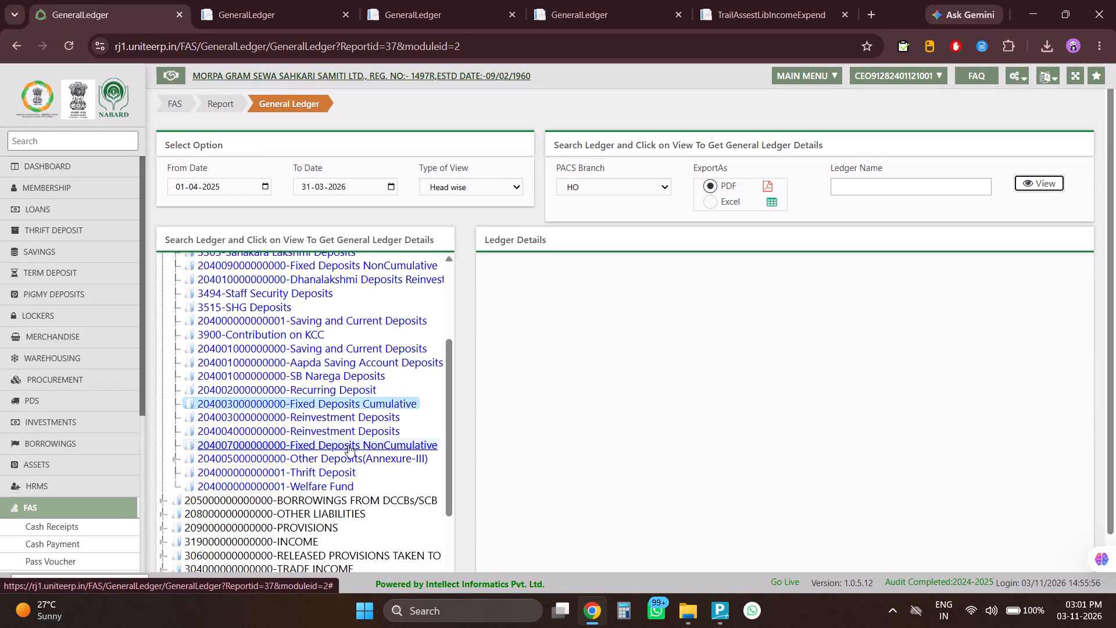
{"action": "double_click", "coordinate": [348, 445]}
{"action": "left_click", "coordinate": [1022, 188]}
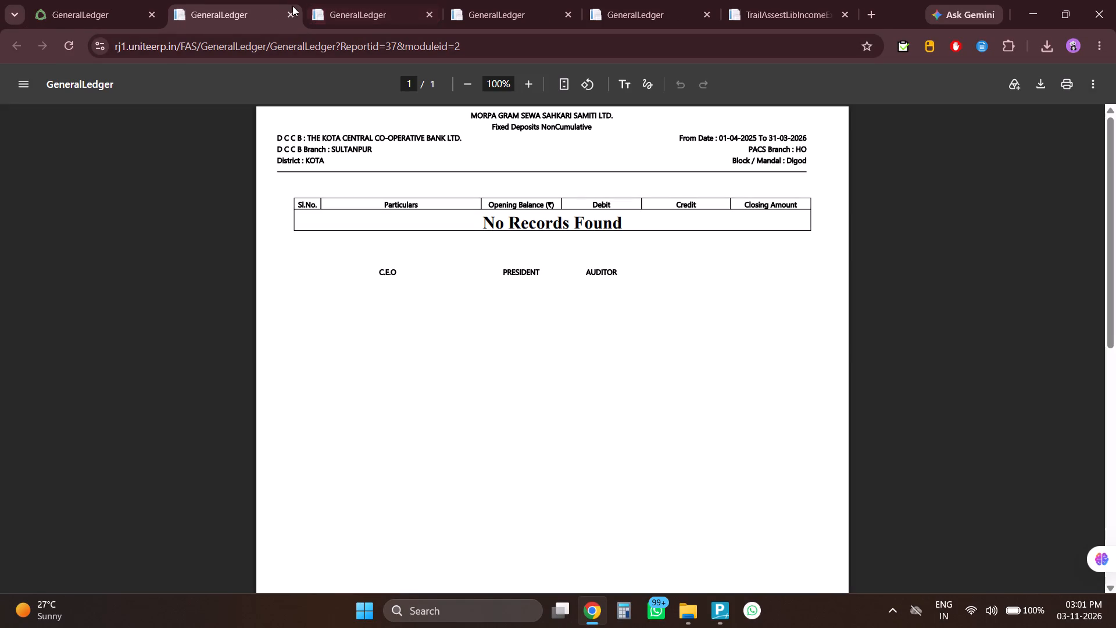
{"action": "left_click_drag", "start_coordinate": [288, 17], "coordinate": [288, 24]}
{"action": "left_click", "coordinate": [290, 9]}
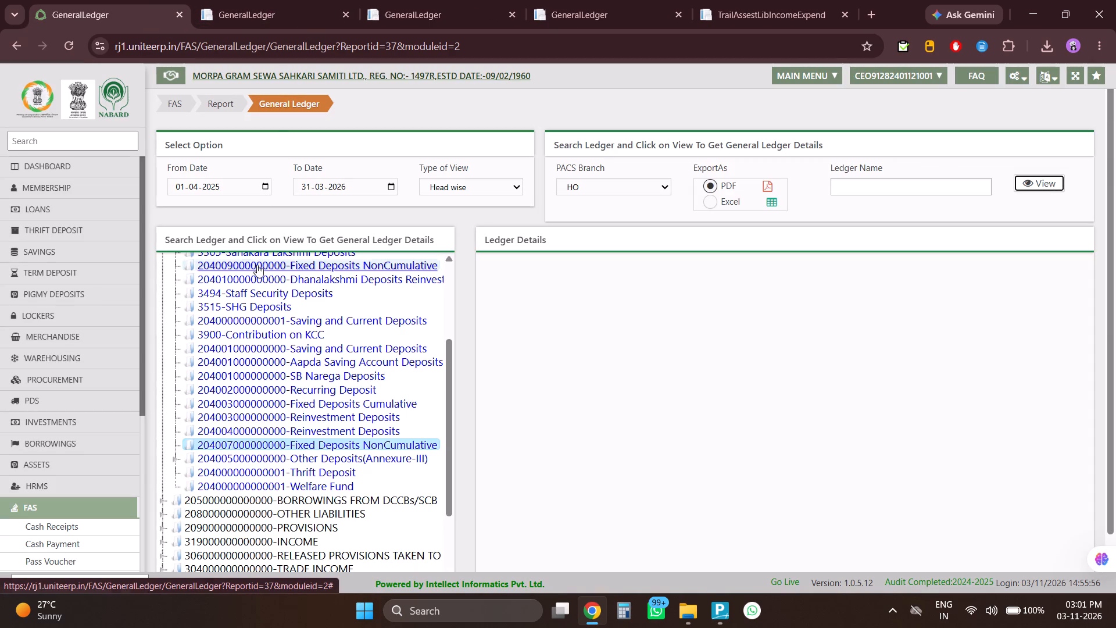
{"action": "triple_click", "coordinate": [241, 458]}
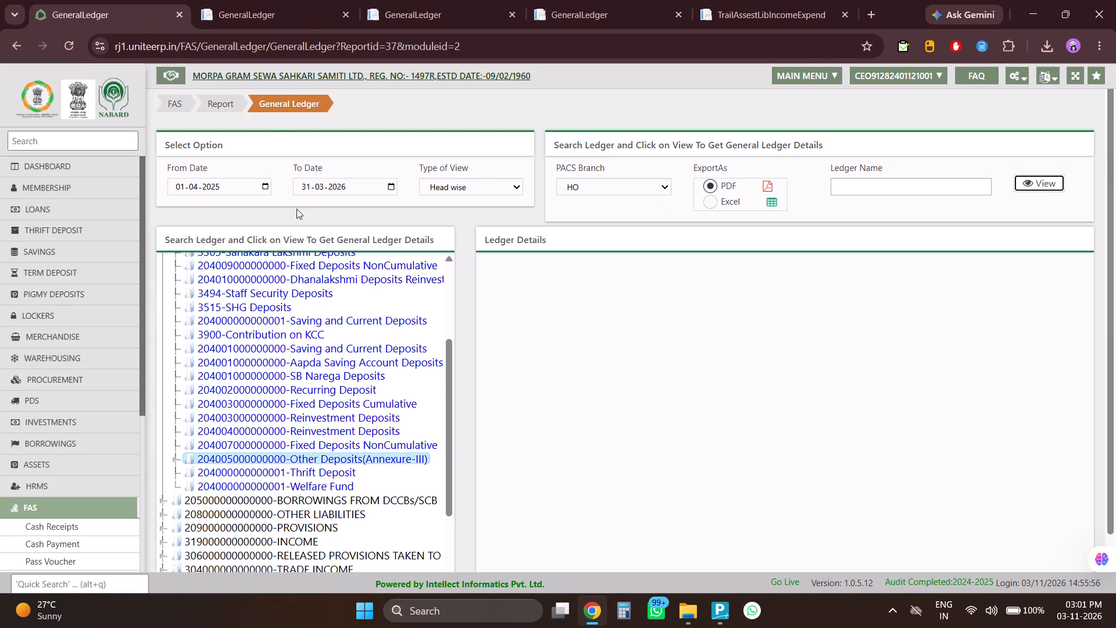
{"action": "left_click", "coordinate": [479, 186]}
{"action": "left_click", "coordinate": [455, 259]}
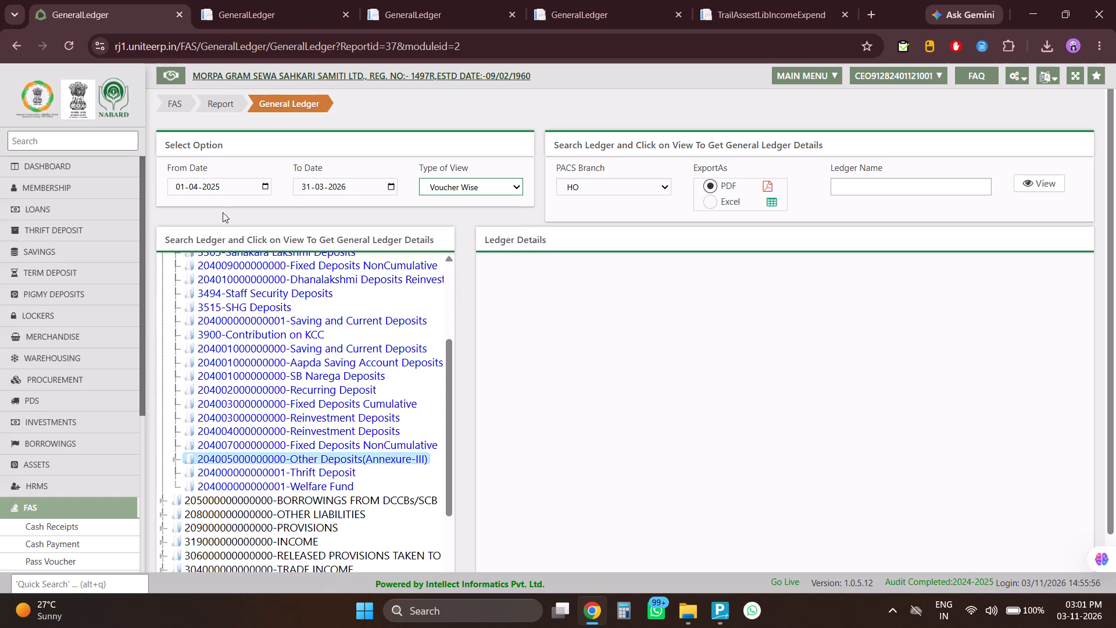
{"action": "left_click", "coordinate": [1040, 181]}
{"action": "left_click", "coordinate": [532, 10]}
{"action": "left_click", "coordinate": [652, 0]}
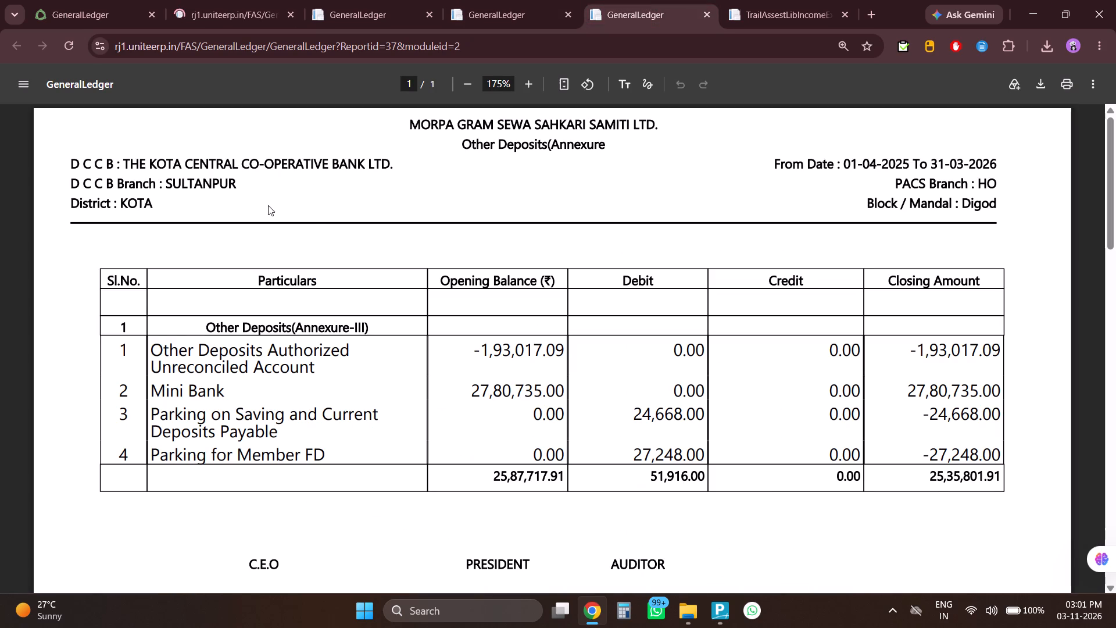
{"action": "left_click", "coordinate": [280, 0]}
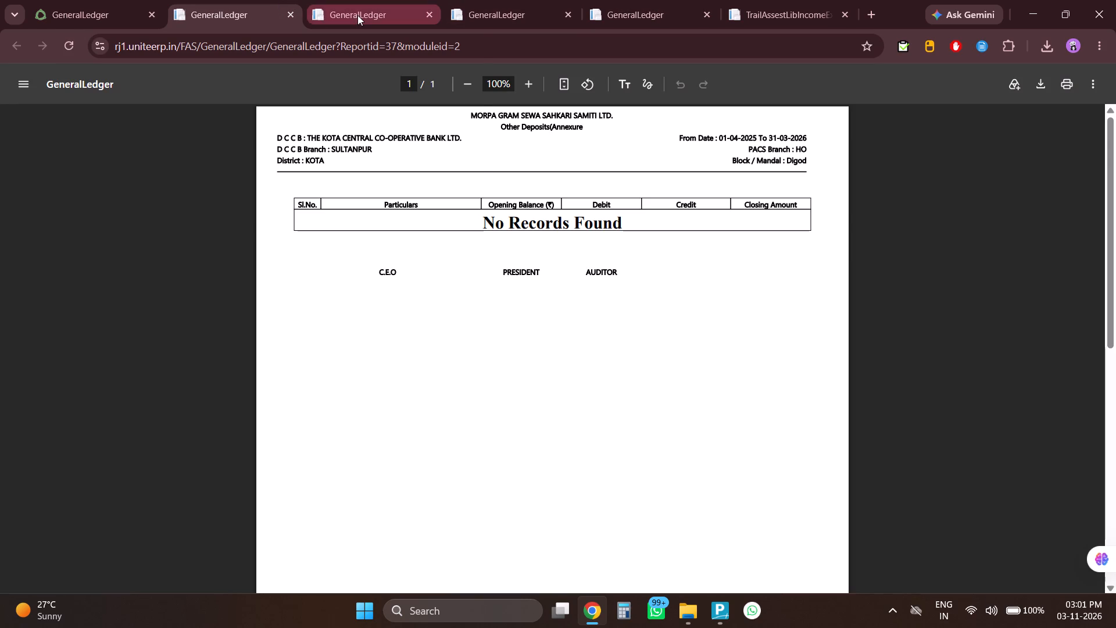
{"action": "left_click", "coordinate": [121, 0]}
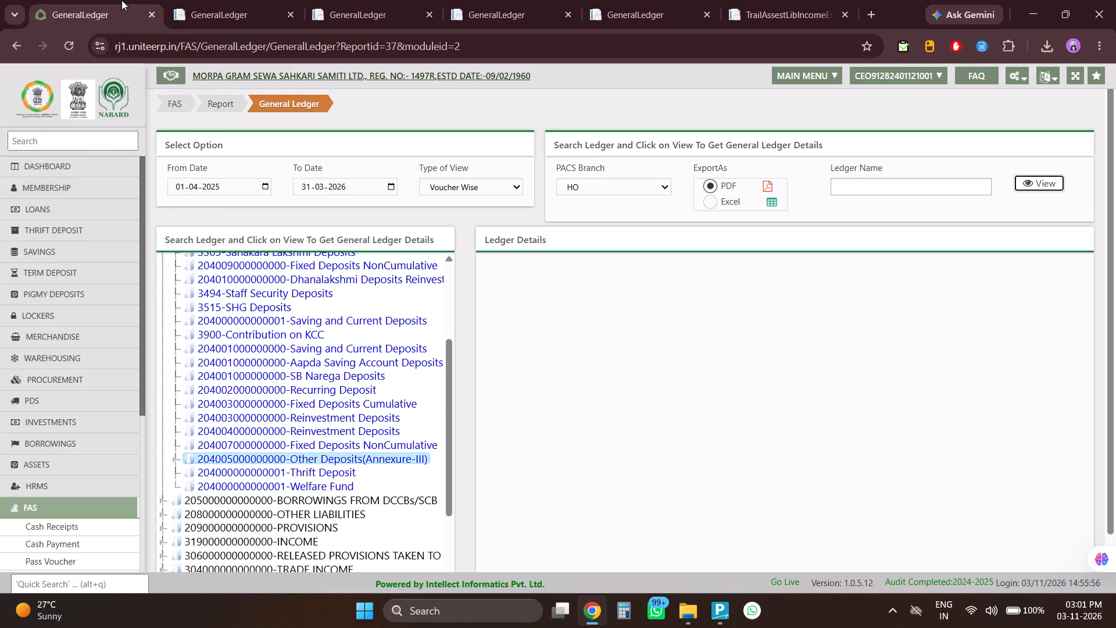
{"action": "left_click", "coordinate": [242, 0]}
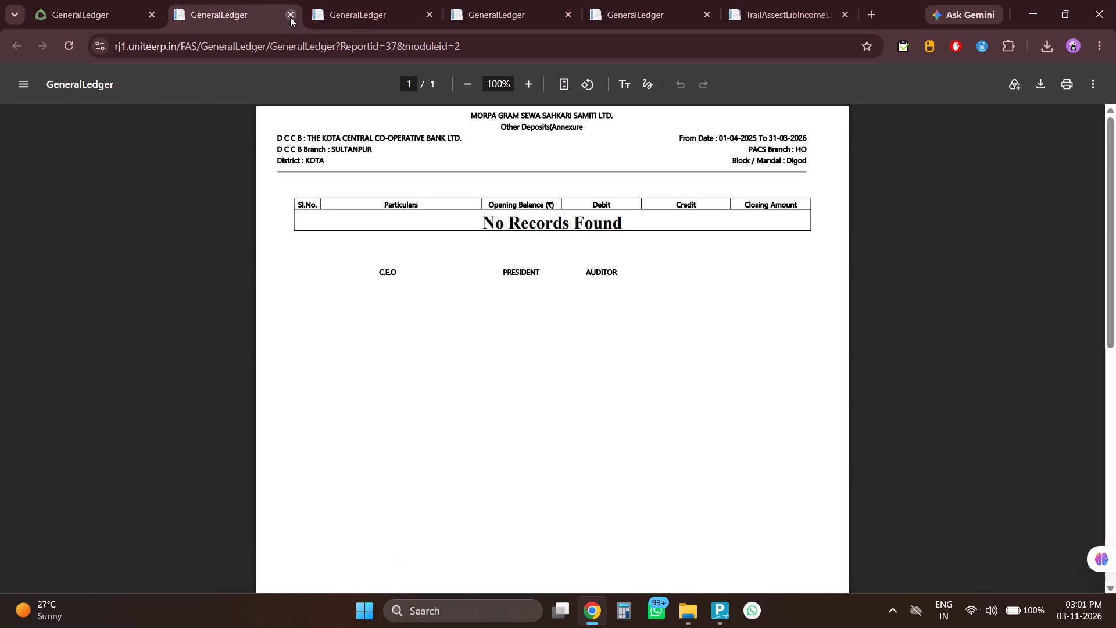
Compare the Voucher Wise Other Deposits(Annexure-III) report with its Head wise version.
{"action": "left_click", "coordinate": [578, 5]}
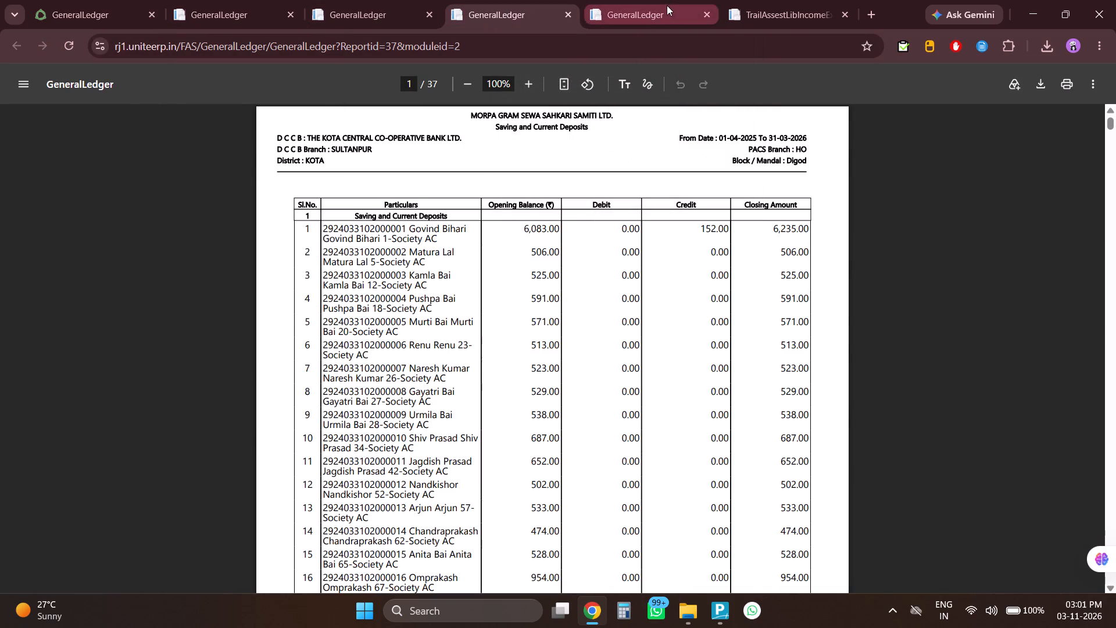
{"action": "left_click", "coordinate": [667, 5]}
{"action": "left_click_drag", "start_coordinate": [471, 138], "coordinate": [585, 143]}
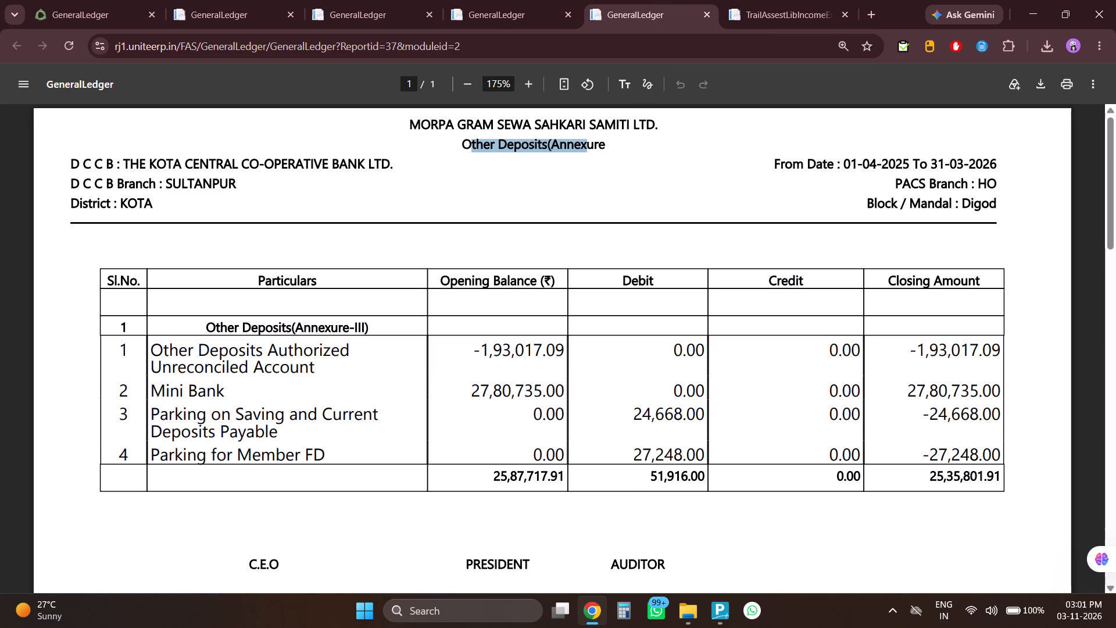
{"action": "left_click", "coordinate": [169, 14]}
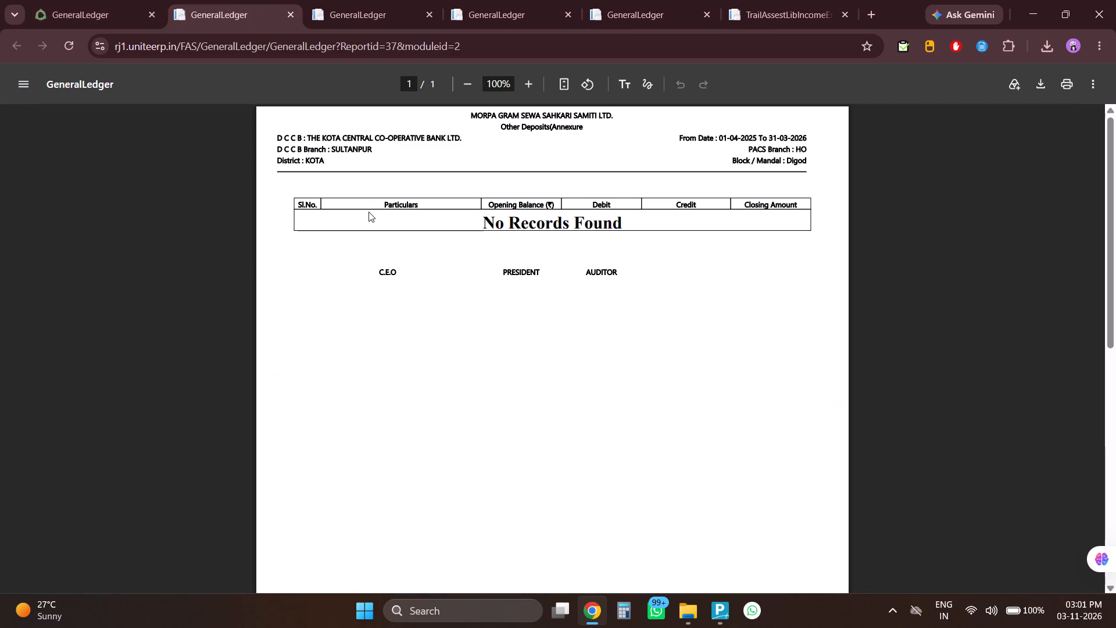
{"action": "left_click", "coordinate": [623, 0]}
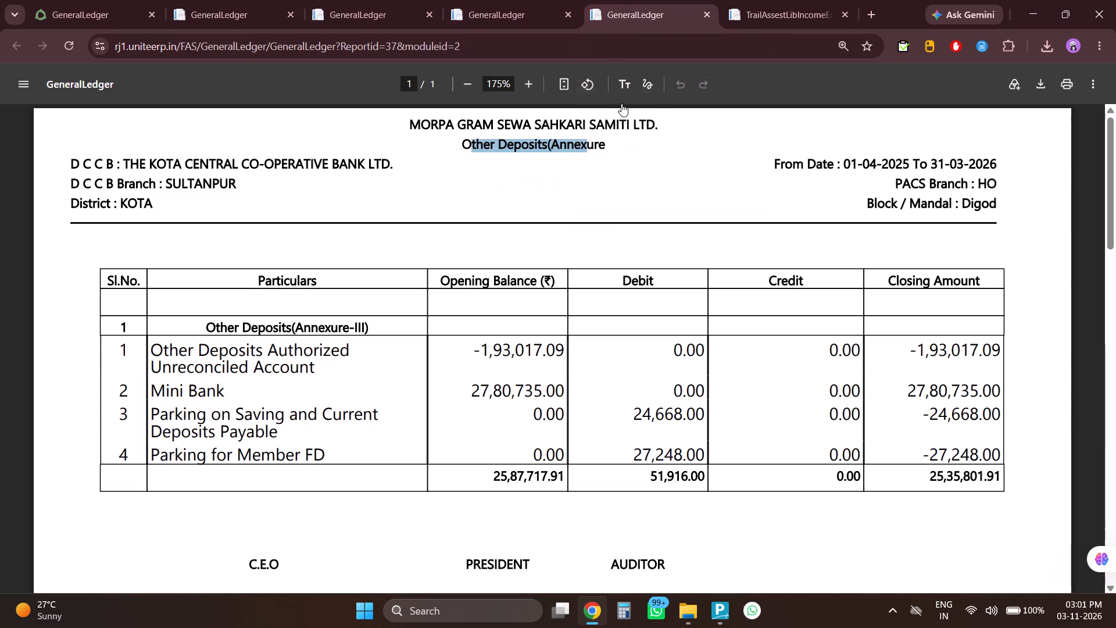
{"action": "left_click", "coordinate": [621, 162]}
{"action": "left_click", "coordinate": [91, 0]}
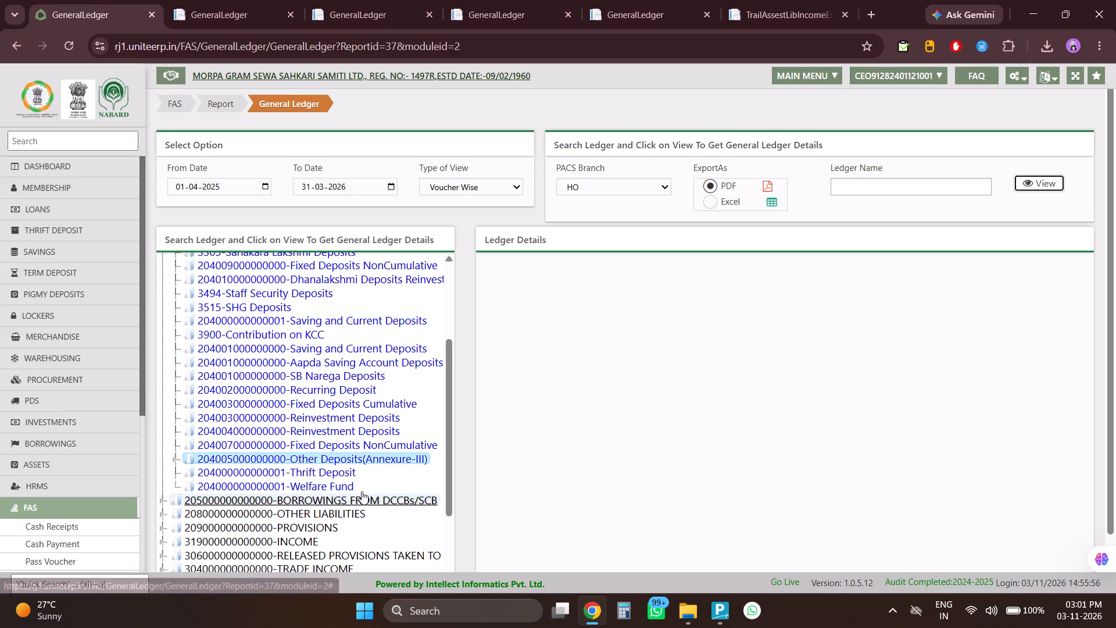
{"action": "left_click", "coordinate": [360, 459]}
{"action": "left_click", "coordinate": [176, 460]}
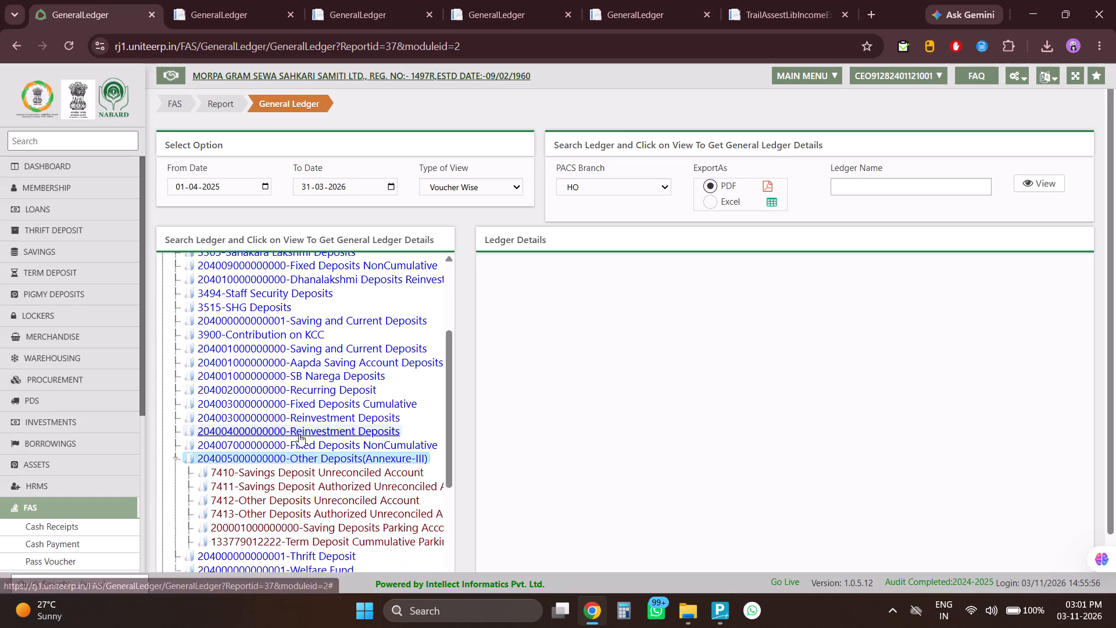
{"action": "scroll", "coordinate": [299, 434], "scroll_direction": "down", "scroll_amount": 2}
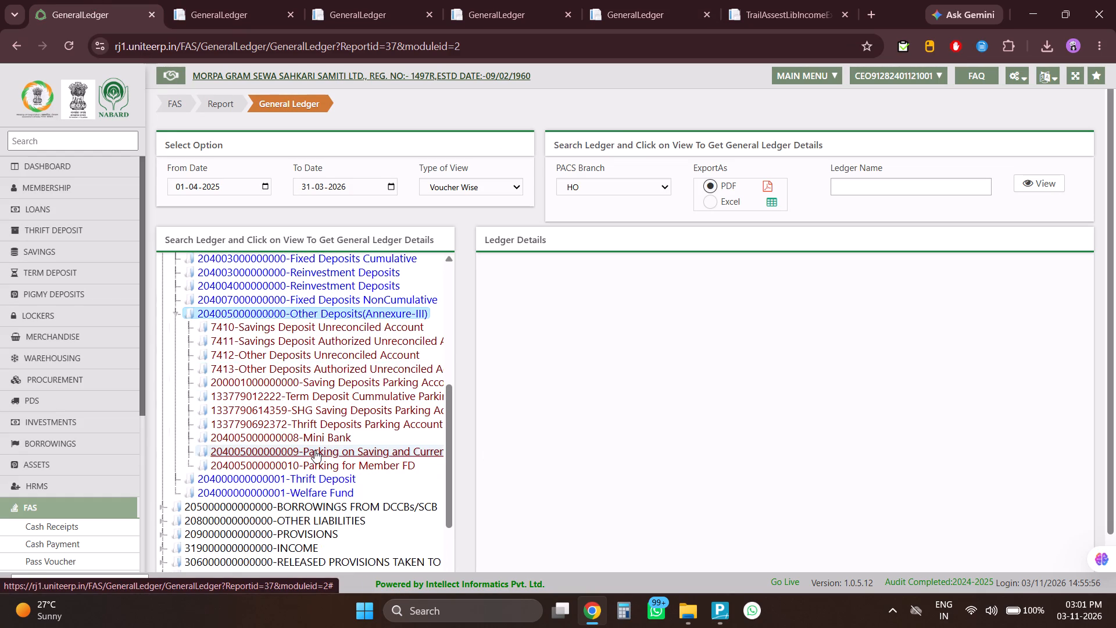
{"action": "triple_click", "coordinate": [314, 450]}
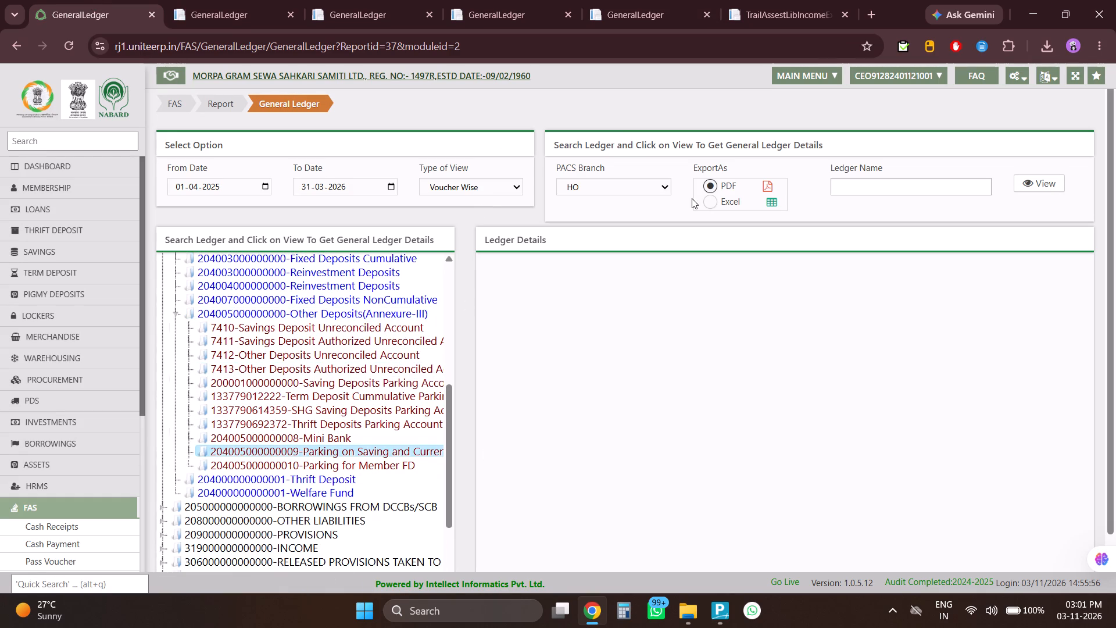
{"action": "left_click", "coordinate": [1032, 185]}
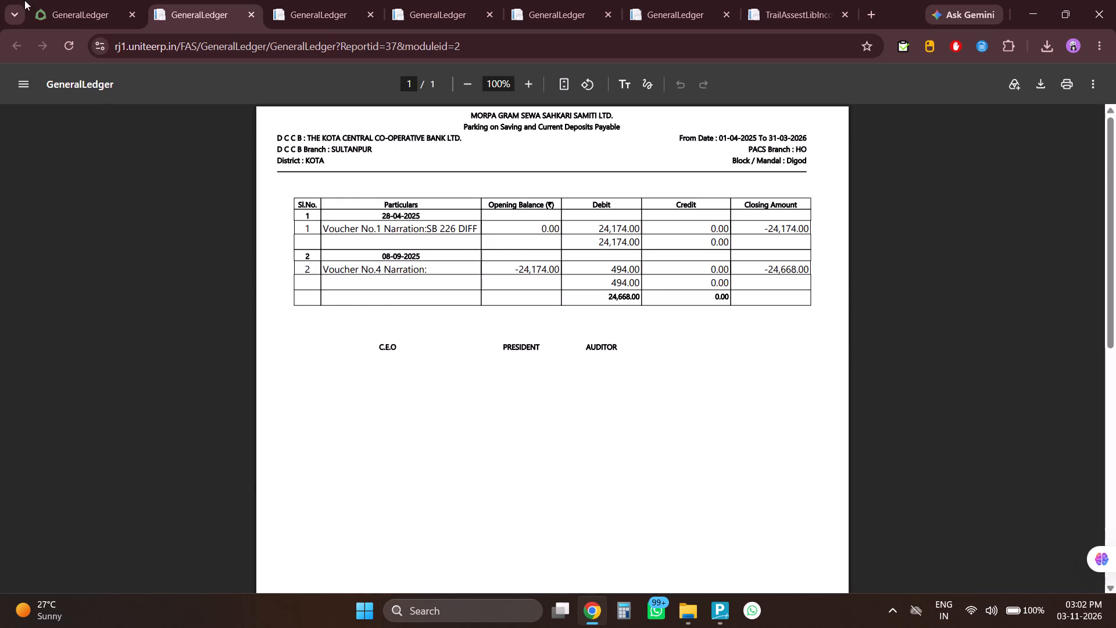
{"action": "left_click", "coordinate": [60, 0]}
{"action": "triple_click", "coordinate": [385, 470]}
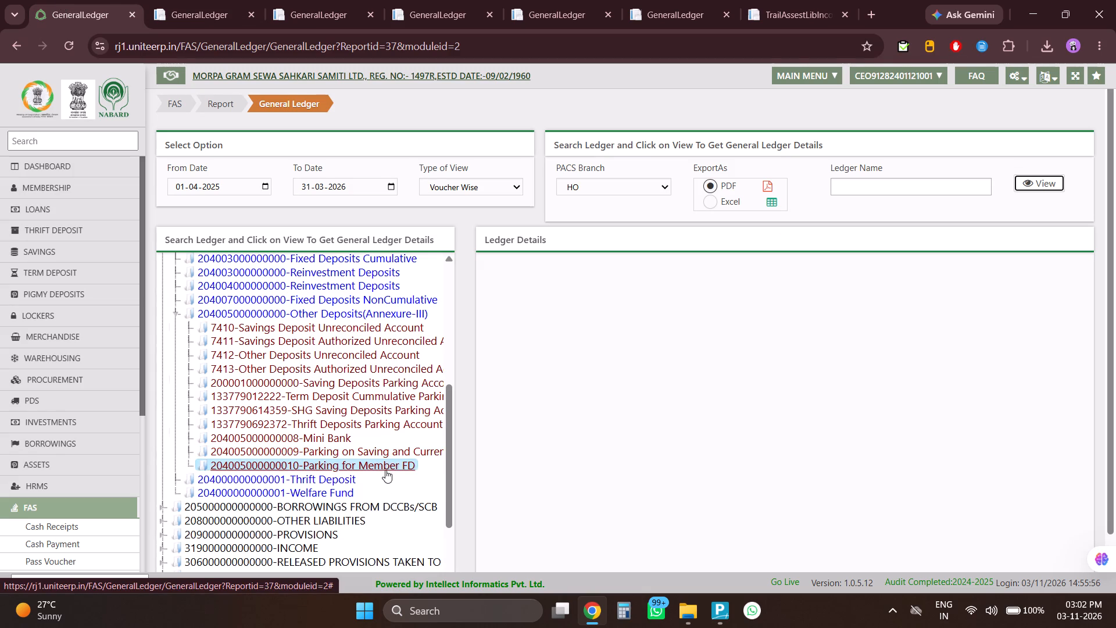
{"action": "left_click", "coordinate": [1018, 187]}
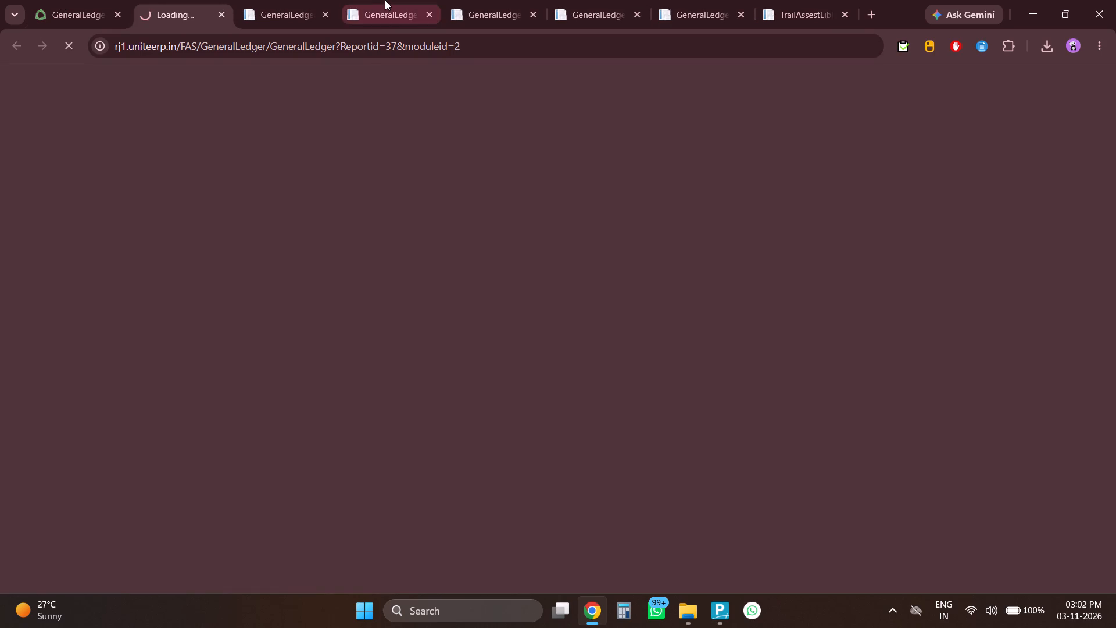
{"action": "left_click", "coordinate": [378, 0]}
{"action": "left_click", "coordinate": [429, 13]}
{"action": "left_click", "coordinate": [285, 0]}
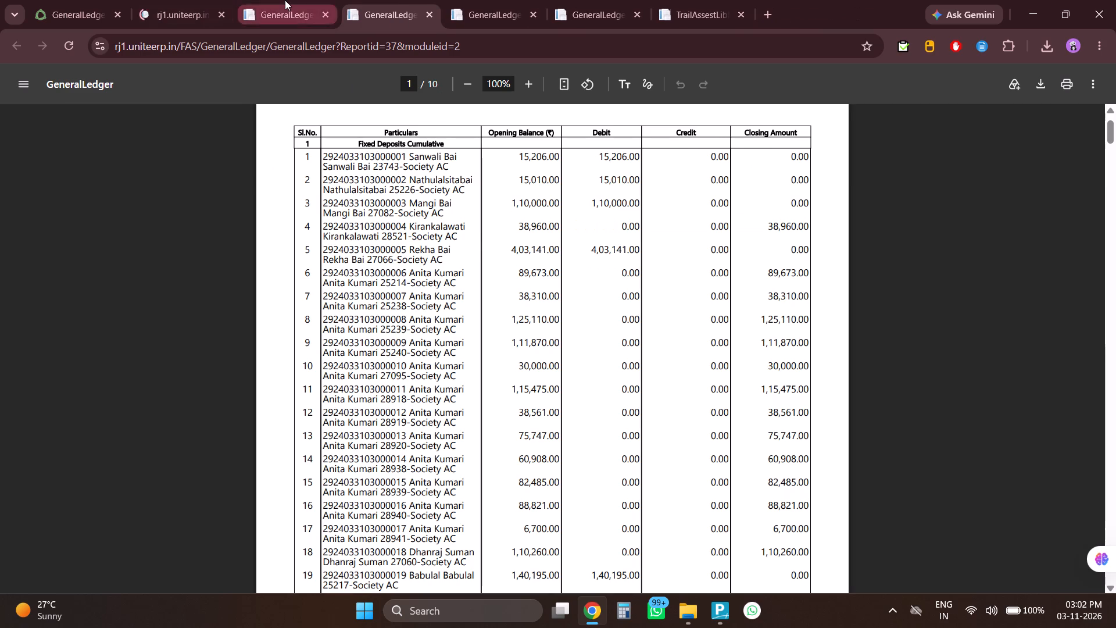
{"action": "left_click", "coordinate": [180, 0]}
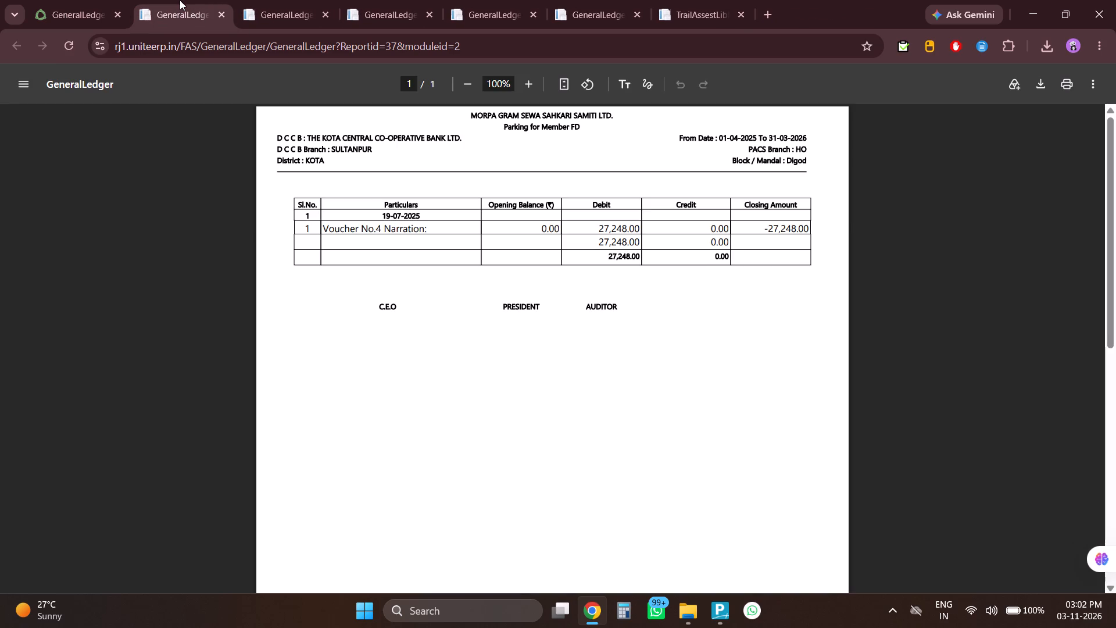
Compare the two parking ledgers' voucher dates and debit amounts with the Head wise Other Deposits(Annexure-III) report.
{"action": "left_click", "coordinate": [294, 2]}
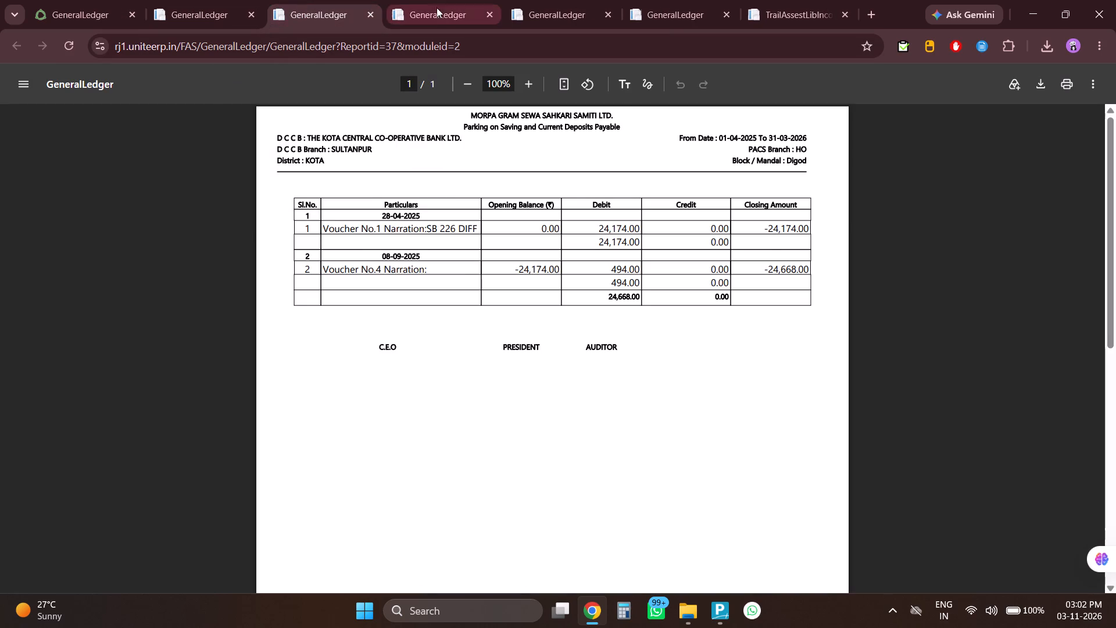
{"action": "left_click", "coordinate": [555, 0]}
{"action": "left_click", "coordinate": [660, 0]}
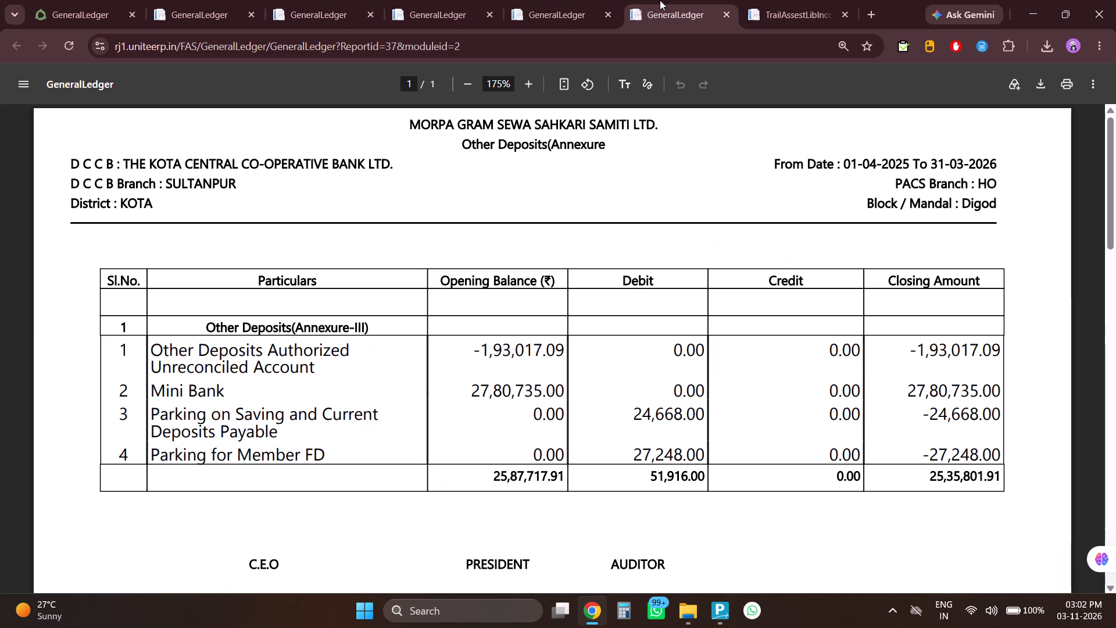
{"action": "left_click", "coordinate": [177, 0]}
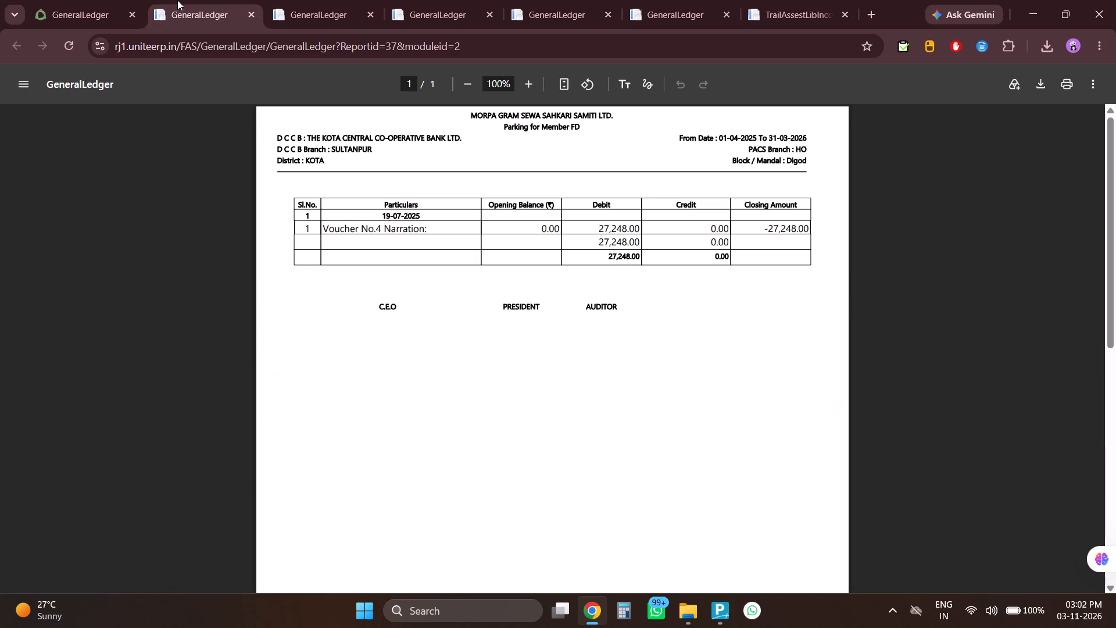
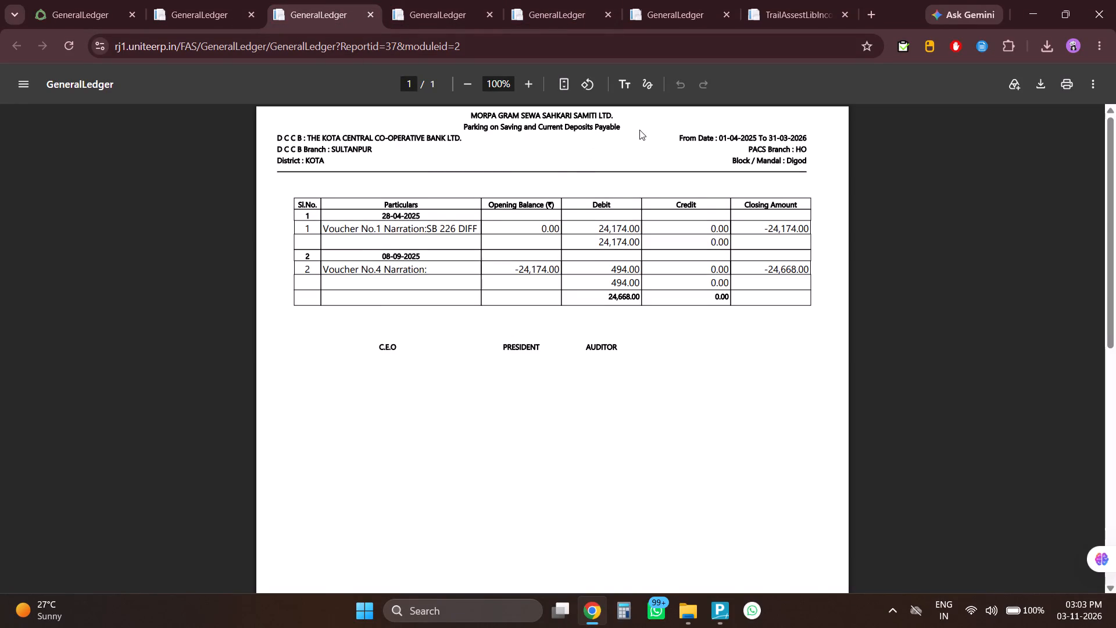
Recheck the Parking on Saving and Current Deposits Payable ledger against the Parking for Member FD ledger.
{"action": "left_click_drag", "start_coordinate": [628, 130], "coordinate": [468, 130]}
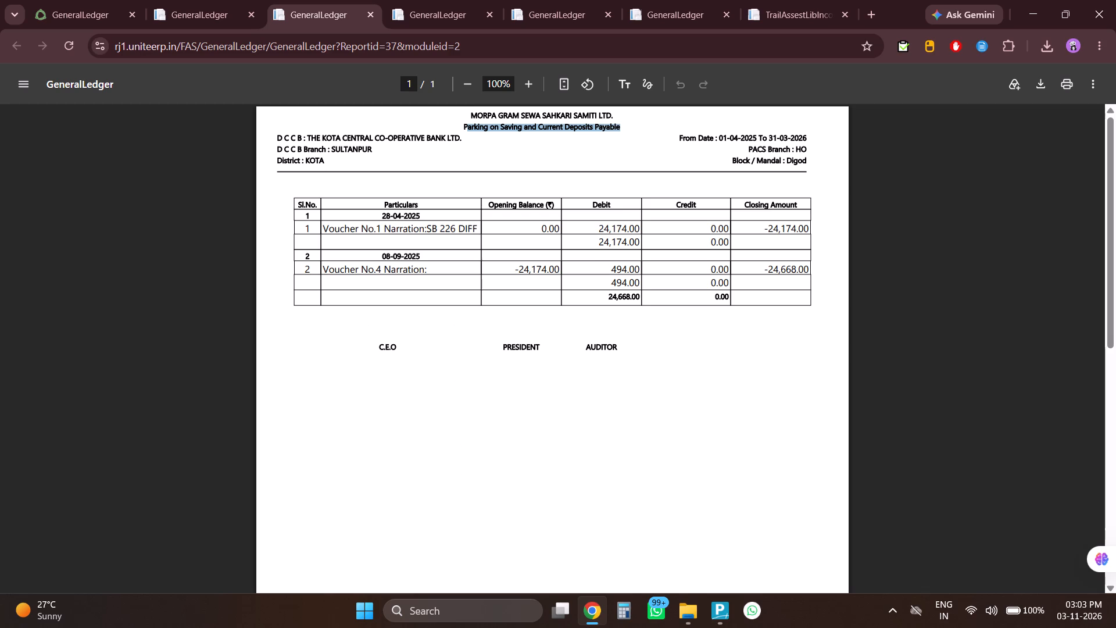
{"action": "left_click", "coordinate": [178, 0]}
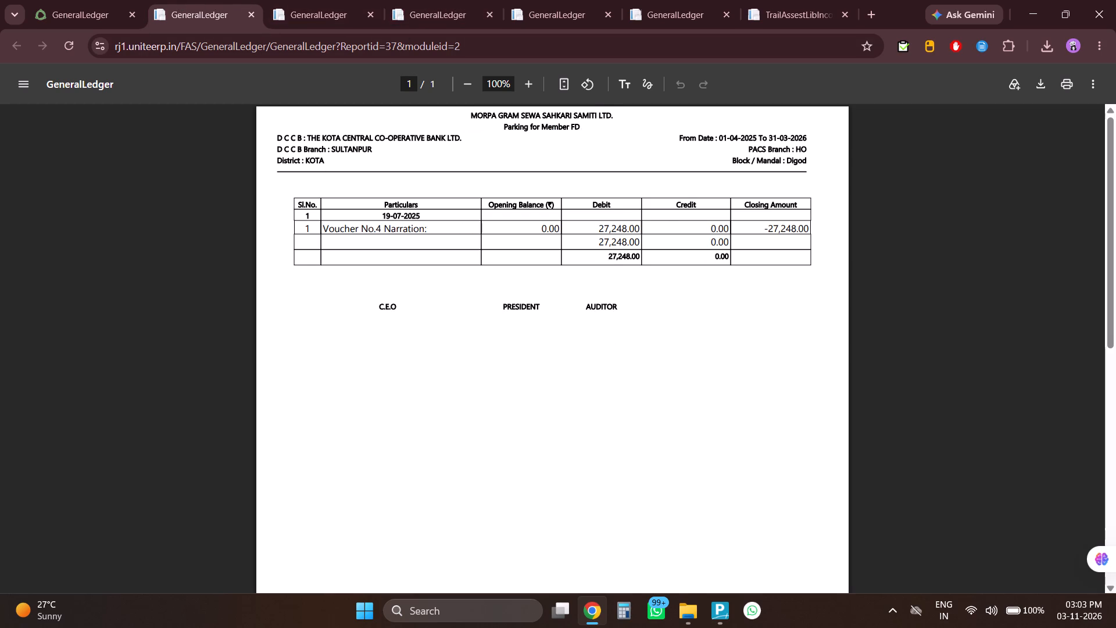
{"action": "left_click", "coordinate": [282, 0]}
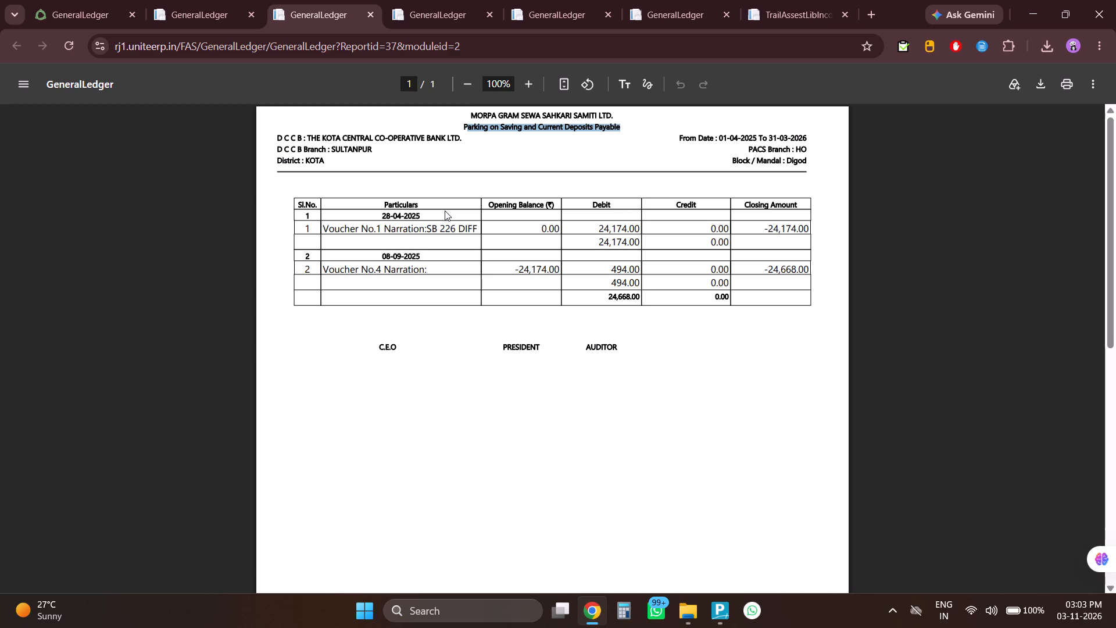
Search the Fixed Deposits Cumulative ledger for "kanti" and highlight the amounts of the first matching account.
{"action": "left_click", "coordinate": [510, 0]}
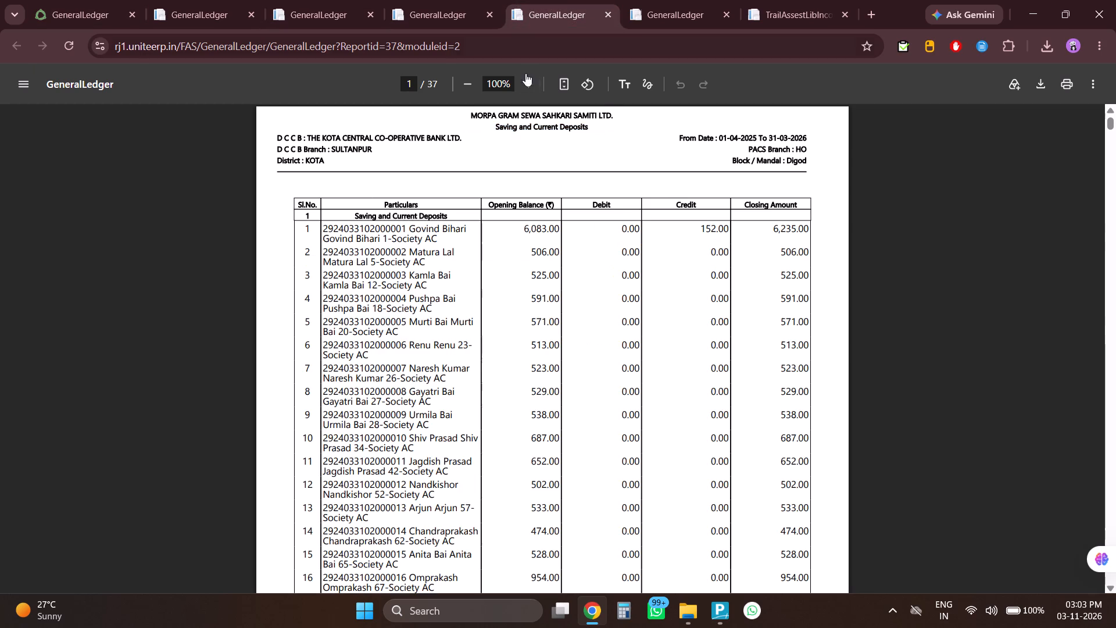
{"action": "left_click", "coordinate": [441, 0]}
{"action": "scroll", "coordinate": [455, 176], "scroll_direction": "up", "scroll_amount": 6}
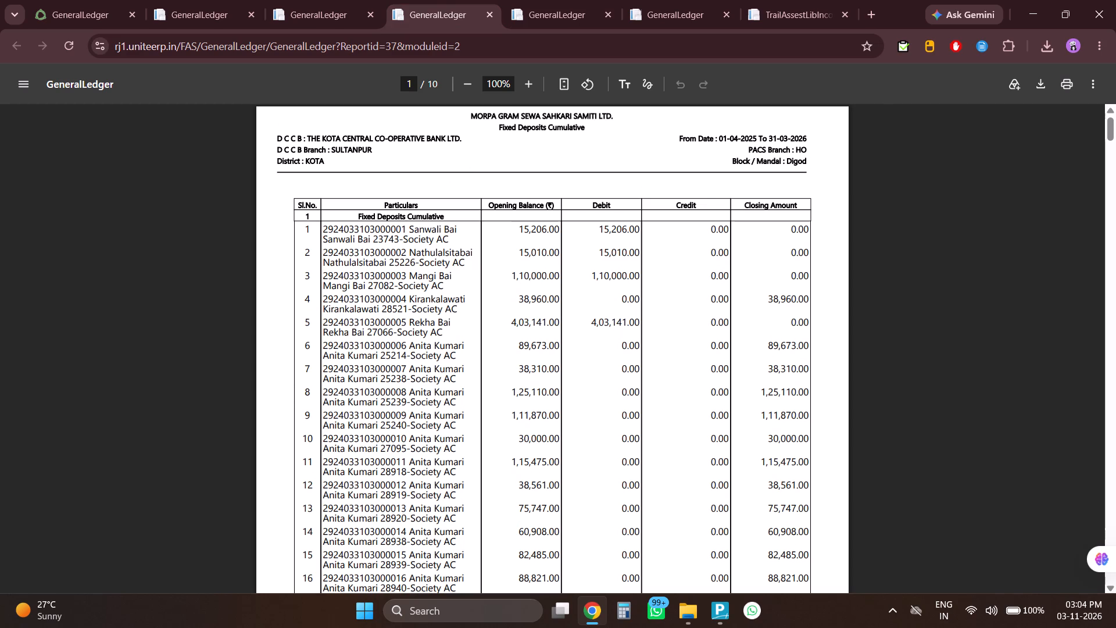
{"action": "key", "text": "ctrl+f"}
{"action": "type", "text": "kanti"}
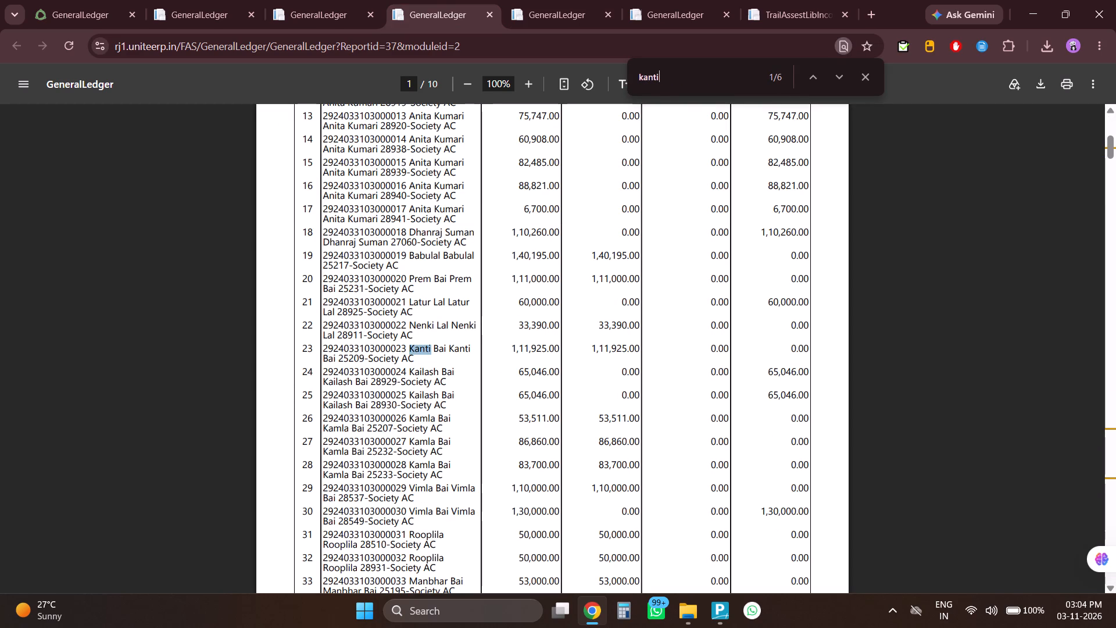
{"action": "left_click_drag", "start_coordinate": [512, 349], "coordinate": [834, 354]}
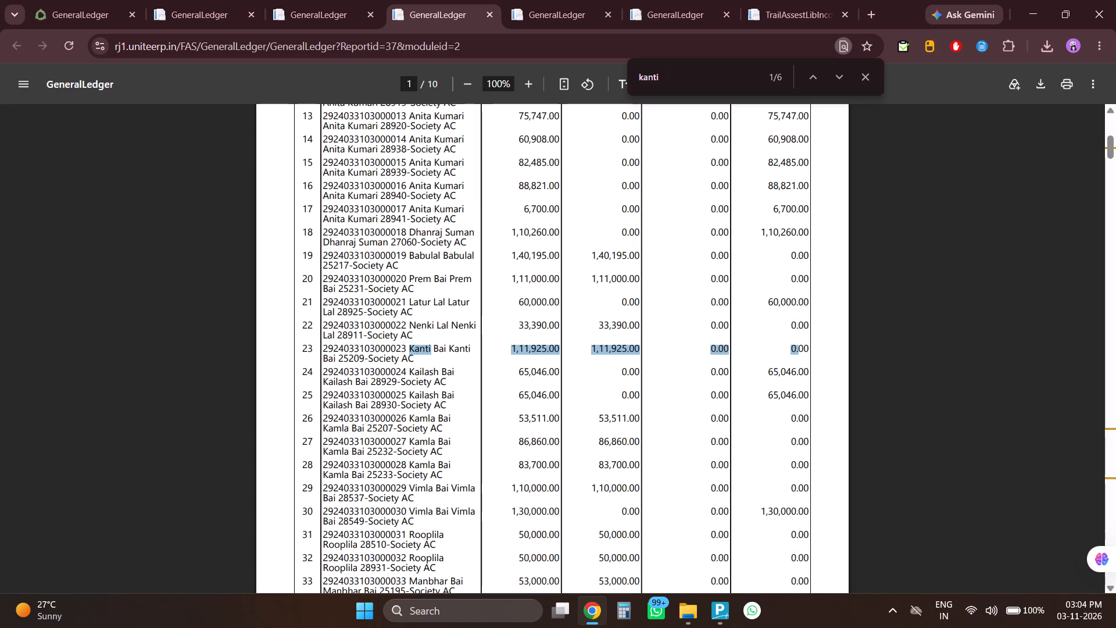
Go through all "kanti" matches in the Fixed Deposits Cumulative ledger, comparing their opening, debit, credit and closing amounts.
{"action": "key", "text": "Return"}
{"action": "key", "text": "Return"}
{"action": "key", "text": "Return"}
{"action": "key", "text": "Return"}
{"action": "key", "text": "Return"}
{"action": "key", "text": "Return"}
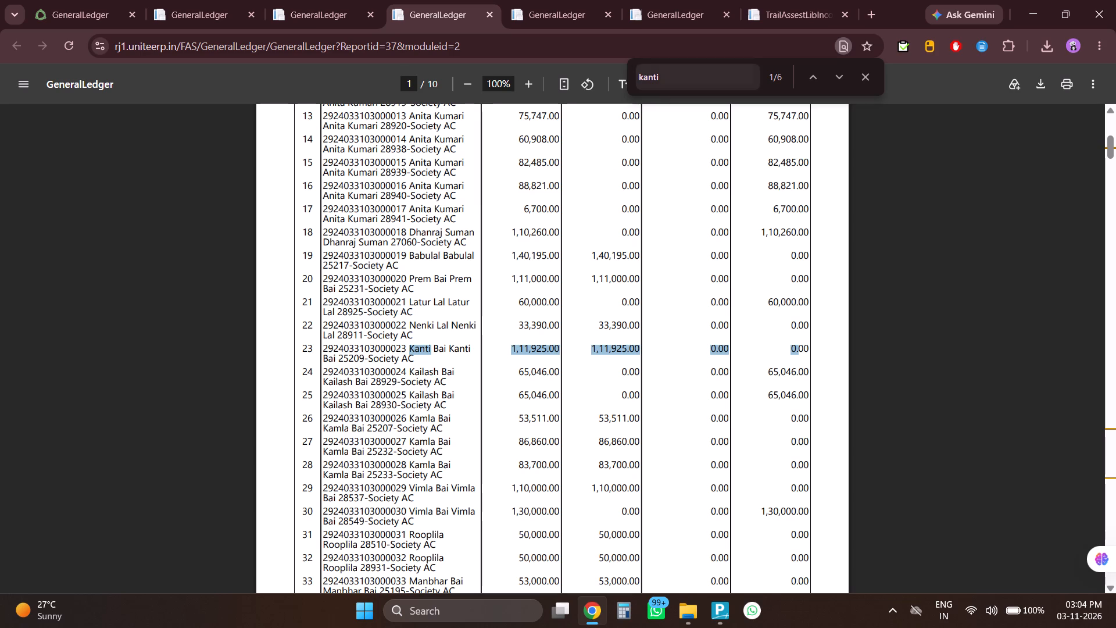
{"action": "left_click", "coordinate": [663, 69]}
{"action": "key", "text": "Return"}
{"action": "key", "text": "Return"}
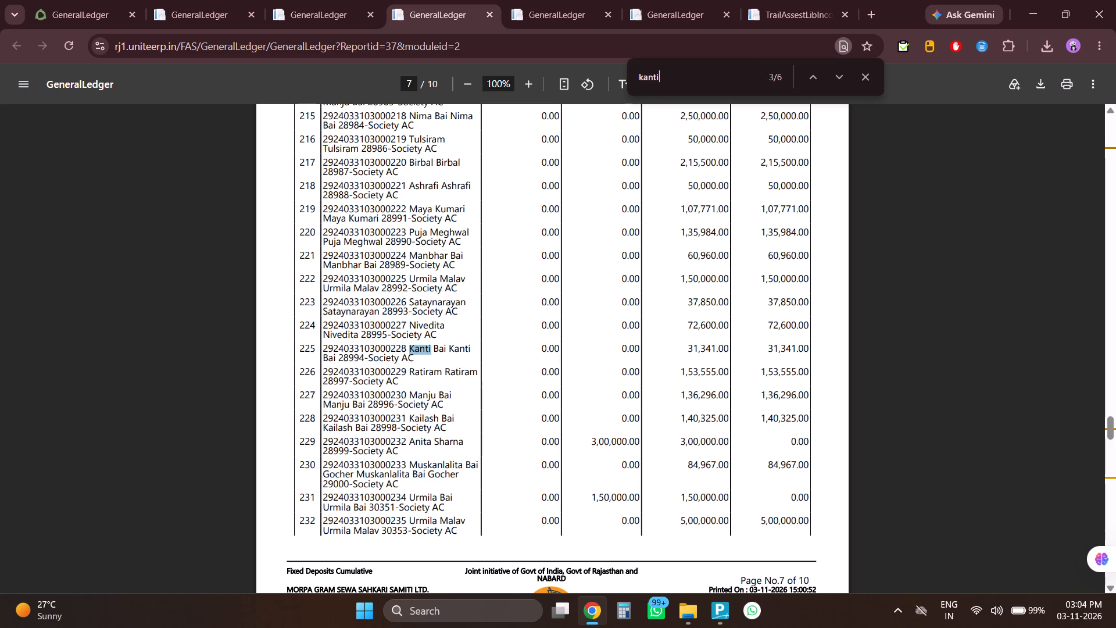
{"action": "key", "text": "Return"}
{"action": "key", "text": "Return"}
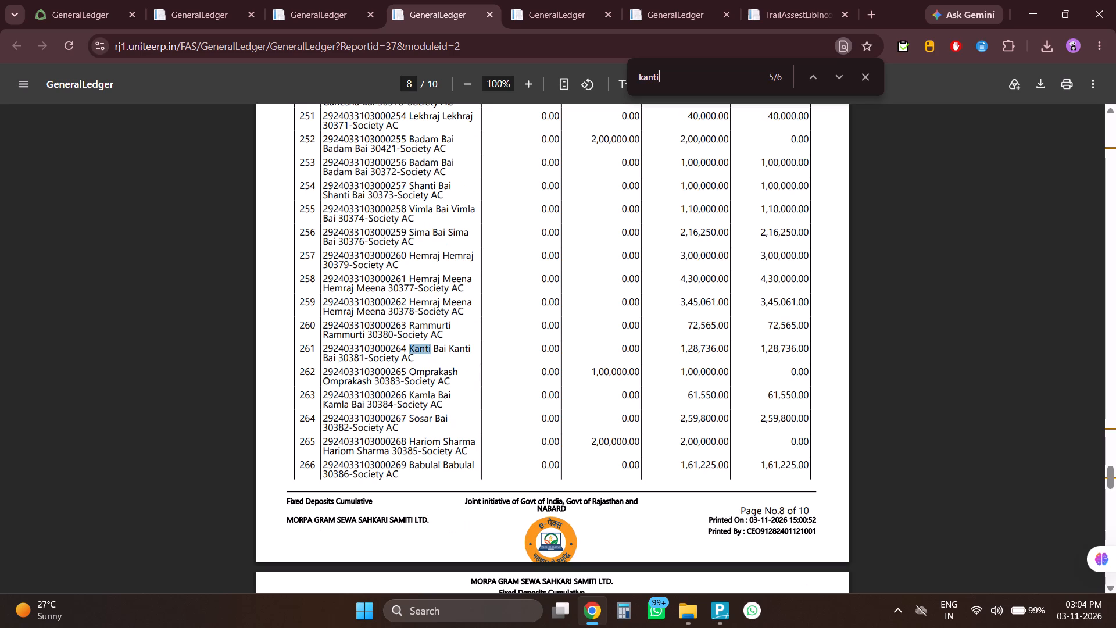
{"action": "key", "text": "Return"}
{"action": "key", "text": "Return"}
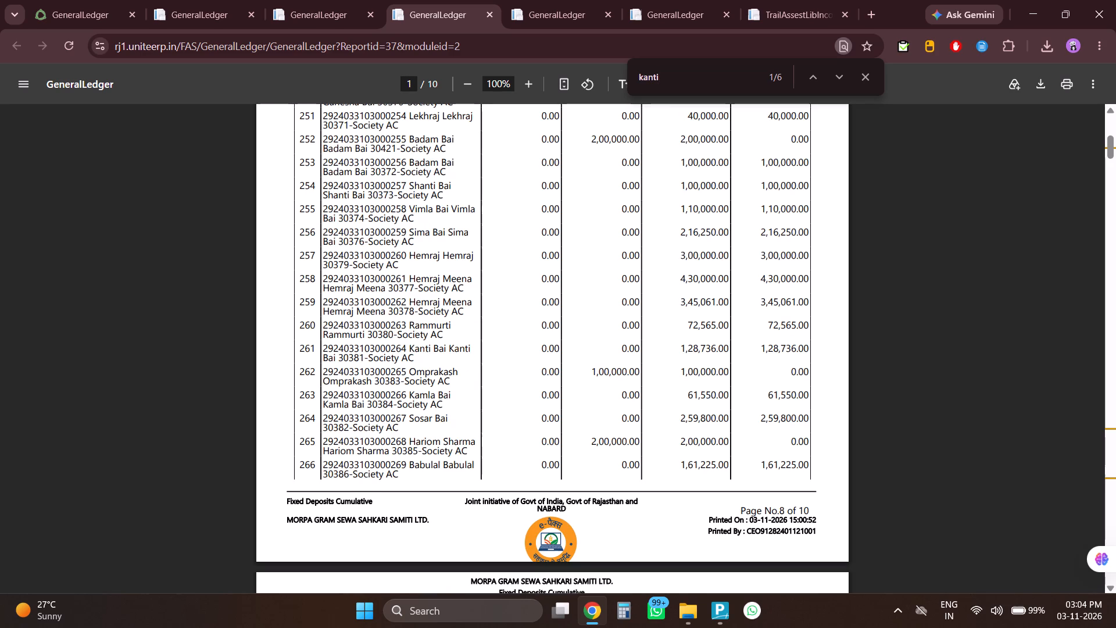
{"action": "key", "text": "Return"}
{"action": "key", "text": "Return"}
{"action": "key", "text": "Return"}
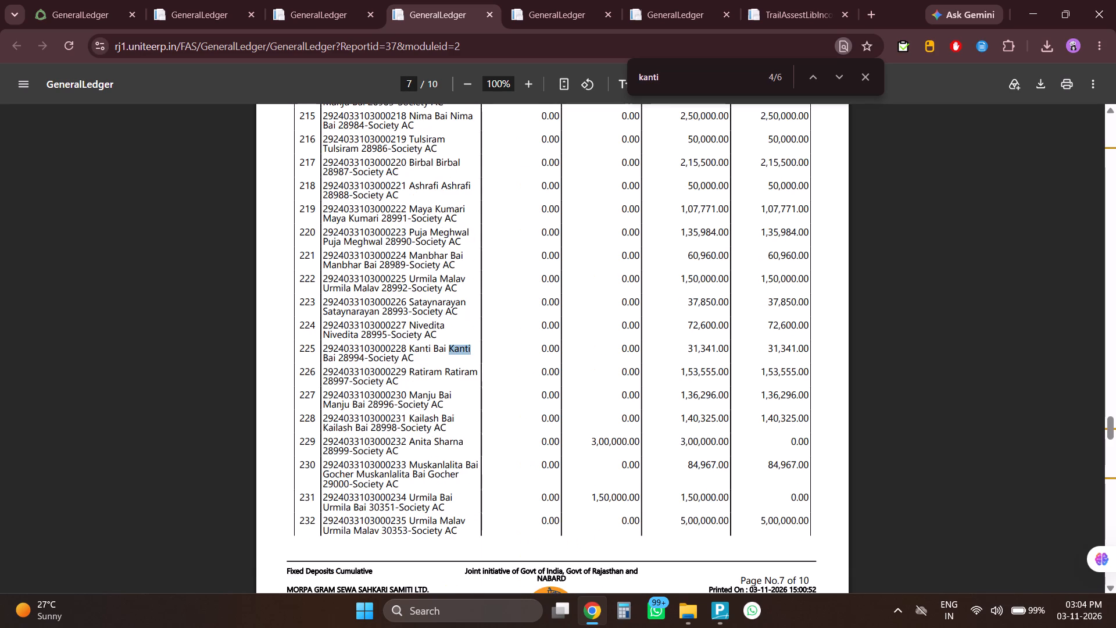
{"action": "key", "text": "Return"}
{"action": "key", "text": "Return"}
{"action": "key", "text": "Return"}
{"action": "key", "text": "Return"}
{"action": "key", "text": "Return"}
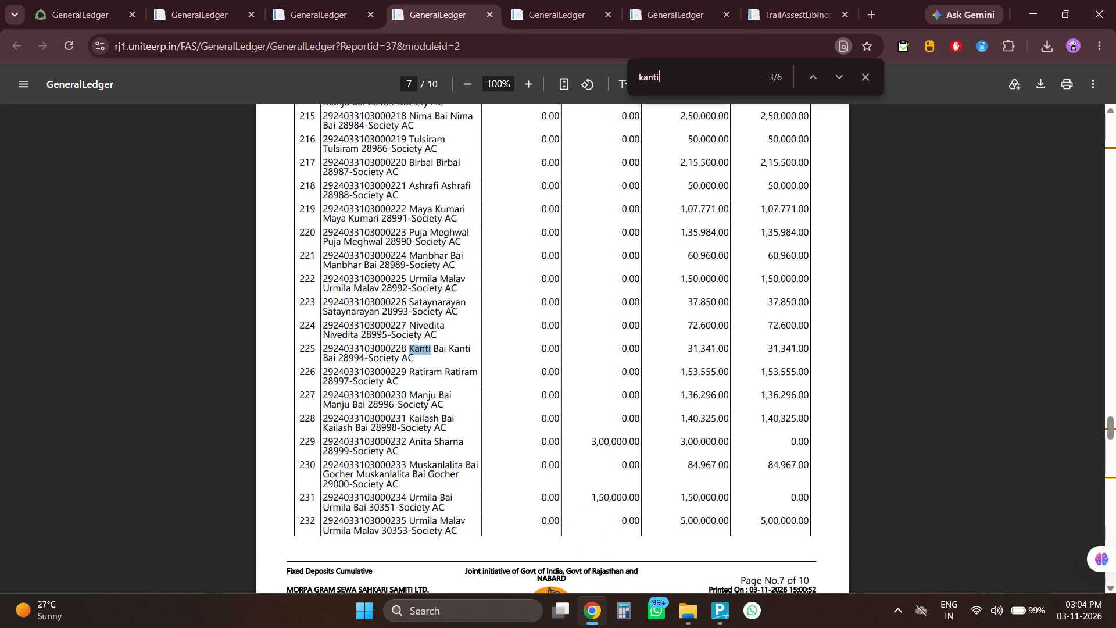
{"action": "key", "text": "Return"}
{"action": "key", "text": "Return"}
{"action": "key", "text": "Return"}
{"action": "key", "text": "Return"}
{"action": "key", "text": "Return"}
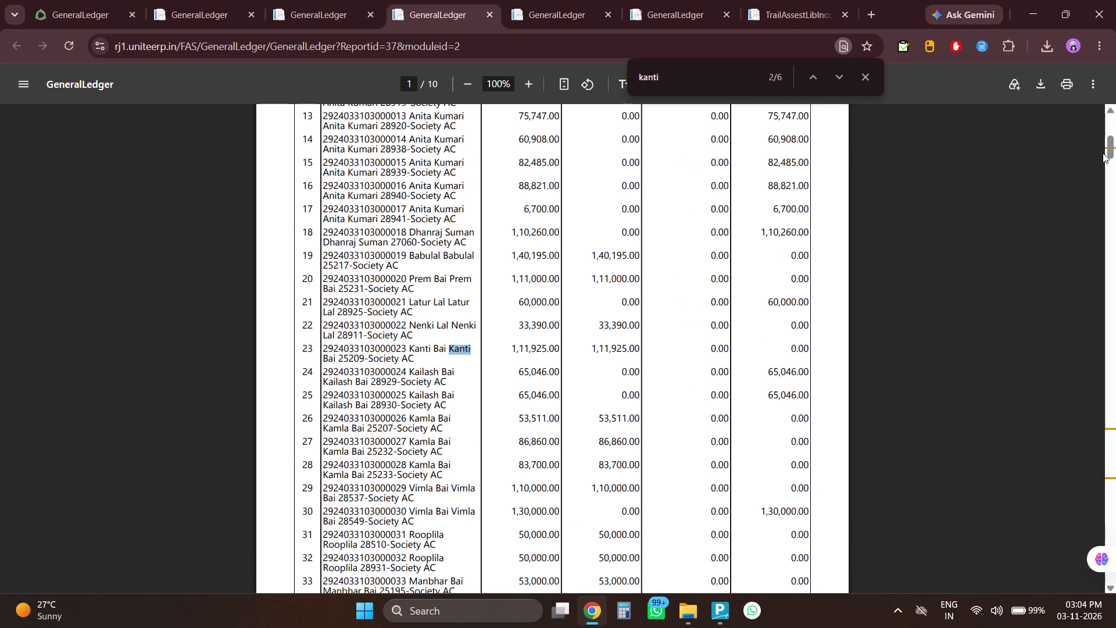
Examine the Fixed Deposits Cumulative totals on the last page and skim the account entries back to page 1.
{"action": "left_click_drag", "start_coordinate": [1111, 143], "coordinate": [1115, 627]}
{"action": "scroll", "coordinate": [571, 469], "scroll_direction": "up", "scroll_amount": 7}
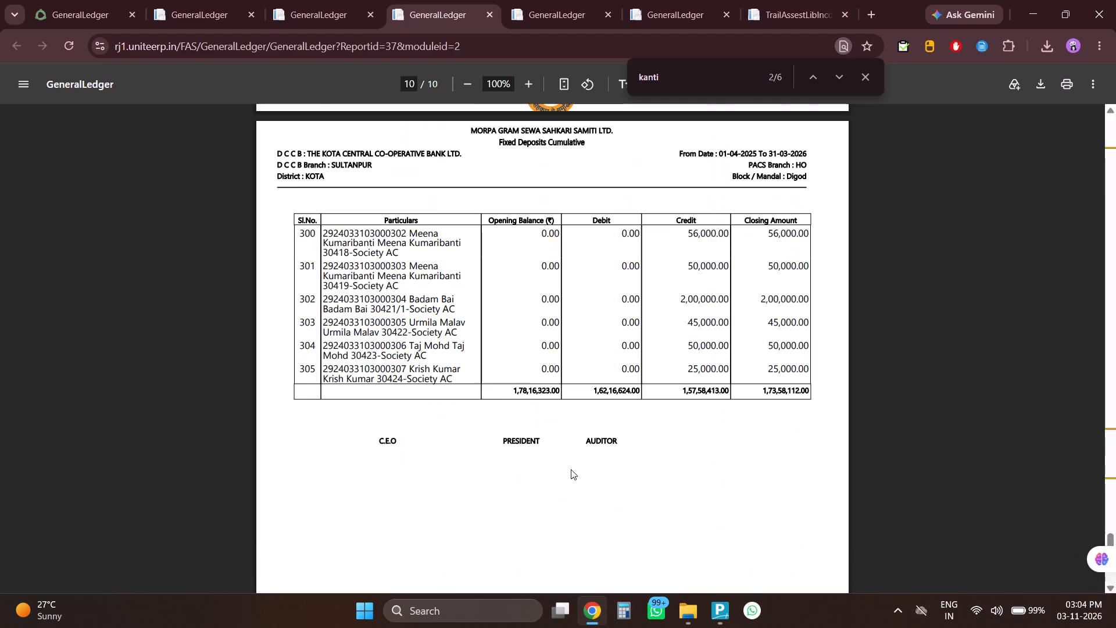
{"action": "left_click_drag", "start_coordinate": [510, 385], "coordinate": [550, 385]}
{"action": "scroll", "coordinate": [550, 387], "scroll_direction": "up", "scroll_amount": 8}
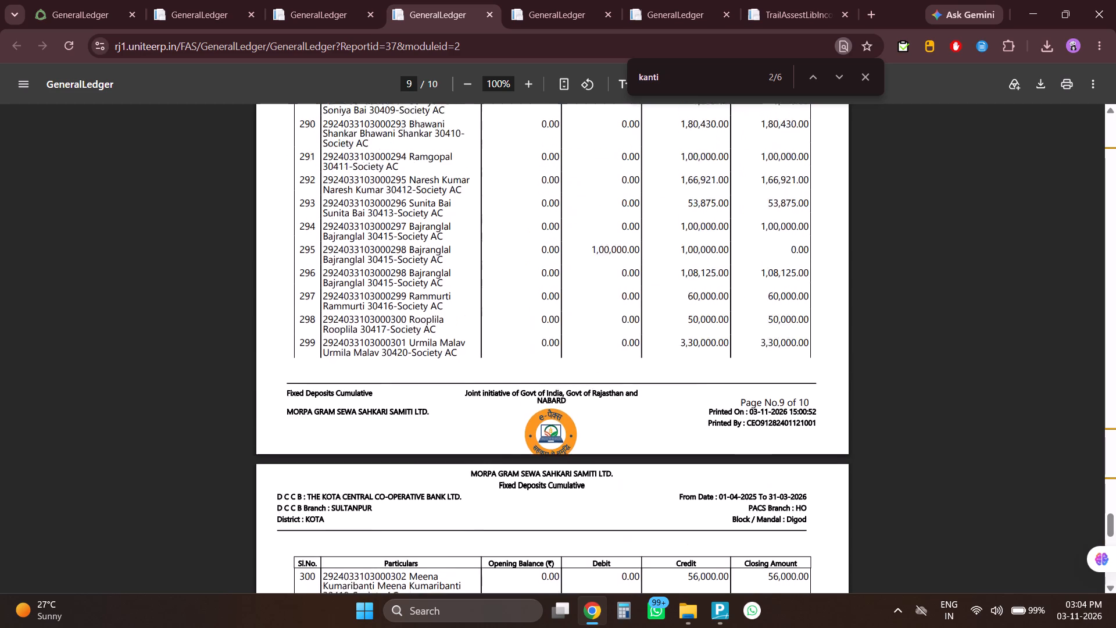
{"action": "scroll", "coordinate": [550, 387], "scroll_direction": "up", "scroll_amount": 20}
{"action": "scroll", "coordinate": [550, 387], "scroll_direction": "up", "scroll_amount": 17}
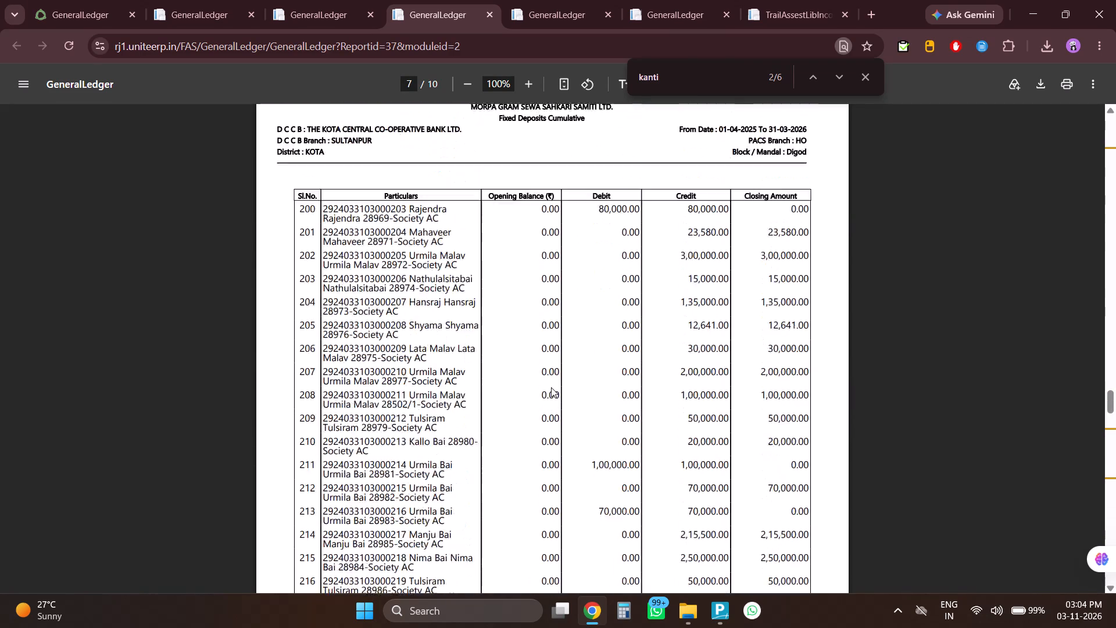
{"action": "scroll", "coordinate": [551, 387], "scroll_direction": "up", "scroll_amount": 16}
{"action": "scroll", "coordinate": [552, 387], "scroll_direction": "up", "scroll_amount": 16}
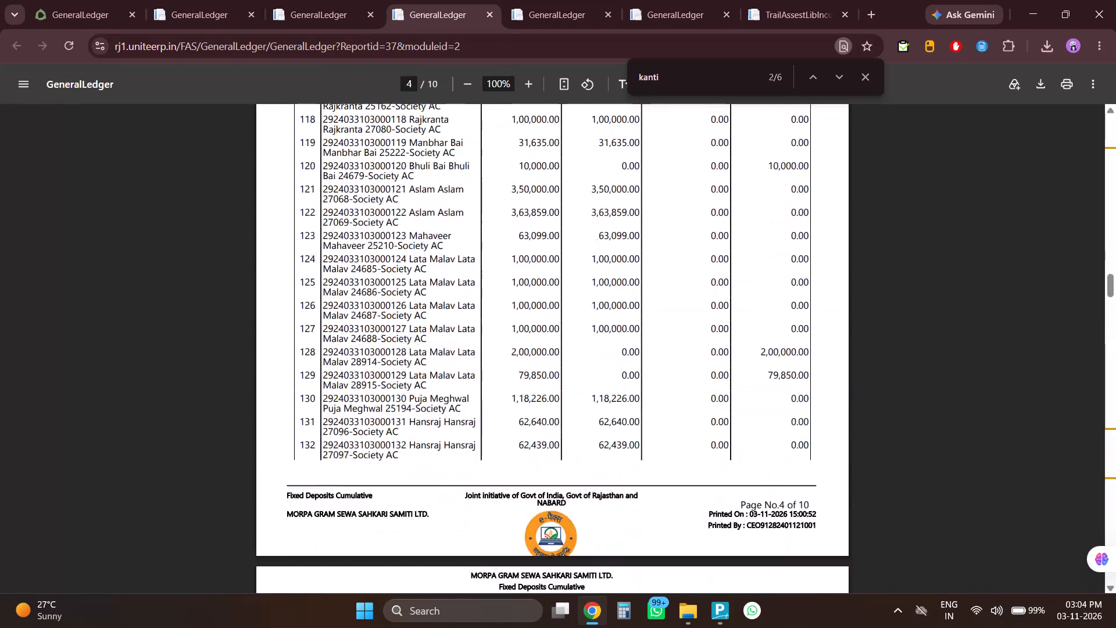
{"action": "scroll", "coordinate": [553, 387], "scroll_direction": "up", "scroll_amount": 13}
{"action": "scroll", "coordinate": [553, 386], "scroll_direction": "up", "scroll_amount": 19}
{"action": "scroll", "coordinate": [553, 384], "scroll_direction": "down", "scroll_amount": 1}
{"action": "scroll", "coordinate": [553, 384], "scroll_direction": "up", "scroll_amount": 2}
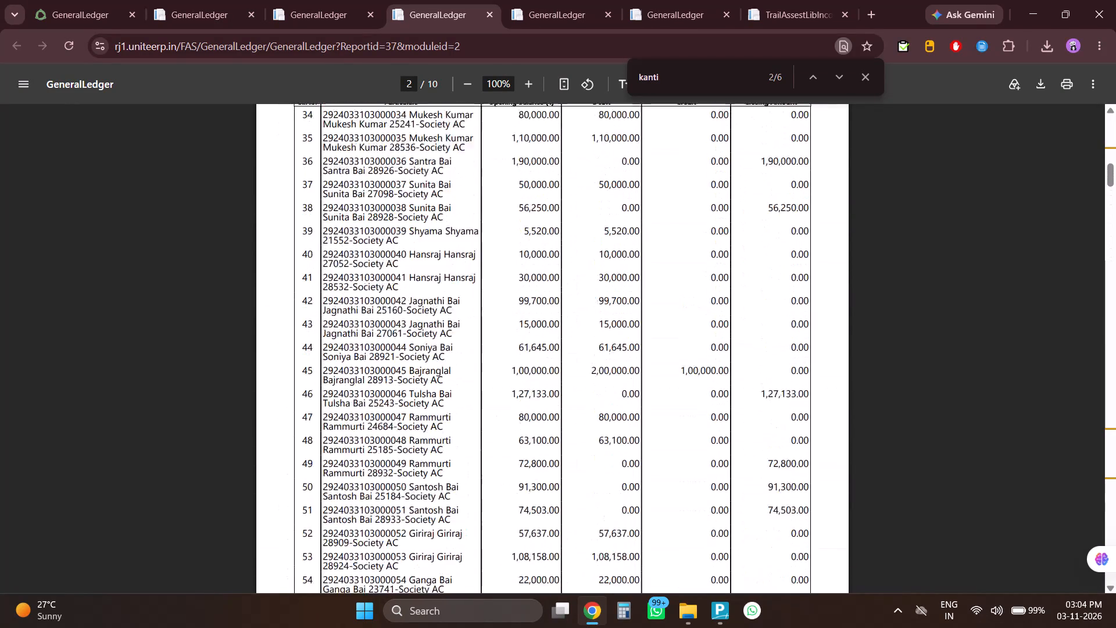
{"action": "scroll", "coordinate": [553, 384], "scroll_direction": "up", "scroll_amount": 1}
{"action": "scroll", "coordinate": [554, 384], "scroll_direction": "down", "scroll_amount": 1}
{"action": "scroll", "coordinate": [554, 384], "scroll_direction": "up", "scroll_amount": 20}
{"action": "scroll", "coordinate": [554, 384], "scroll_direction": "up", "scroll_amount": 8}
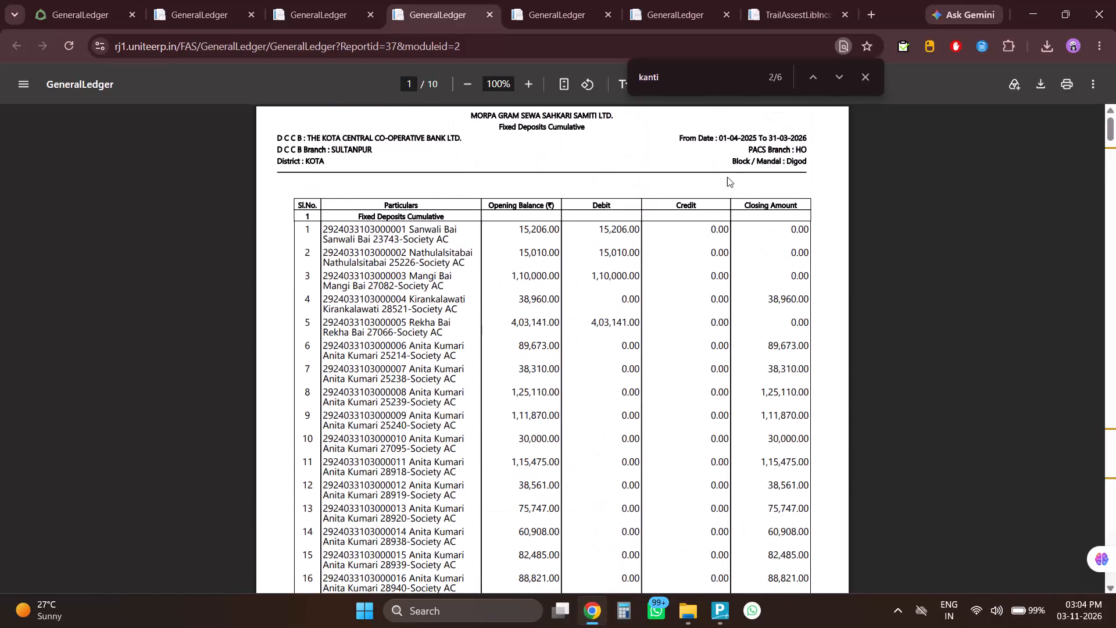
Cycle through the "kanti" matches again and highlight the account particulars of the entry at Sl.No. 23.
{"action": "left_click", "coordinate": [717, 73]}
{"action": "right_click", "coordinate": [717, 73]}
{"action": "key", "text": "Return"}
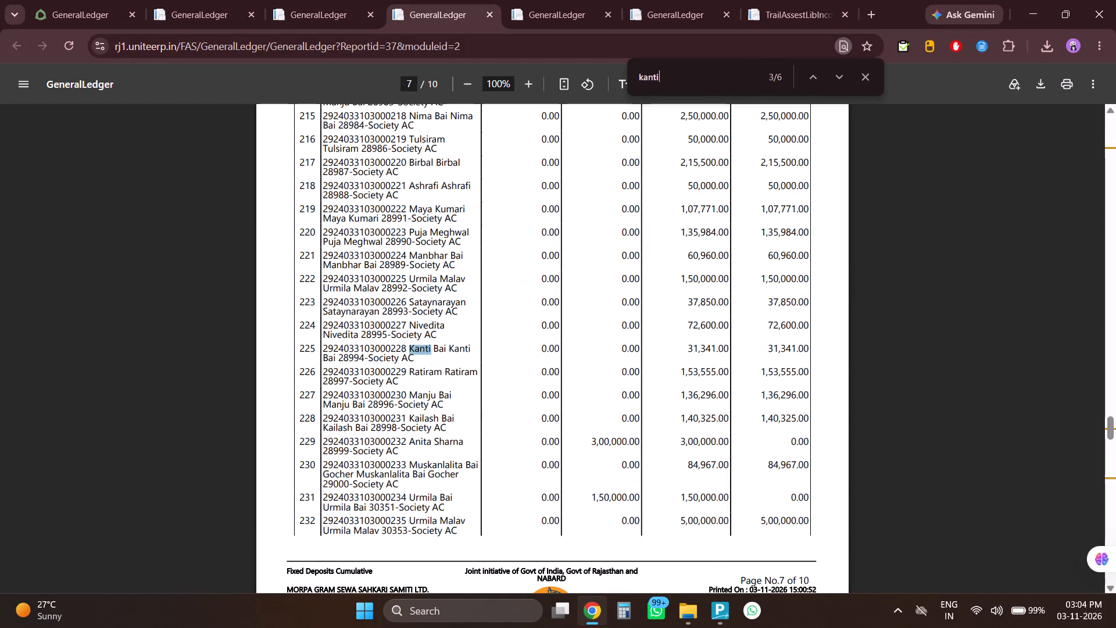
{"action": "key", "text": "Return"}
{"action": "key", "text": "Return"}
{"action": "key", "text": "Return"}
{"action": "key", "text": "Return"}
{"action": "key", "text": "Return"}
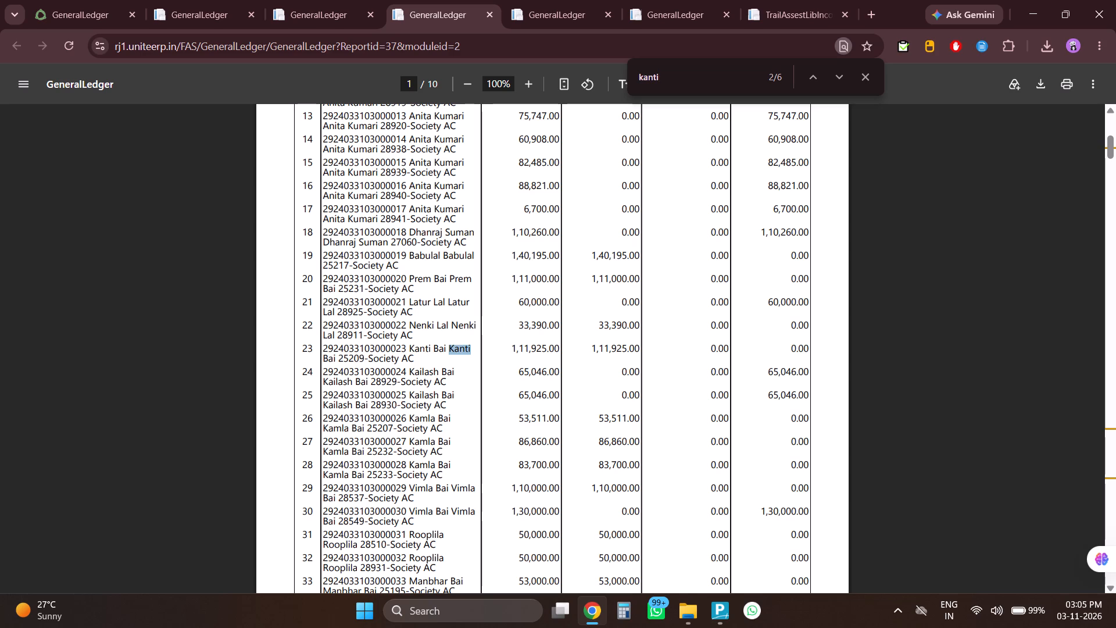
{"action": "left_click_drag", "start_coordinate": [313, 350], "coordinate": [478, 361]}
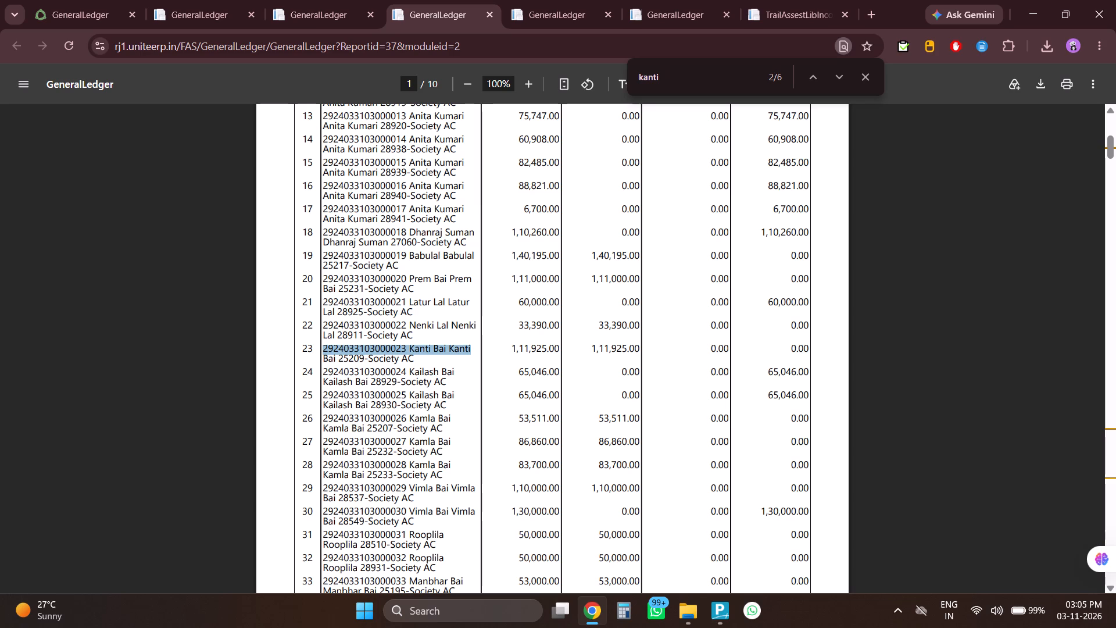
Recheck the "kanti" entries on pages 7 and 8 against the one on page 1, comparing their deposit amounts.
{"action": "key", "text": "Return"}
{"action": "left_click", "coordinate": [729, 89]}
{"action": "key", "text": "Return"}
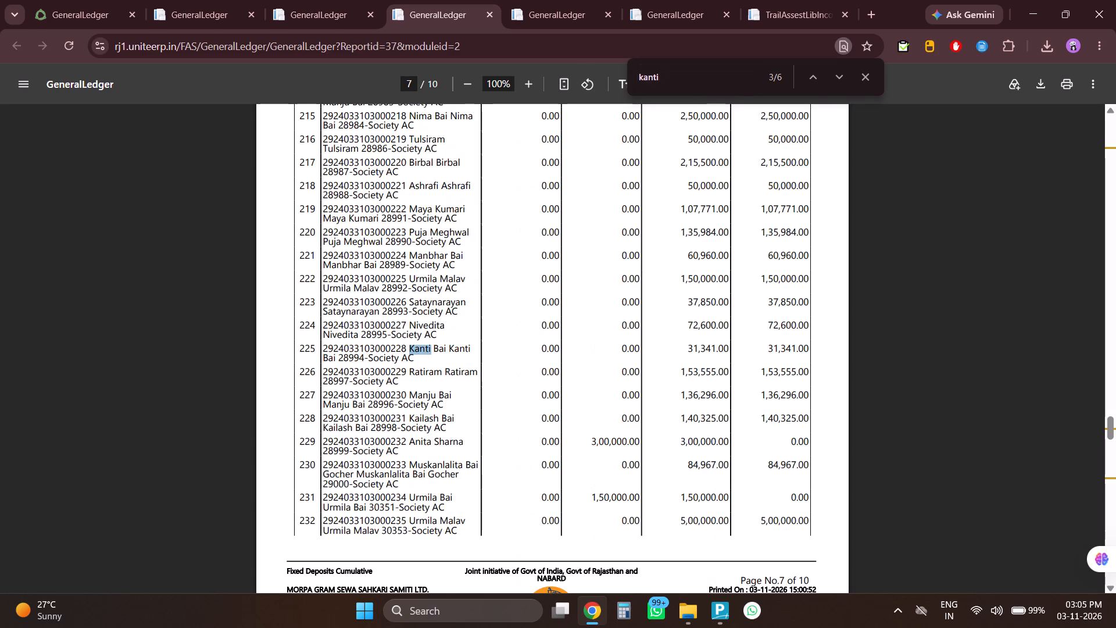
{"action": "key", "text": "Return"}
{"action": "key", "text": "Return"}
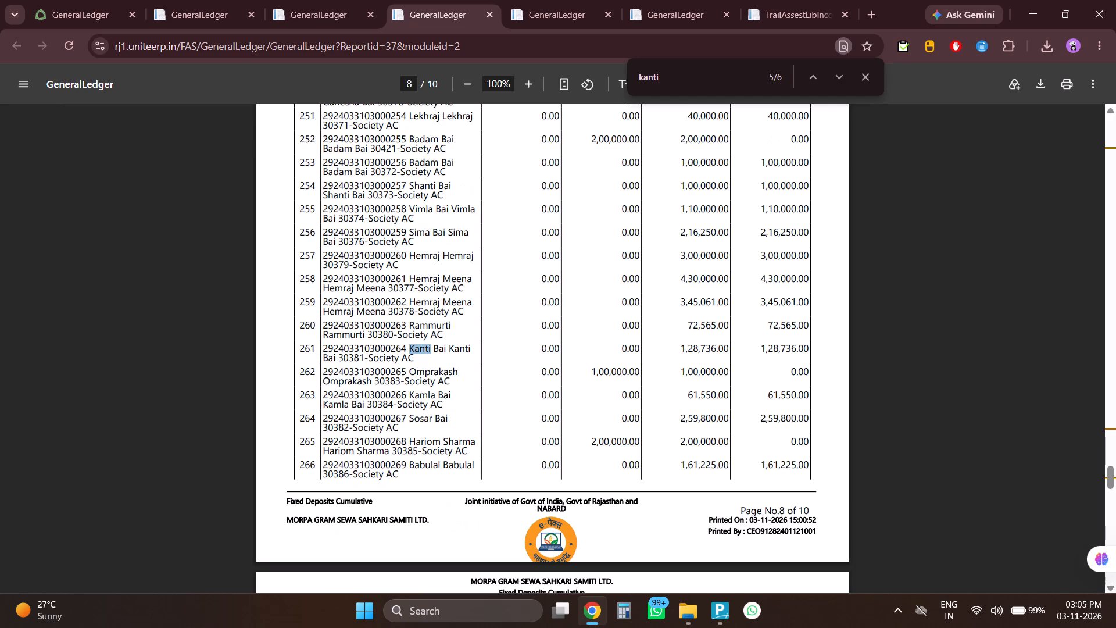
{"action": "key", "text": "Return"}
{"action": "key", "text": "Return"}
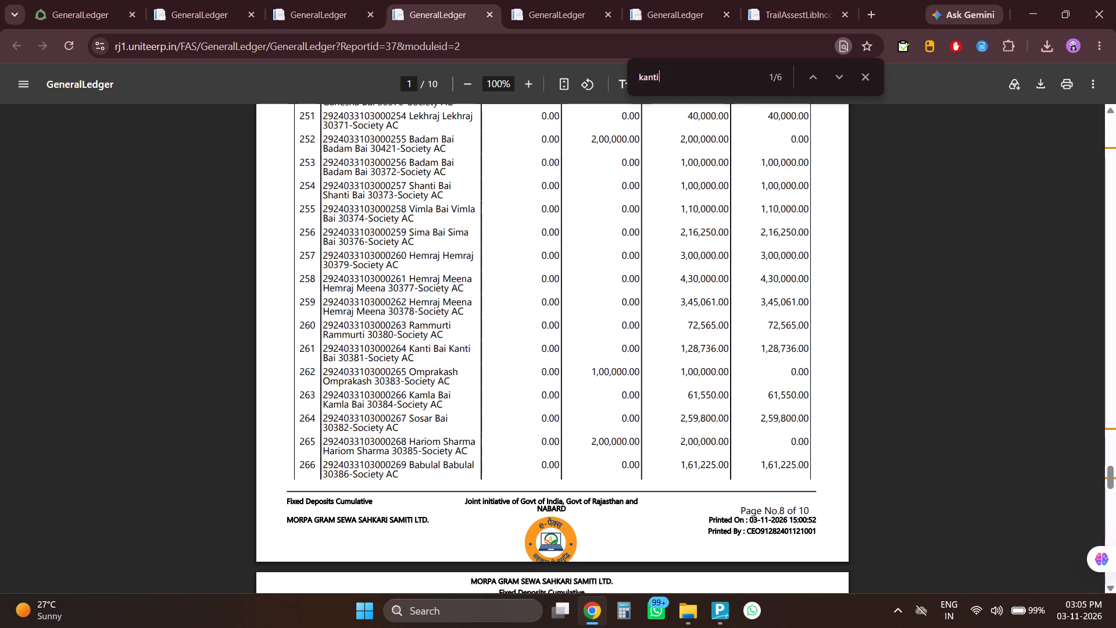
{"action": "key", "text": "Return"}
{"action": "key", "text": "Return"}
{"action": "key", "text": "Return"}
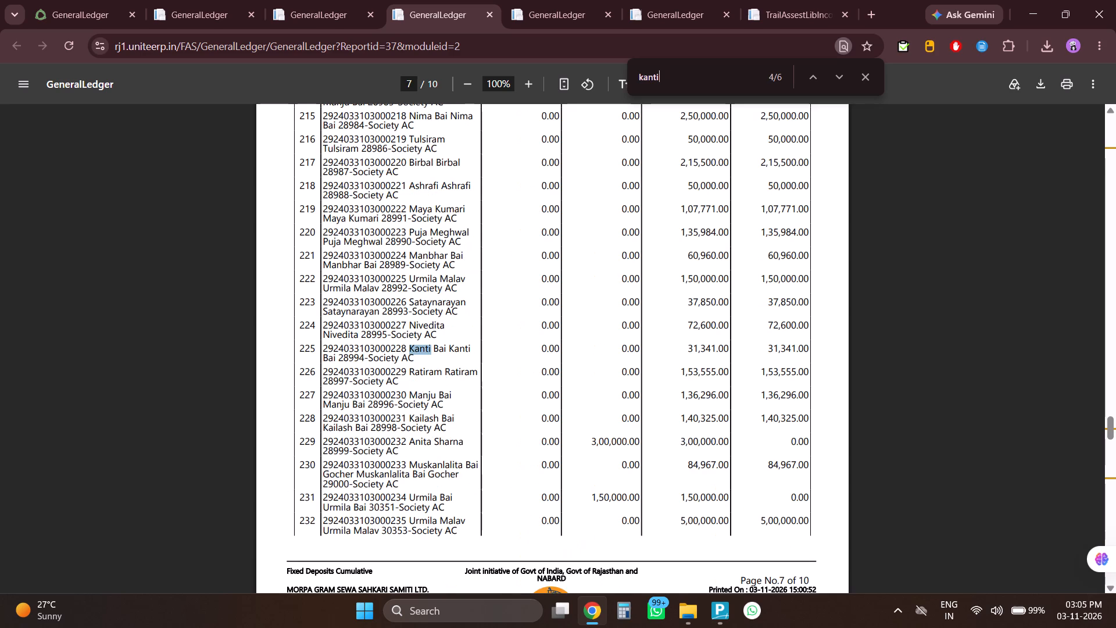
{"action": "key", "text": "Return"}
{"action": "key", "text": "Return"}
{"action": "key", "text": "Return"}
{"action": "key", "text": "Return"}
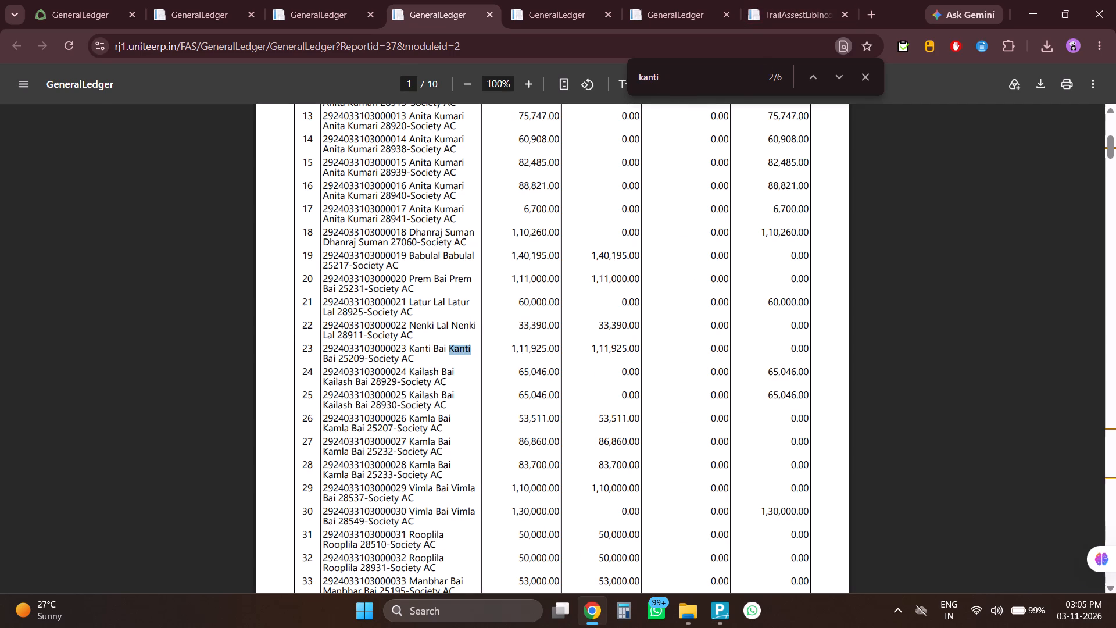
Search the Fixed Deposits Cumulative ledger for deposit numbers containing 2518 and examine each matching entry.
{"action": "left_click_drag", "start_coordinate": [664, 77], "coordinate": [568, 80]}
{"action": "type", "text": "251"}
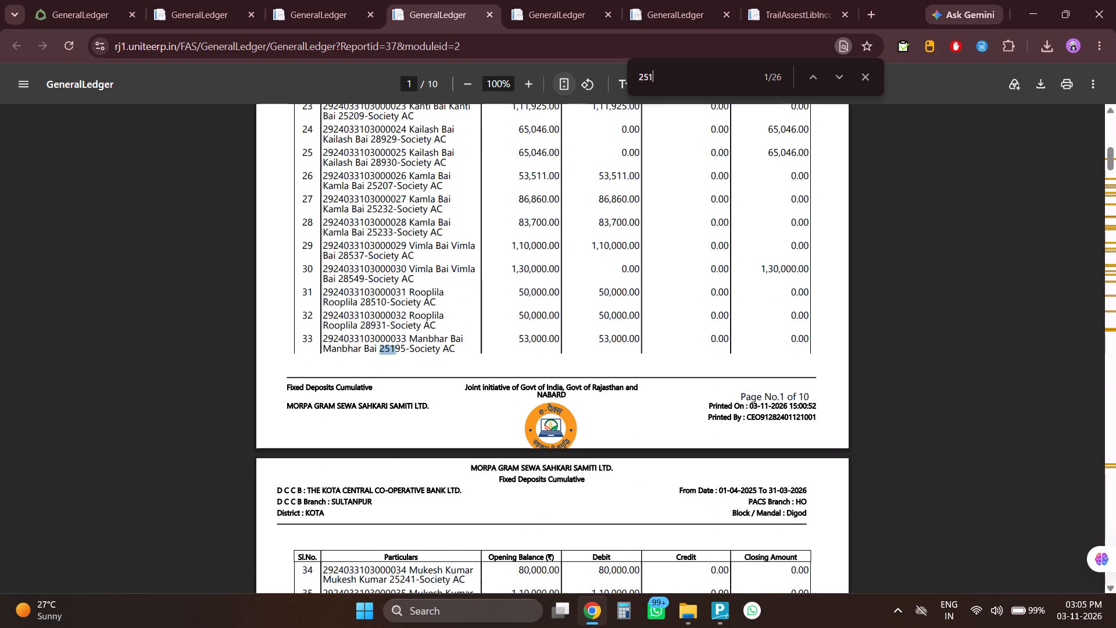
{"action": "type", "text": "80"}
{"action": "key", "text": "BackSpace"}
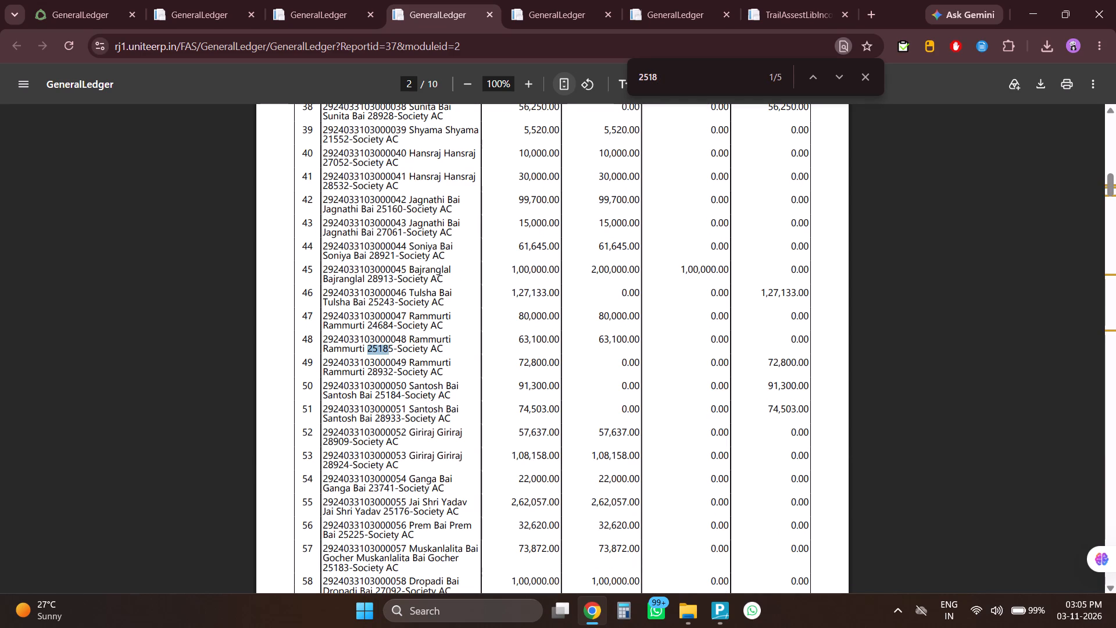
{"action": "key", "text": "Return"}
{"action": "key", "text": "Return"}
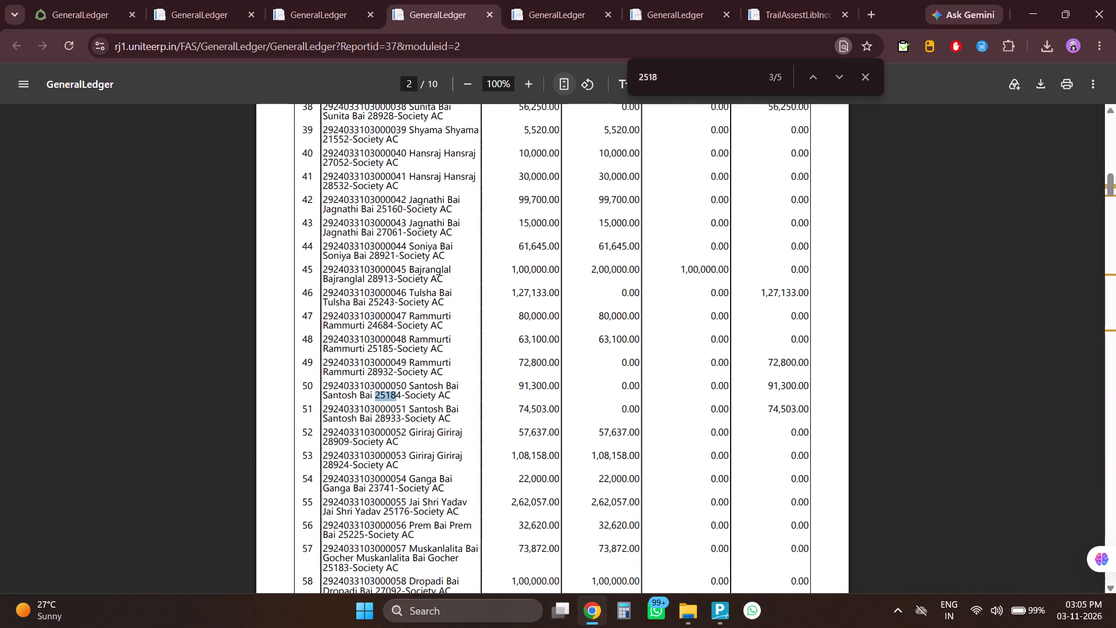
{"action": "key", "text": "Return"}
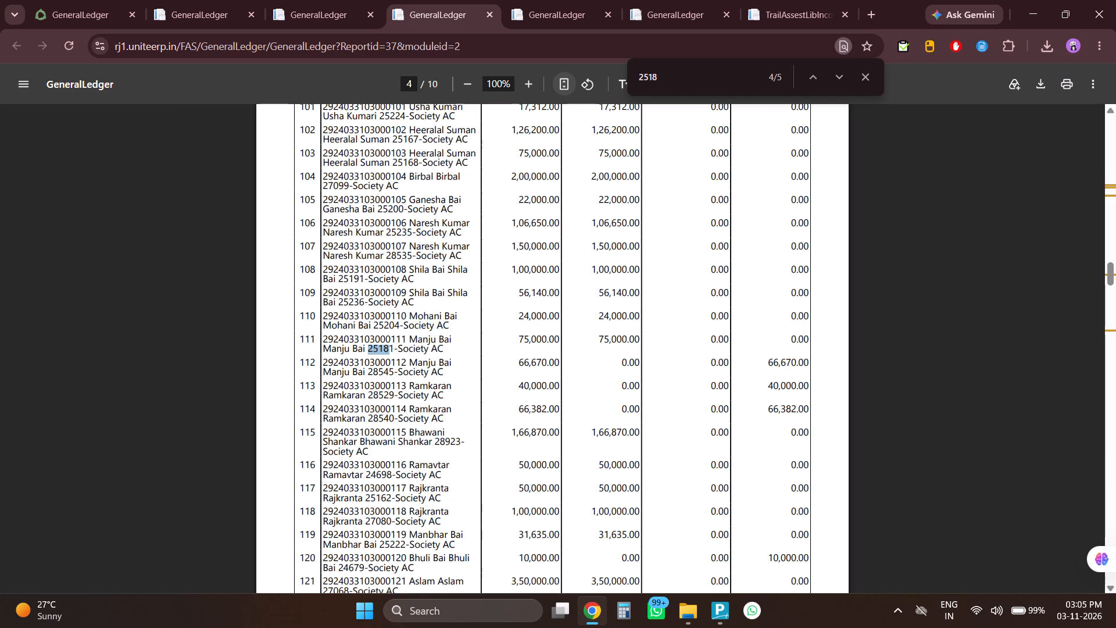
{"action": "key", "text": "Return"}
{"action": "key", "text": "Return"}
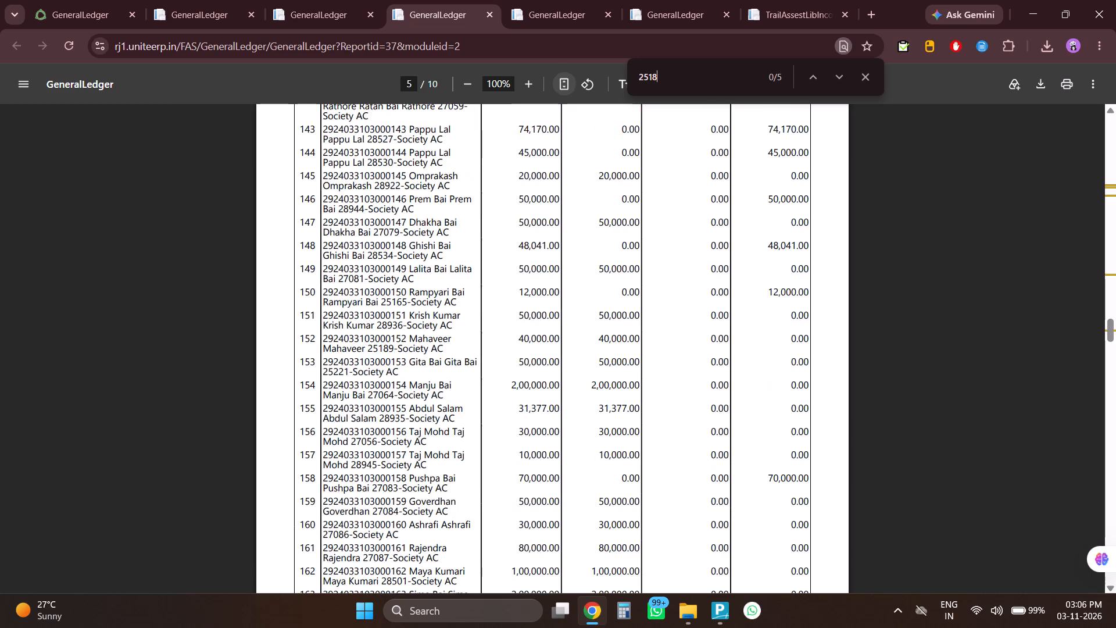
Cycle repeatedly through the 2518 matches in the Fixed Deposits Cumulative ledger and recheck each matching account's amounts.
{"action": "key", "text": "Return"}
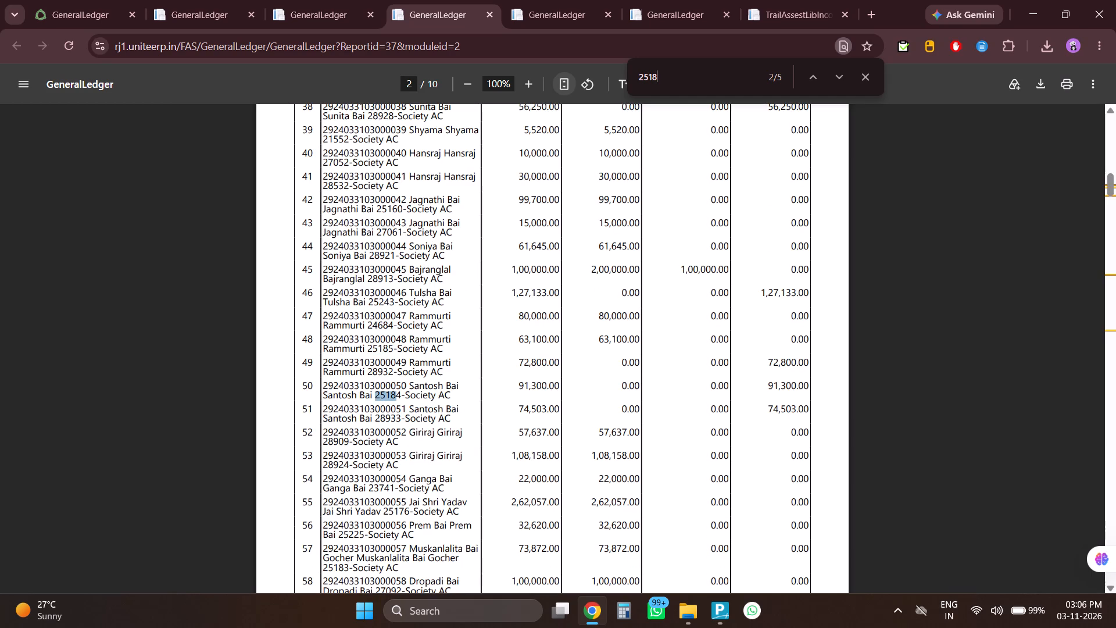
{"action": "key", "text": "Return"}
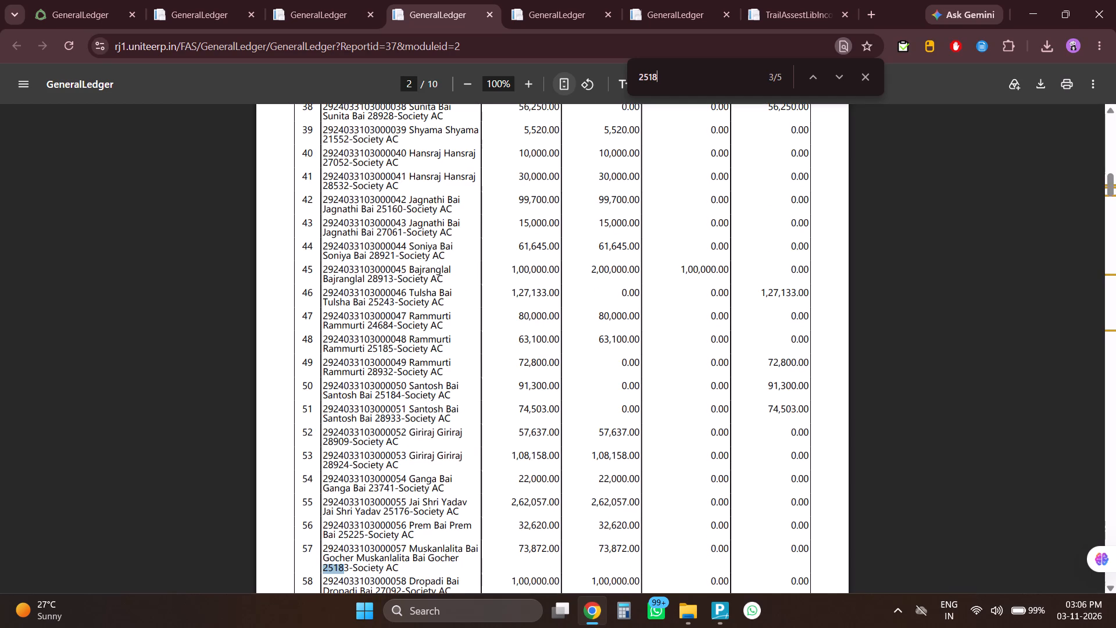
{"action": "key", "text": "Return"}
{"action": "key", "text": "Return"}
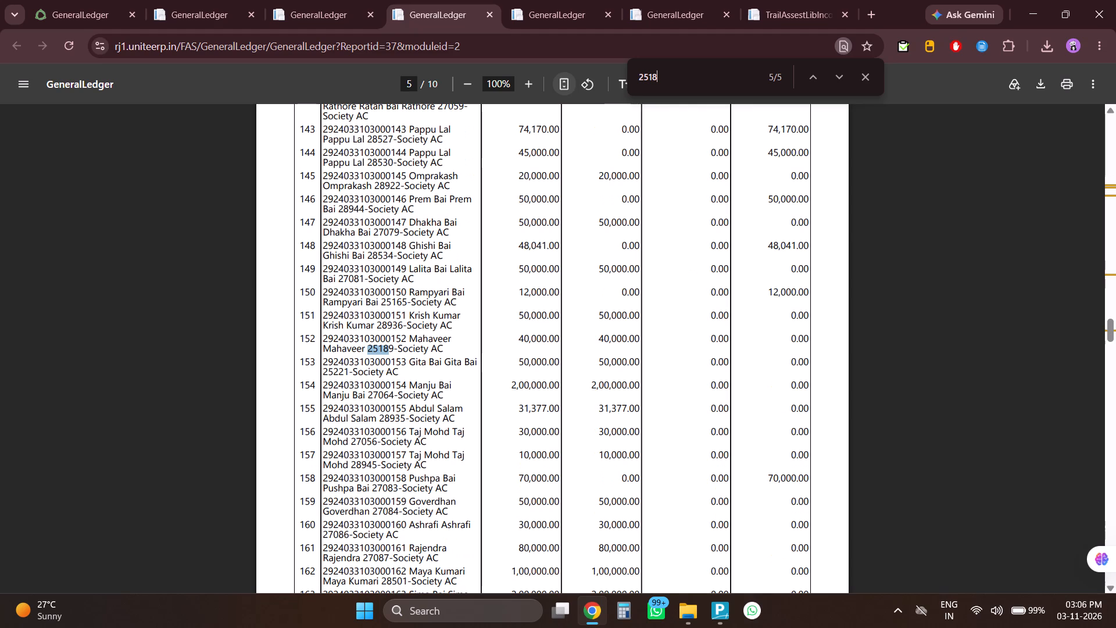
{"action": "key", "text": "Return"}
{"action": "key", "text": "Return"}
{"action": "key", "text": "Return"}
{"action": "key", "text": "Return"}
{"action": "key", "text": "Return"}
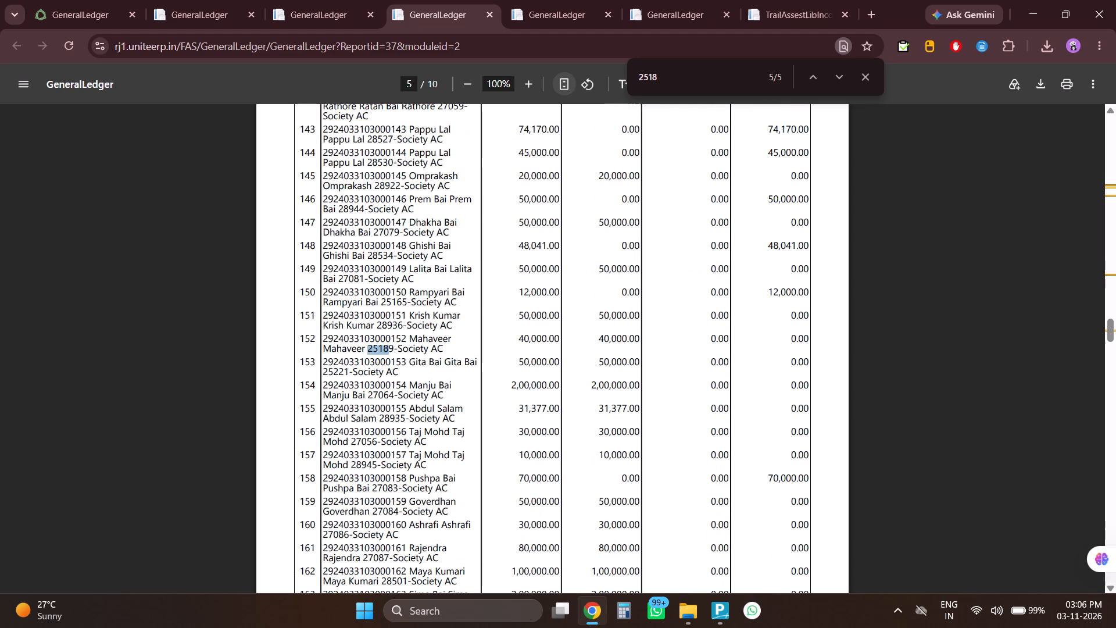
{"action": "key", "text": "Return"}
{"action": "key", "text": "Return"}
{"action": "key", "text": "Return"}
{"action": "key", "text": "Return"}
{"action": "key", "text": "Return"}
{"action": "key", "text": "Return"}
{"action": "key", "text": "Return"}
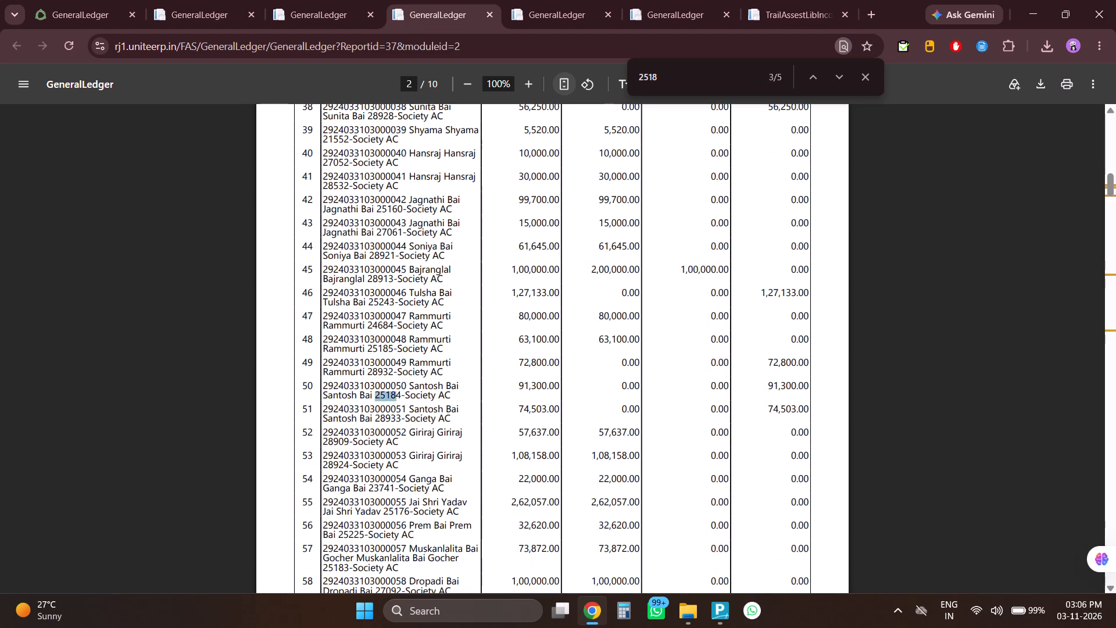
{"action": "key", "text": "Return"}
{"action": "key", "text": "Return"}
{"action": "key", "text": "Return"}
{"action": "key", "text": "Return"}
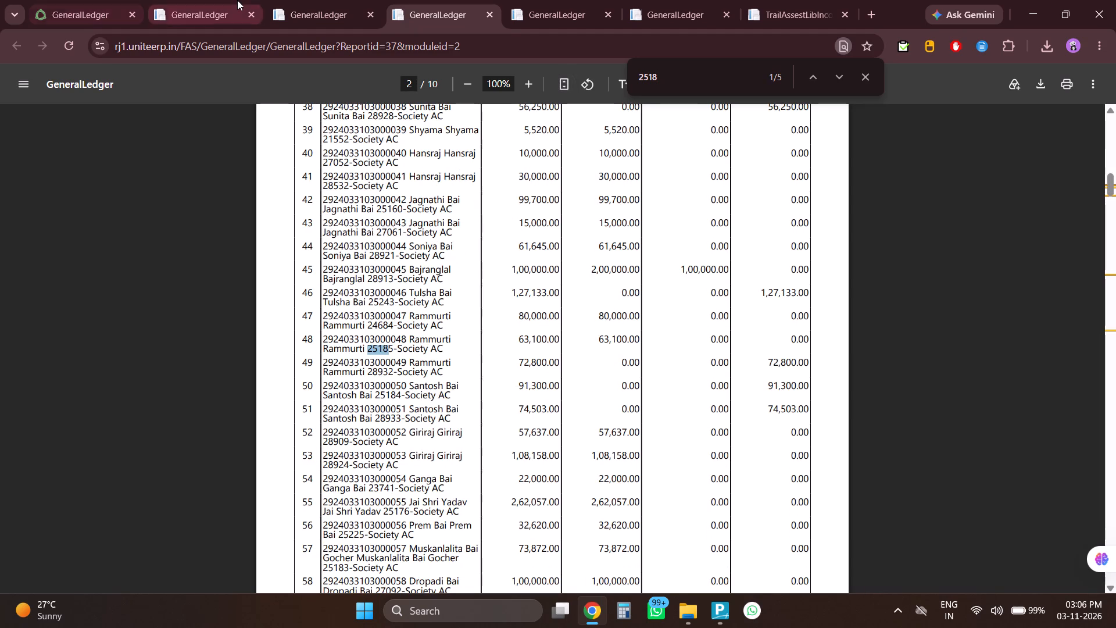
Review the Parking for Member FD ledger and examine the voucher narrations and debits in the Parking on Saving and Current Deposits Payable ledger.
{"action": "left_click", "coordinate": [237, 0]}
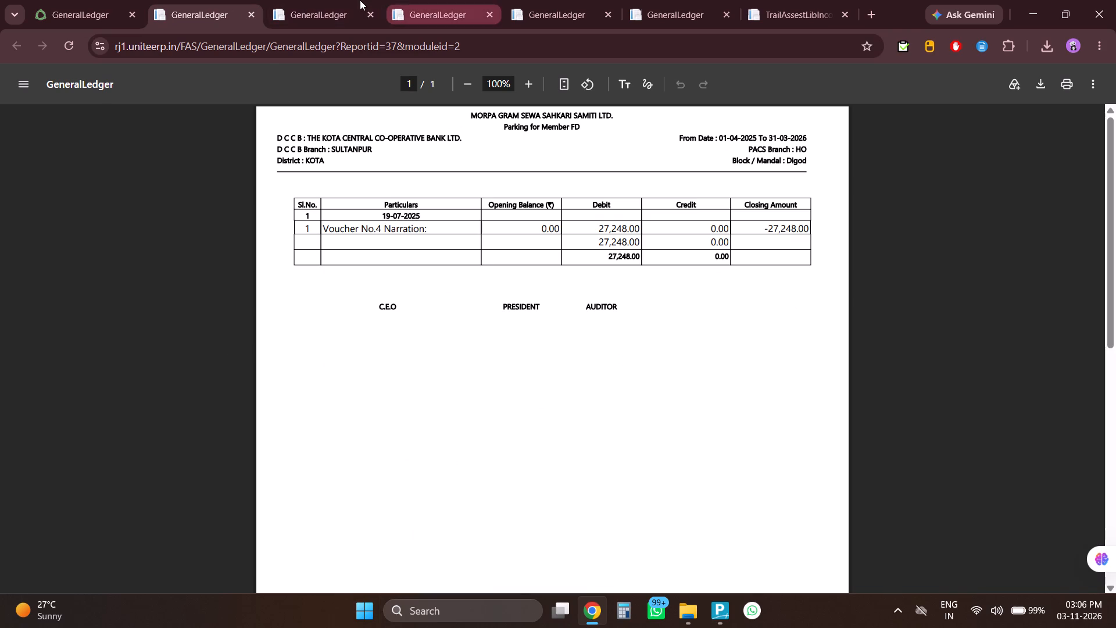
{"action": "left_click", "coordinate": [356, 0]}
{"action": "triple_click", "coordinate": [528, 81]}
{"action": "left_click", "coordinate": [528, 81]}
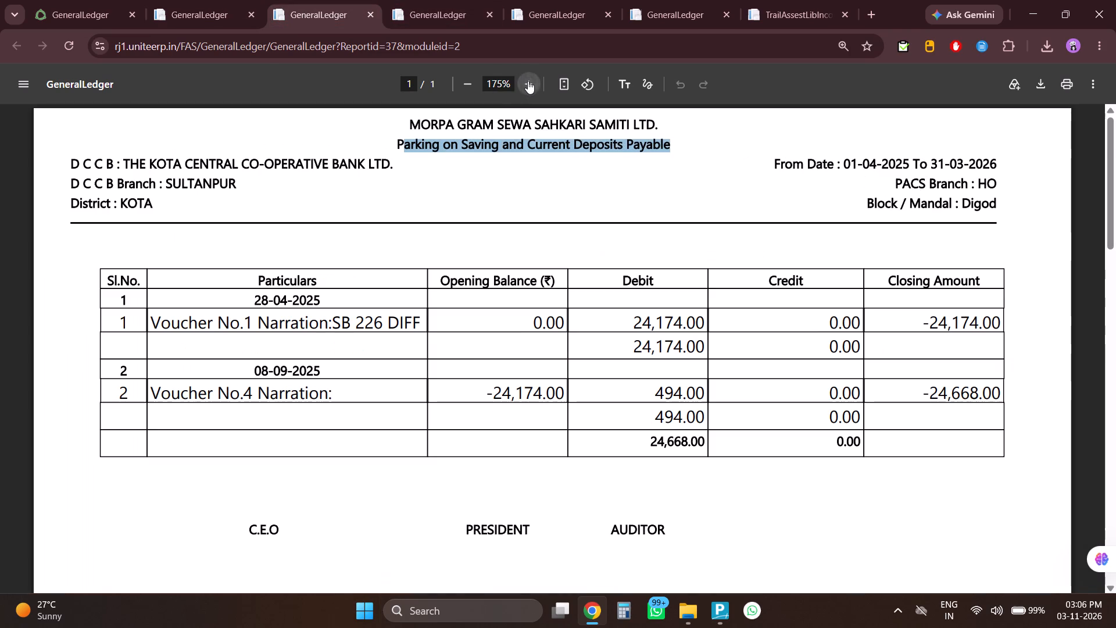
{"action": "left_click_drag", "start_coordinate": [331, 319], "coordinate": [619, 295]}
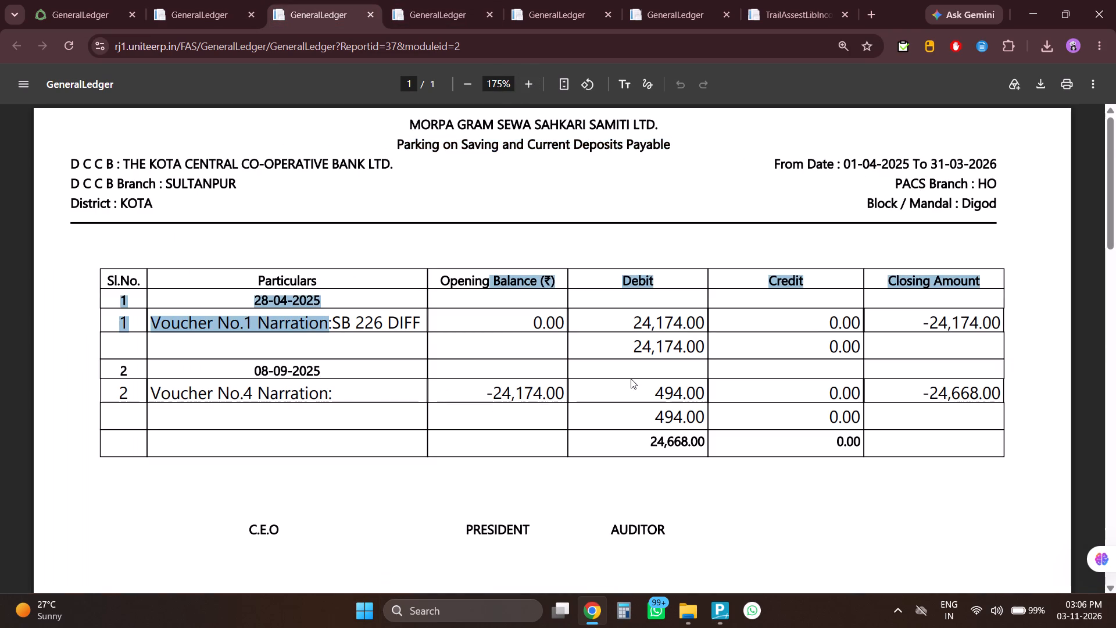
{"action": "left_click_drag", "start_coordinate": [692, 388], "coordinate": [645, 382]}
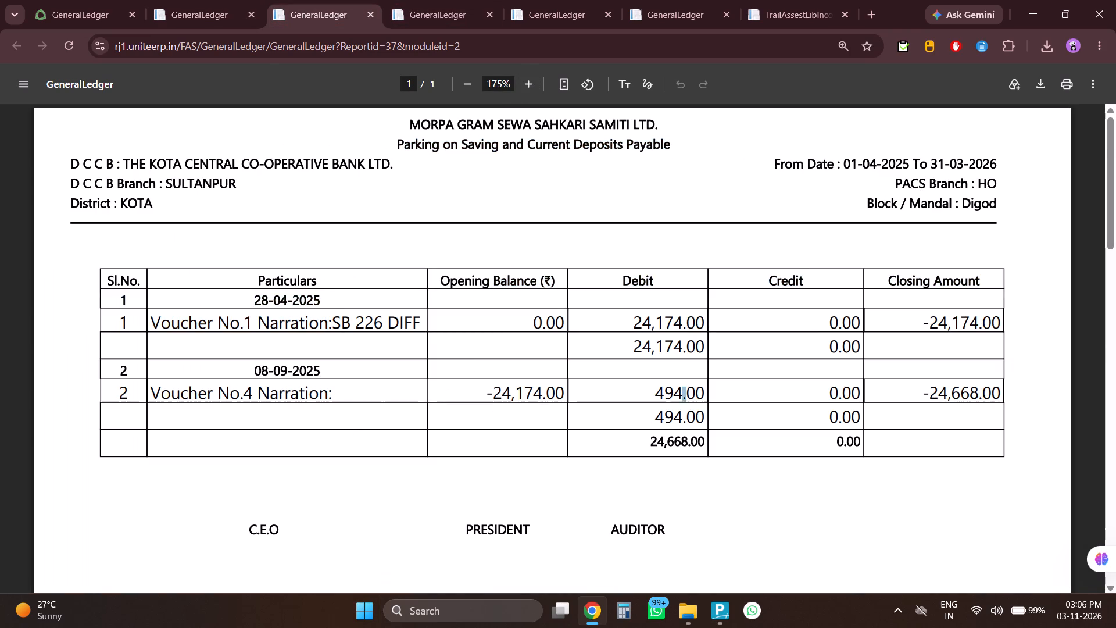
{"action": "left_click_drag", "start_coordinate": [645, 382], "coordinate": [628, 381]}
{"action": "left_click", "coordinate": [542, 418]}
Switch to File Explorer, open the STATEMENT folder in MORPA GSS and look through the bank account statement files.
{"action": "key", "text": "alt+Tab"}
{"action": "key", "text": "alt+Tab"}
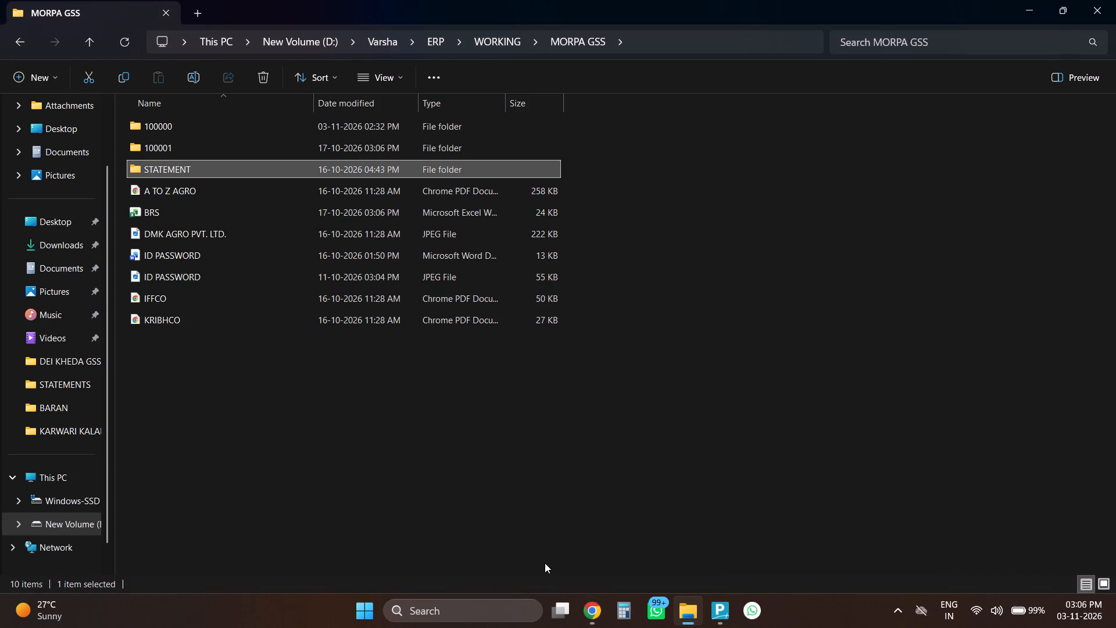
{"action": "key", "text": "Return"}
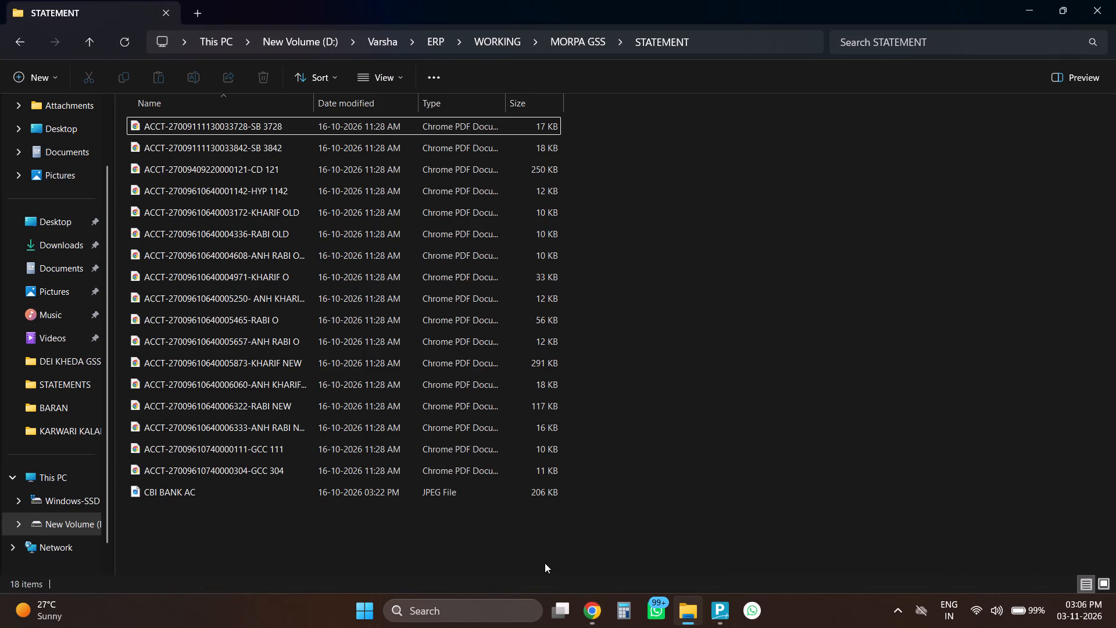
{"action": "key", "text": "Down"}
{"action": "key", "text": "Up"}
{"action": "key", "text": "Down"}
{"action": "key", "text": "Down"}
{"action": "key", "text": "Down"}
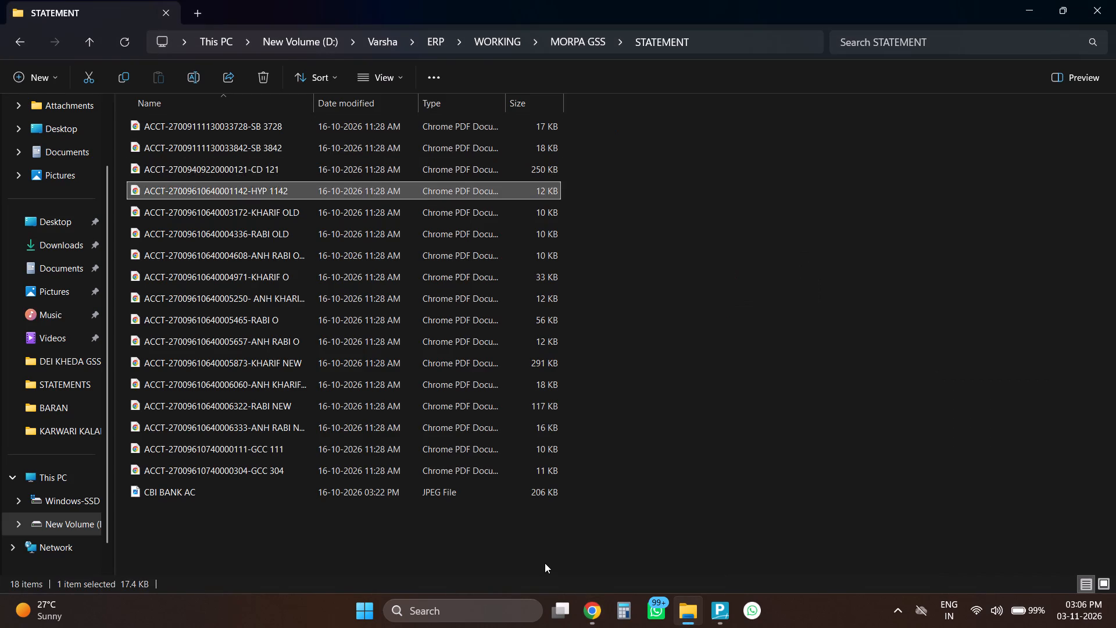
{"action": "key", "text": "Down"}
{"action": "key", "text": "Down"}
{"action": "key", "text": "Down"}
{"action": "key", "text": "Down"}
{"action": "key", "text": "Down"}
{"action": "key", "text": "alt+Tab"}
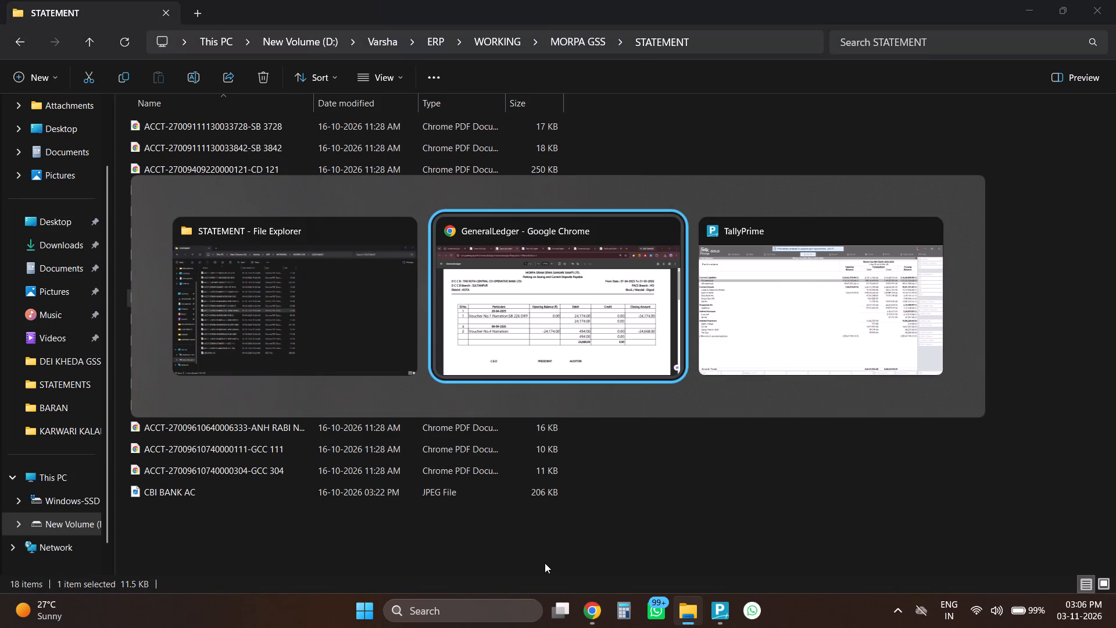
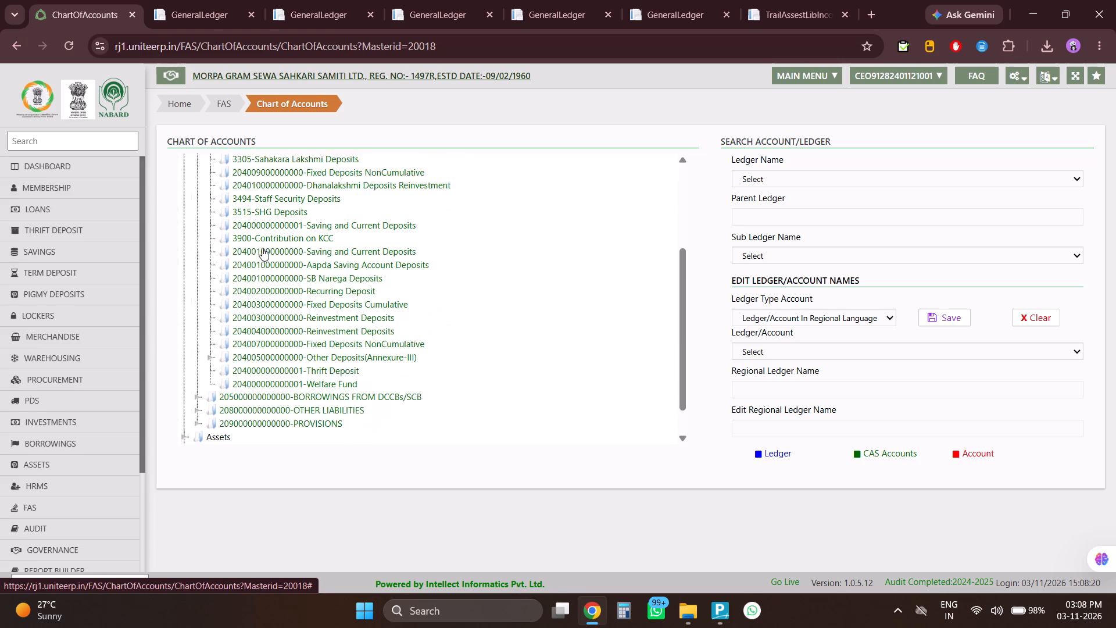
Create a new entry of type Account named Misc FD Individual under Other Deposits(Annexure-III) in the chart of accounts.
{"action": "scroll", "coordinate": [262, 248], "scroll_direction": "down", "scroll_amount": 3}
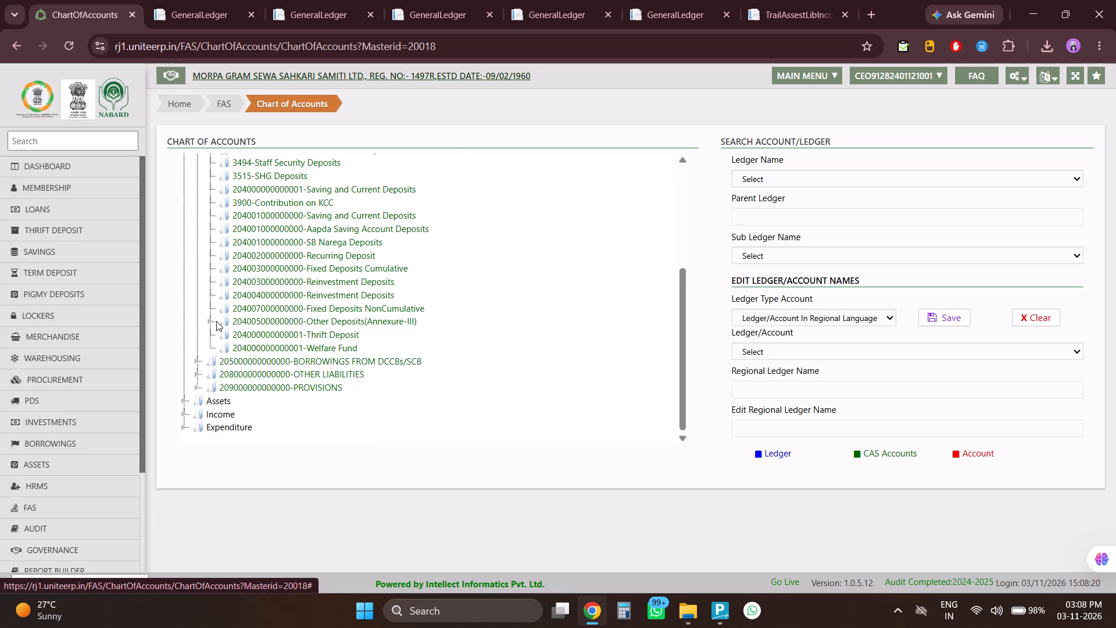
{"action": "left_click", "coordinate": [216, 321]}
{"action": "left_click", "coordinate": [233, 320]}
{"action": "right_click", "coordinate": [233, 320]}
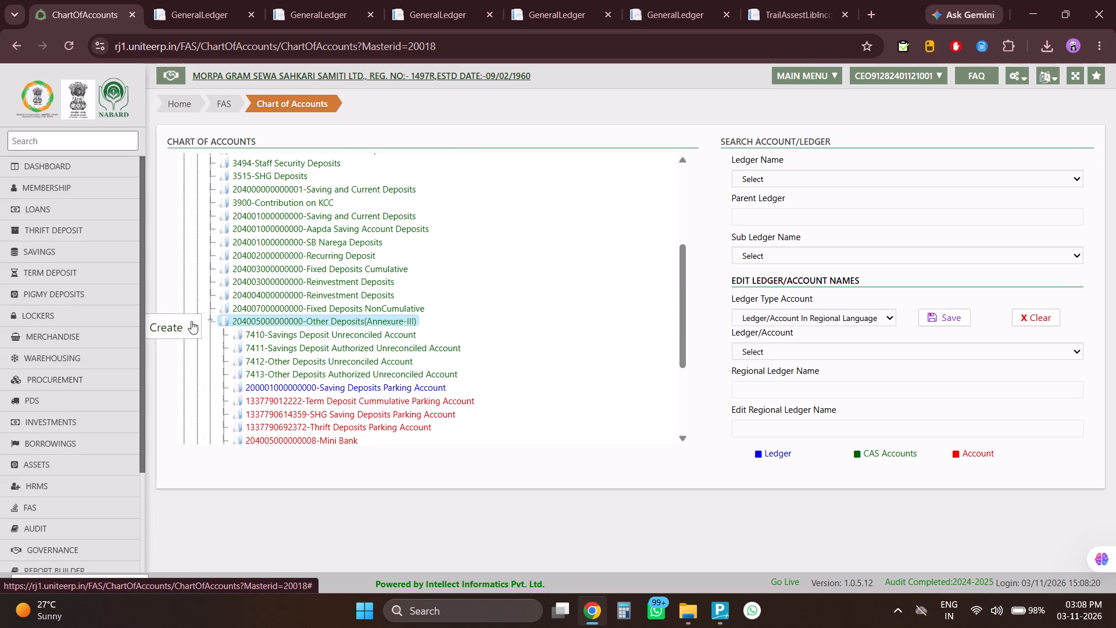
{"action": "left_click", "coordinate": [190, 322]}
{"action": "left_click", "coordinate": [421, 165]}
{"action": "left_click", "coordinate": [417, 207]}
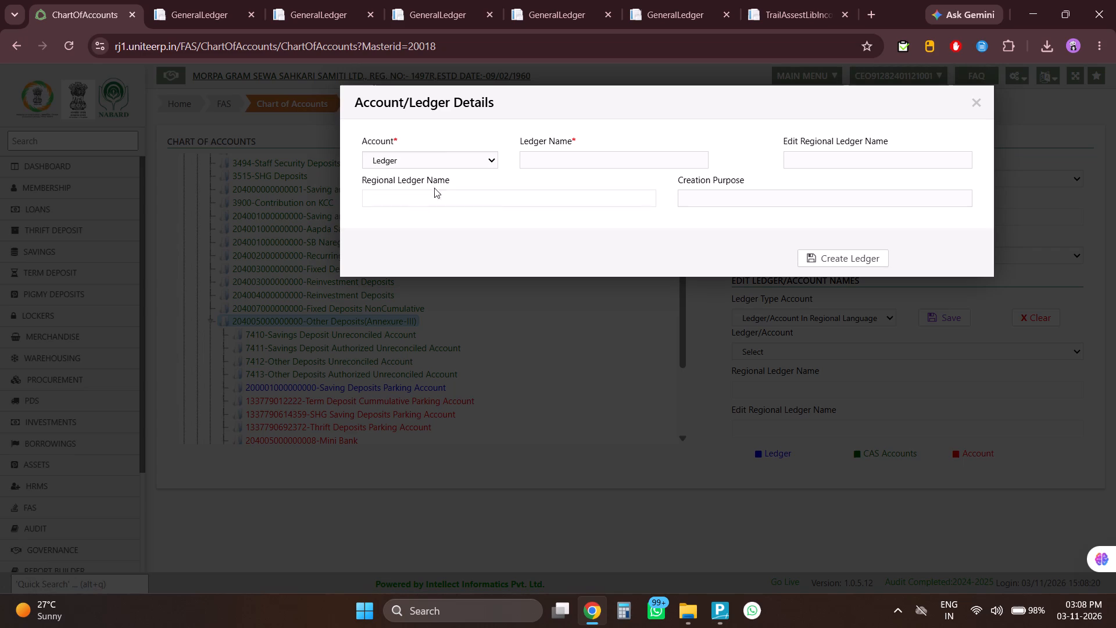
{"action": "left_click", "coordinate": [444, 157]}
{"action": "left_click", "coordinate": [431, 195]}
{"action": "left_click", "coordinate": [545, 162]}
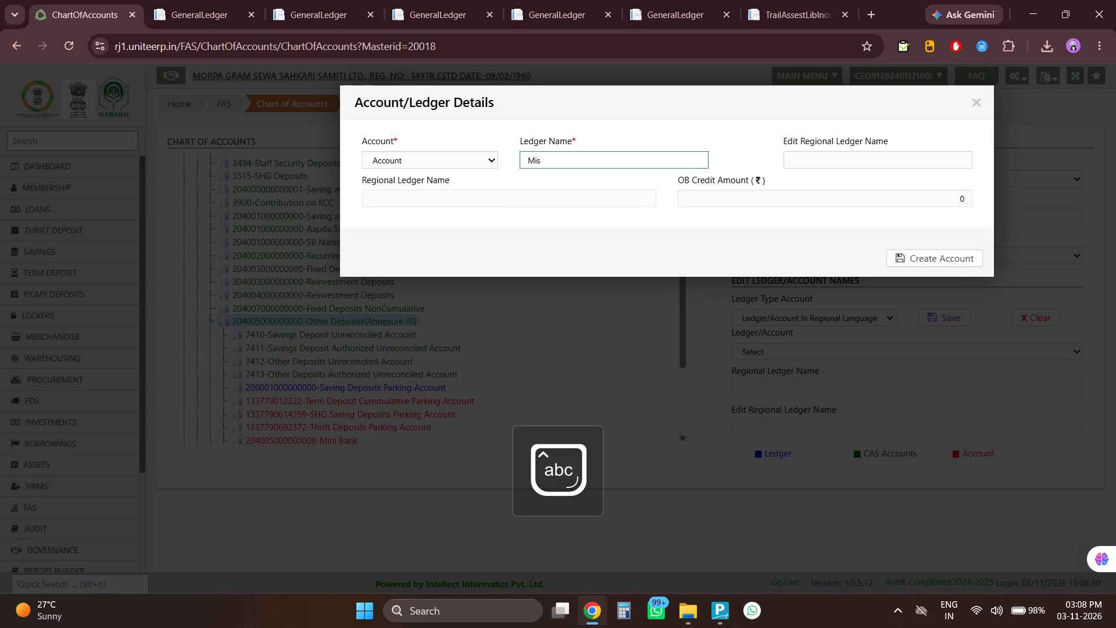
{"action": "type", "text": "FD"}
{"action": "key", "text": "space"}
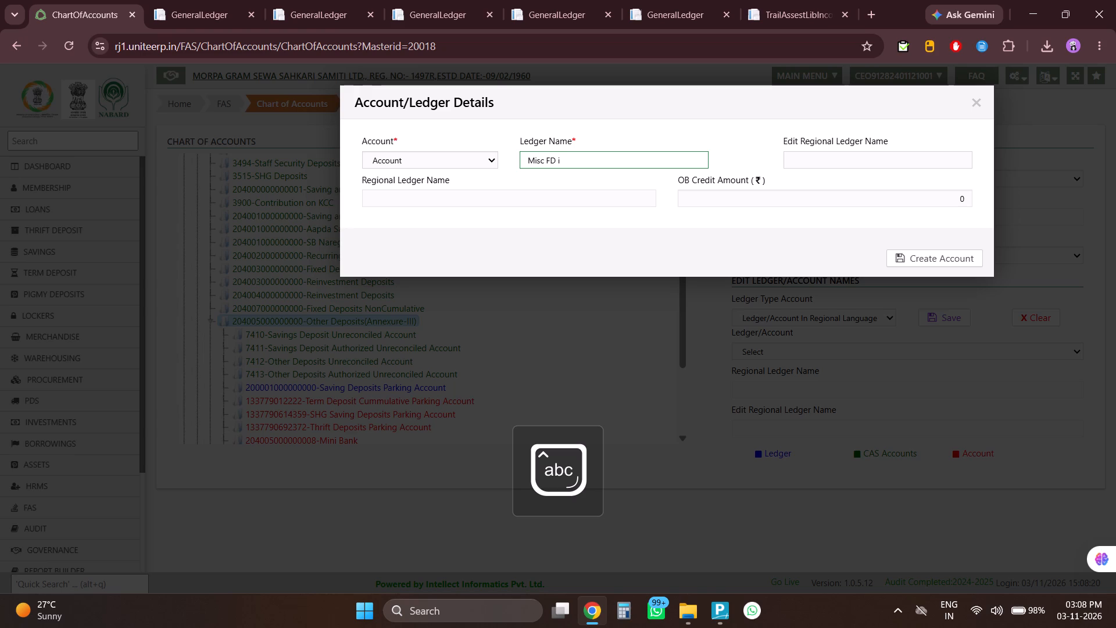
{"action": "key", "text": "BackSpace"}
{"action": "type", "text": "ual"}
{"action": "left_click", "coordinate": [581, 231]}
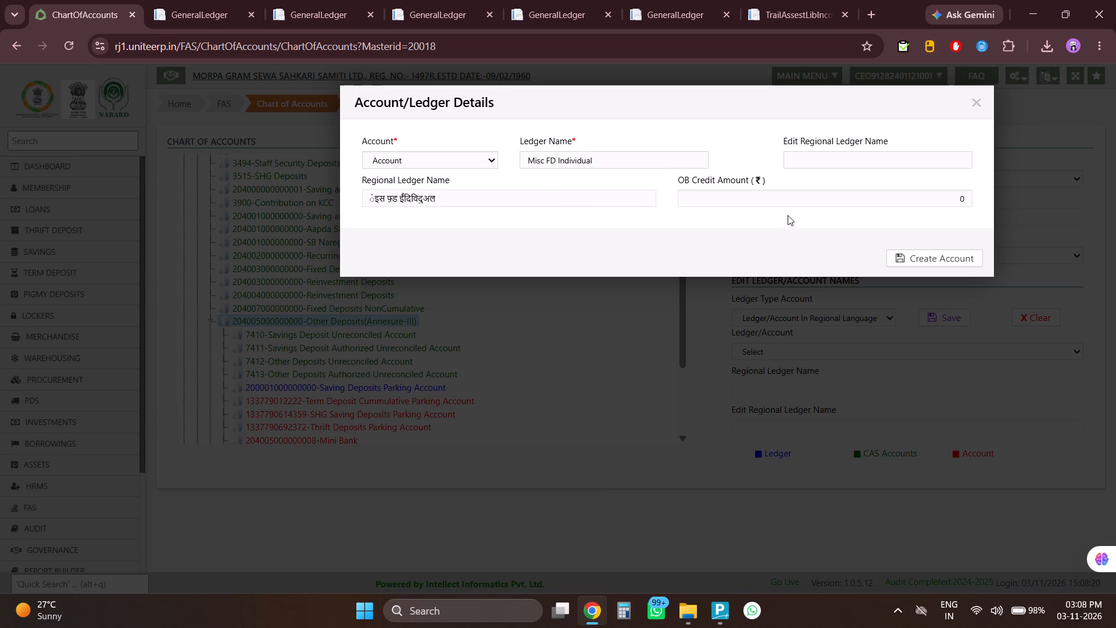
{"action": "left_click", "coordinate": [906, 253]}
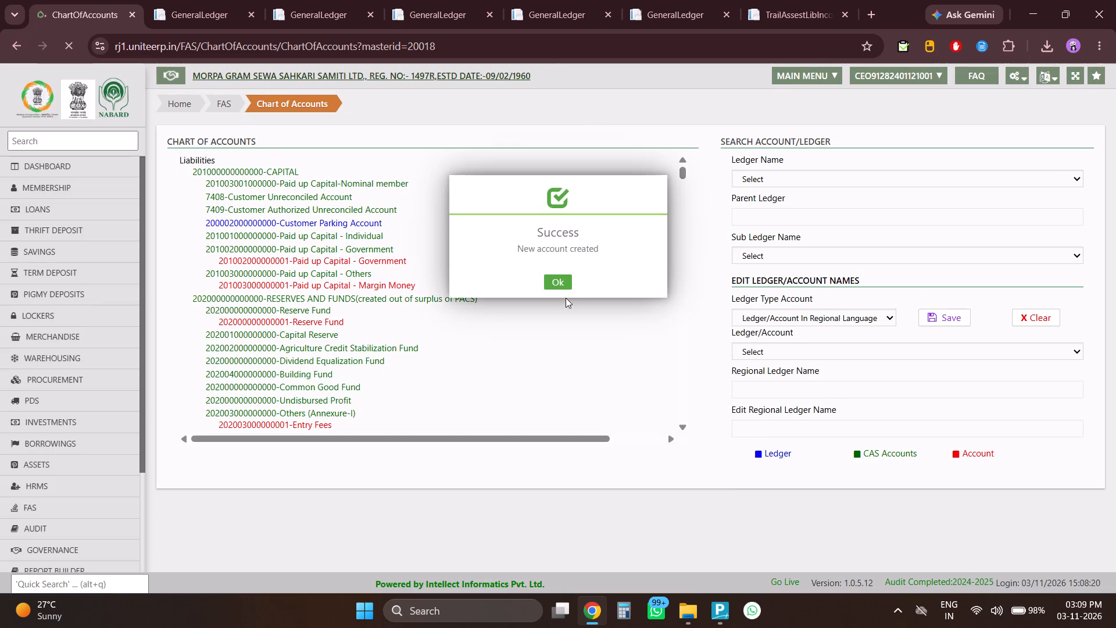
{"action": "left_click", "coordinate": [565, 283]}
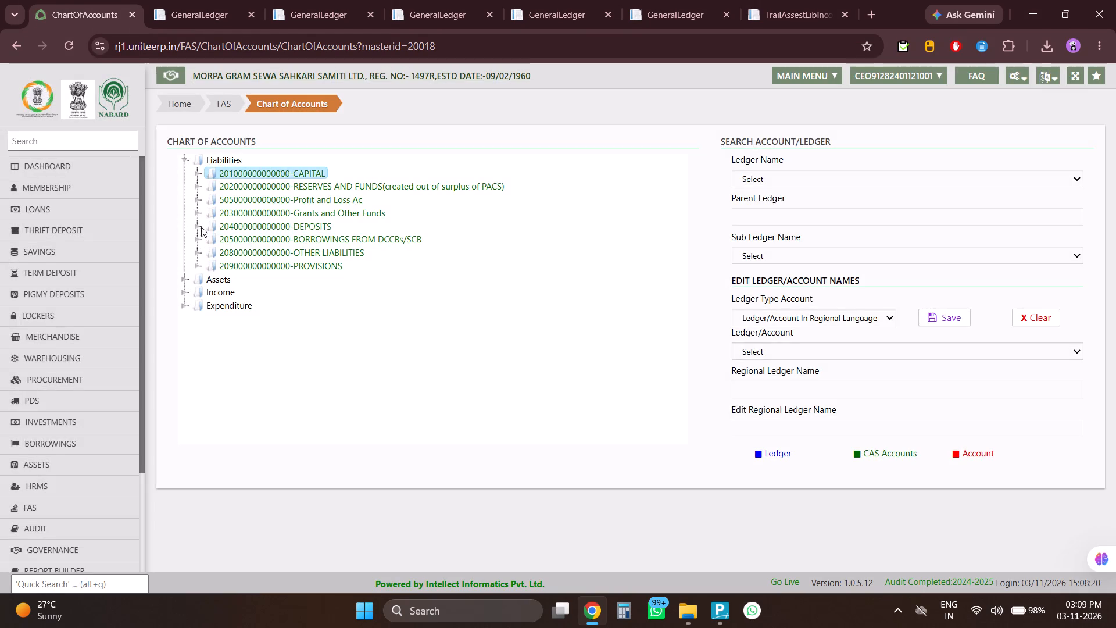
Expand the DEPOSITS group under Liabilities in the chart of accounts.
{"action": "left_click", "coordinate": [201, 223]}
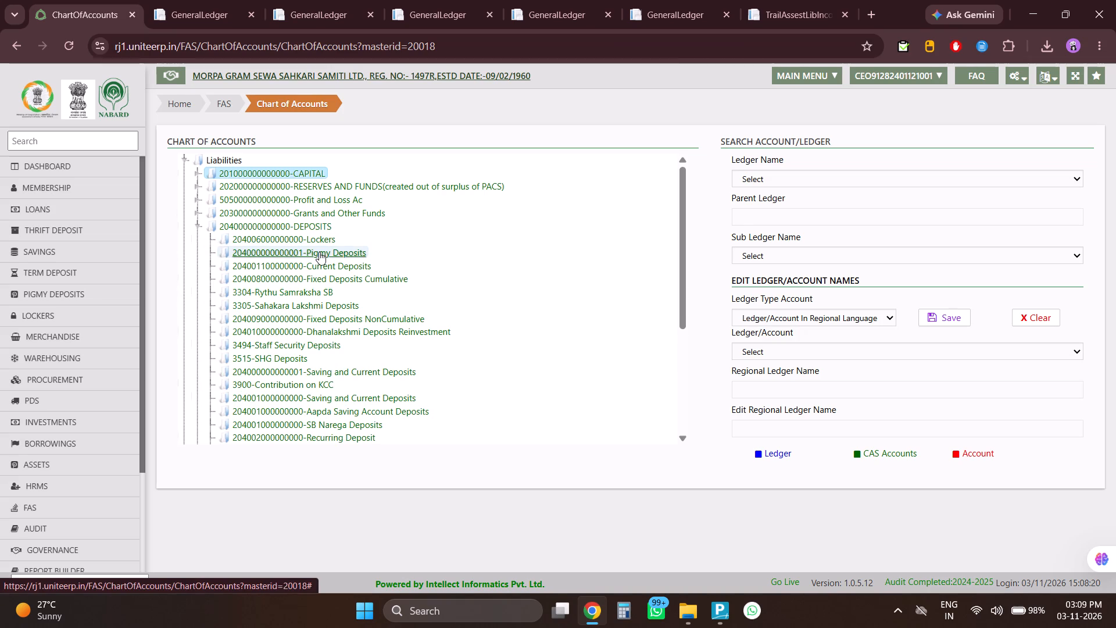
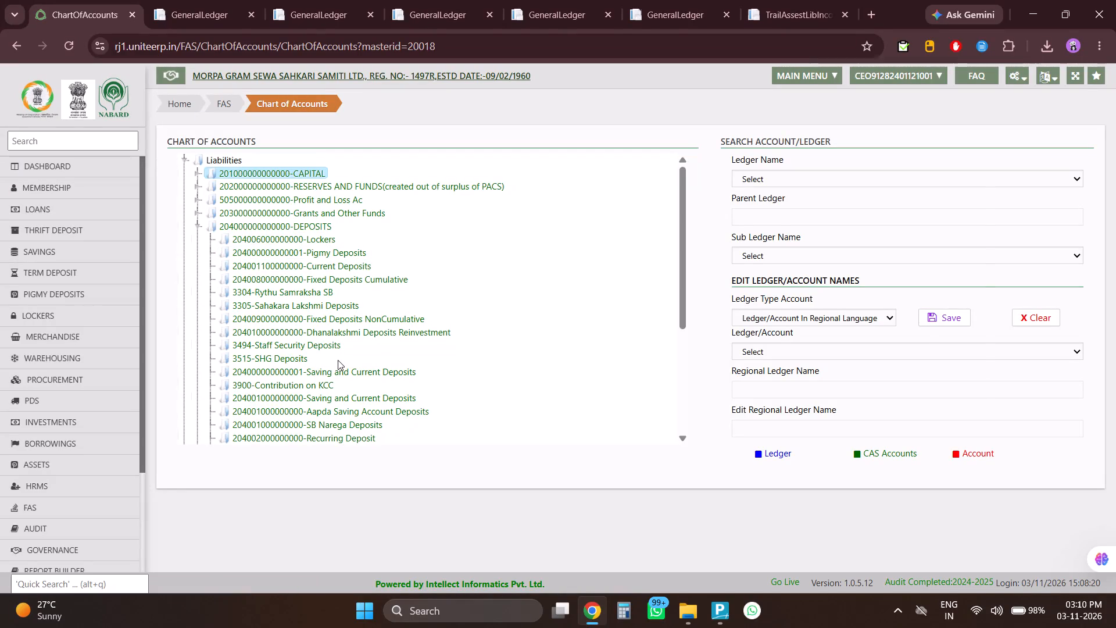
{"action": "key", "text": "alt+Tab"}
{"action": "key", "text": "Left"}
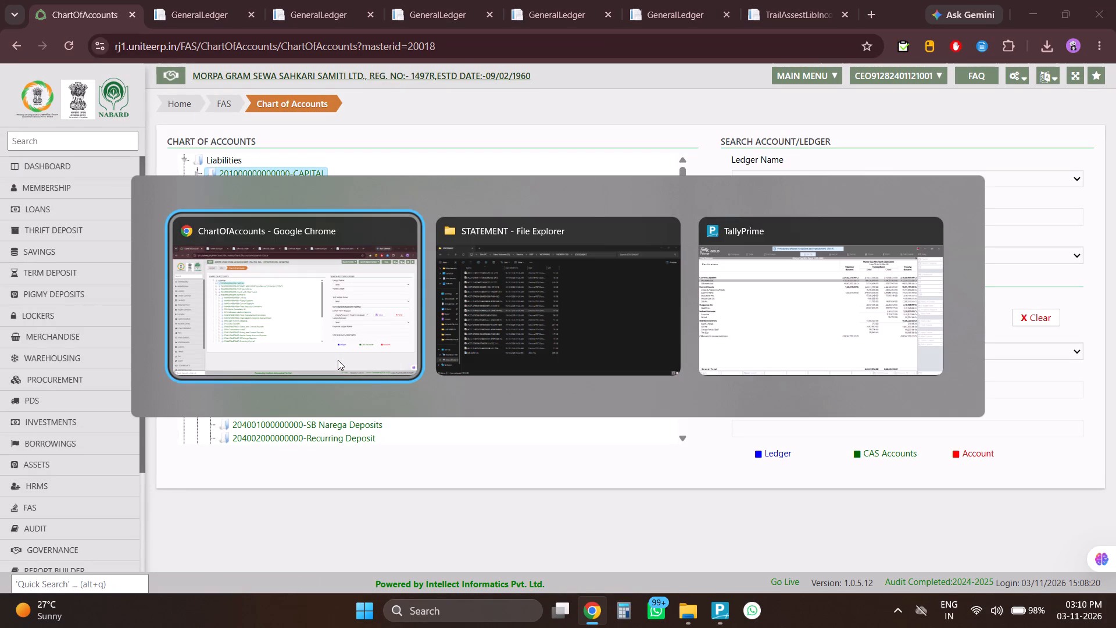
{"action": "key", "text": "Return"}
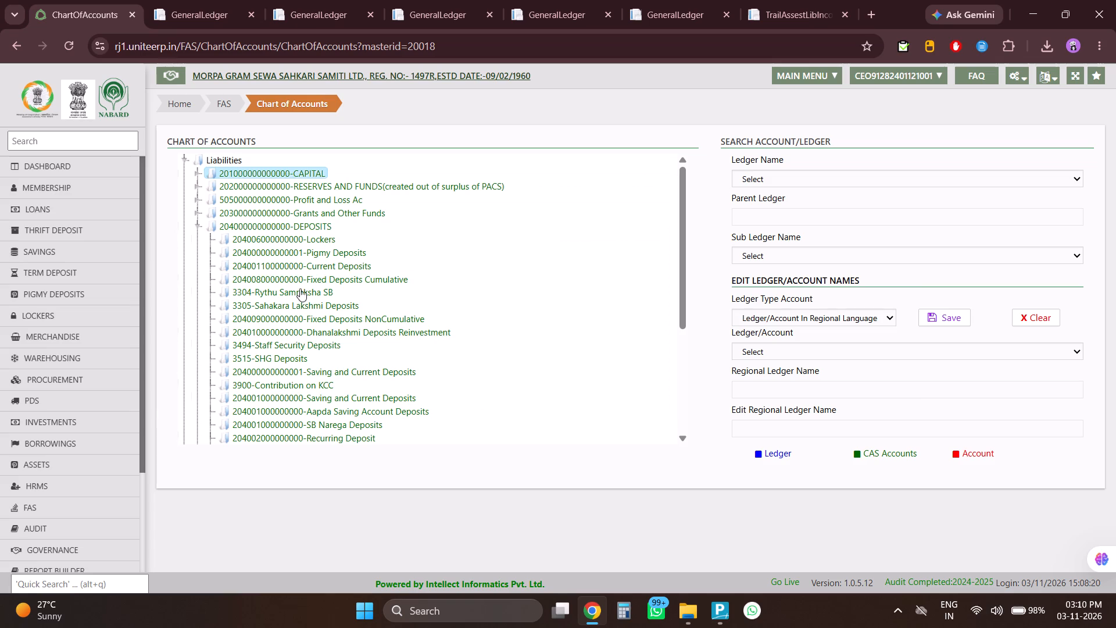
Create a new entry of type Account named Misc SB Individual under Other Deposits(Annexure-III) in the chart of accounts.
{"action": "scroll", "coordinate": [244, 378], "scroll_direction": "down", "scroll_amount": 2}
{"action": "scroll", "coordinate": [244, 378], "scroll_direction": "up", "scroll_amount": 1}
{"action": "scroll", "coordinate": [244, 378], "scroll_direction": "down", "scroll_amount": 2}
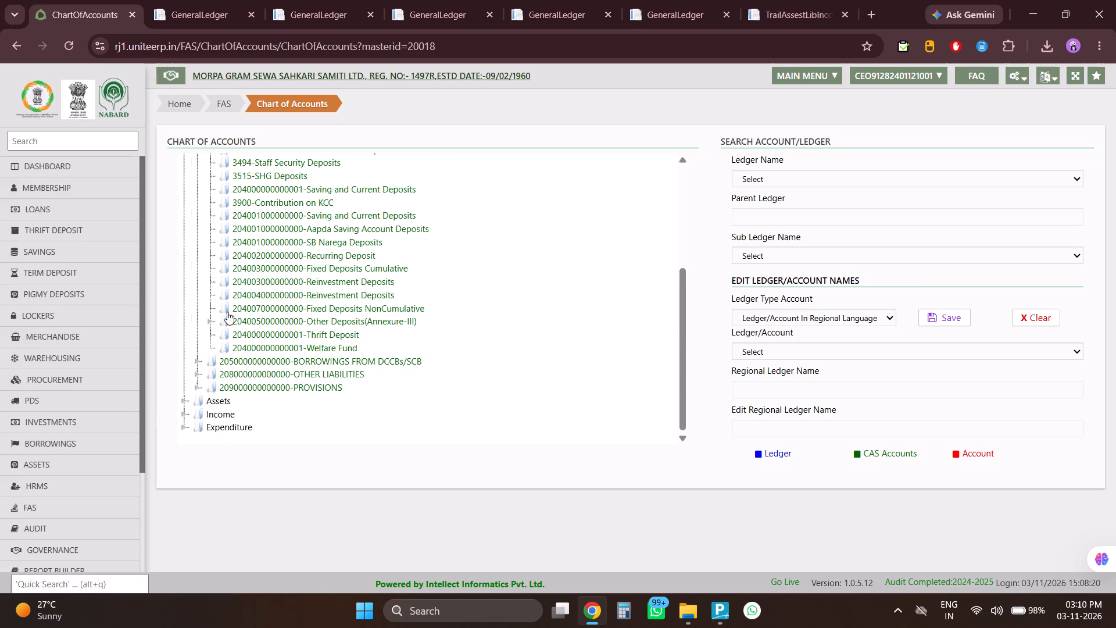
{"action": "left_click", "coordinate": [214, 318]}
{"action": "scroll", "coordinate": [381, 312], "scroll_direction": "down", "scroll_amount": 5}
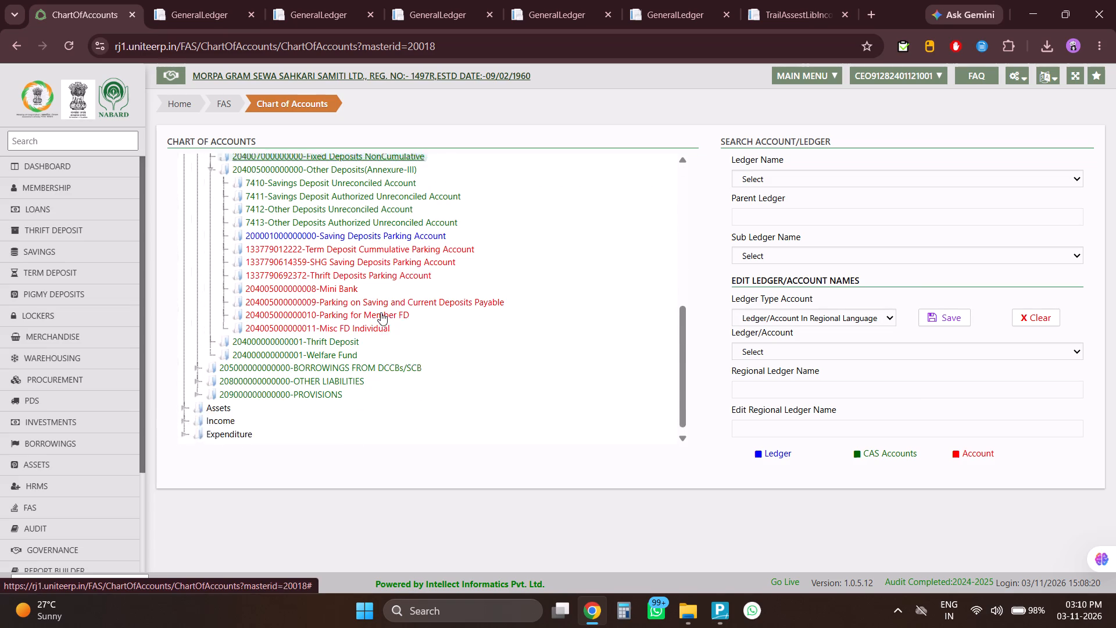
{"action": "scroll", "coordinate": [326, 276], "scroll_direction": "up", "scroll_amount": 2}
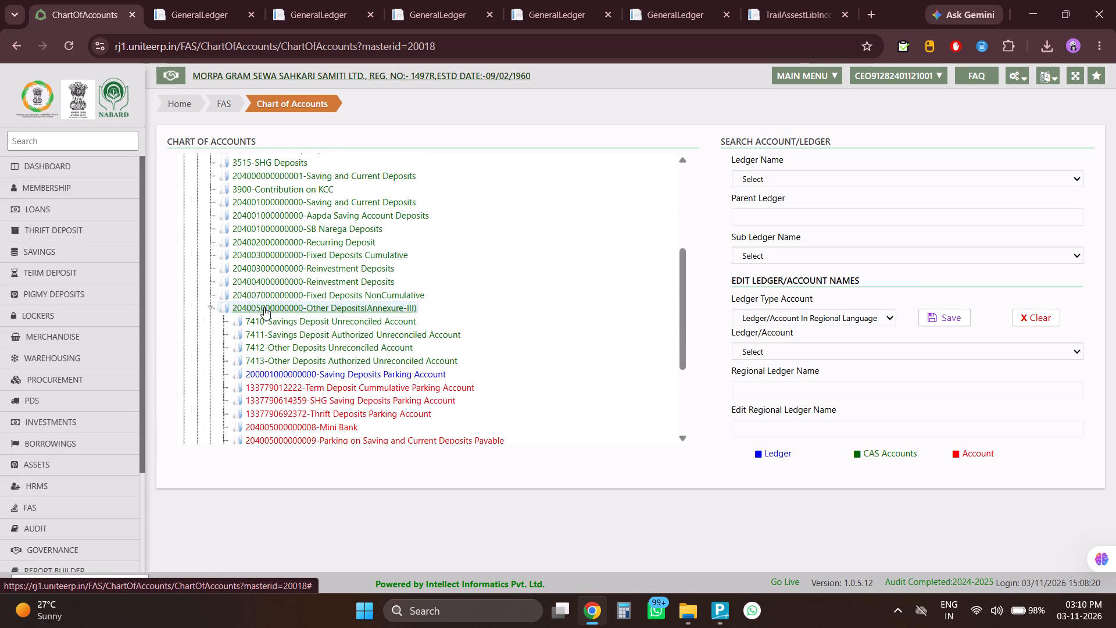
{"action": "left_click", "coordinate": [264, 307]}
{"action": "right_click", "coordinate": [264, 307]}
{"action": "left_click", "coordinate": [198, 310]}
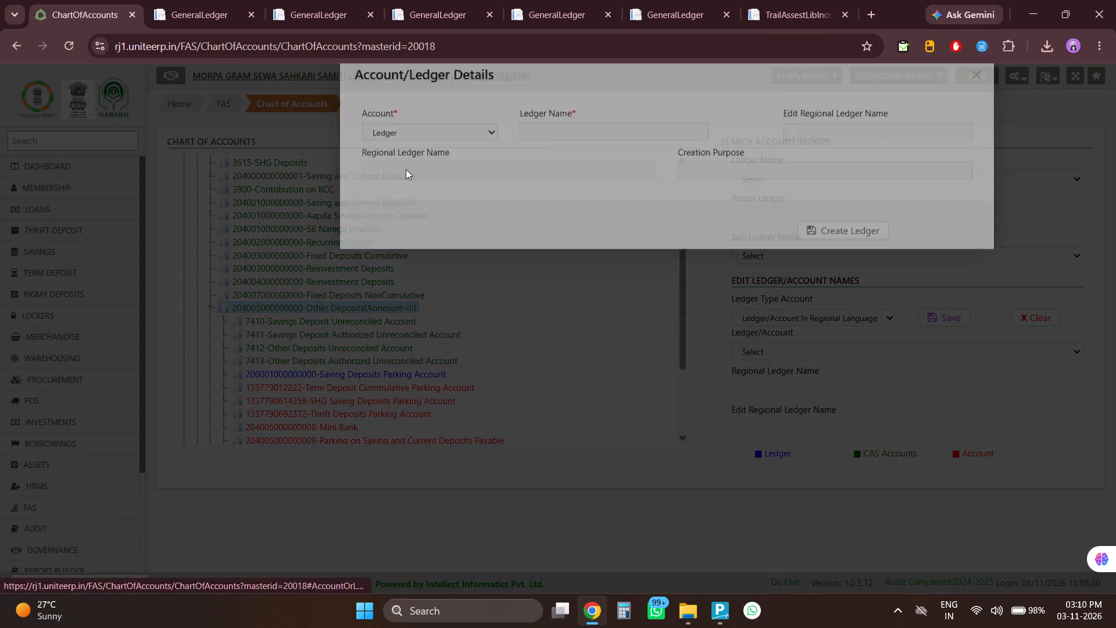
{"action": "left_click", "coordinate": [405, 156]}
{"action": "left_click", "coordinate": [405, 192]}
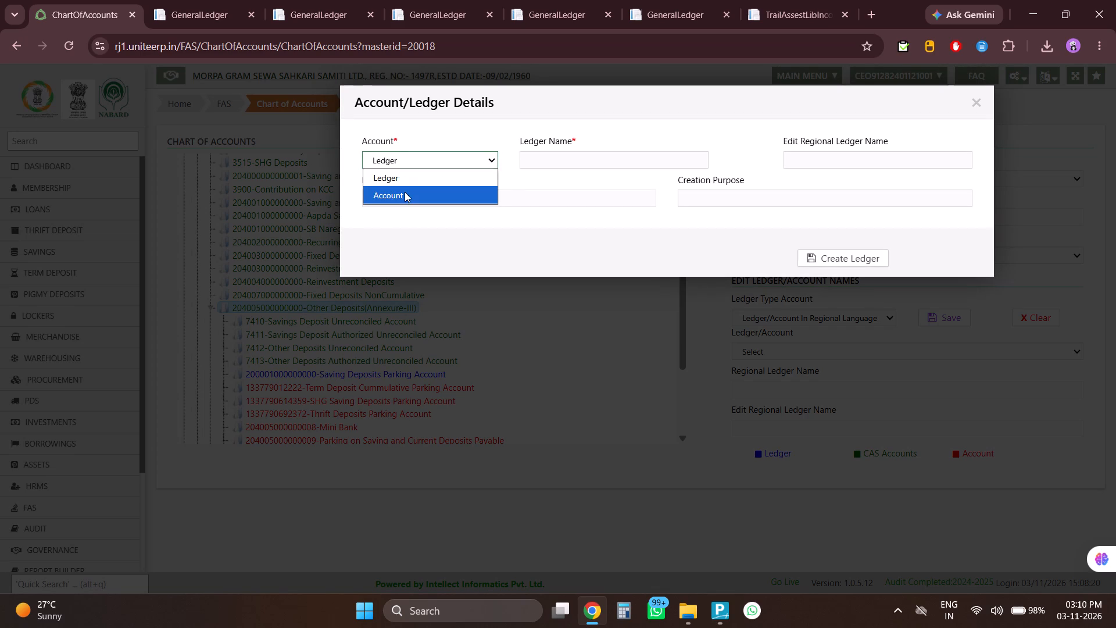
{"action": "left_click", "coordinate": [600, 165]}
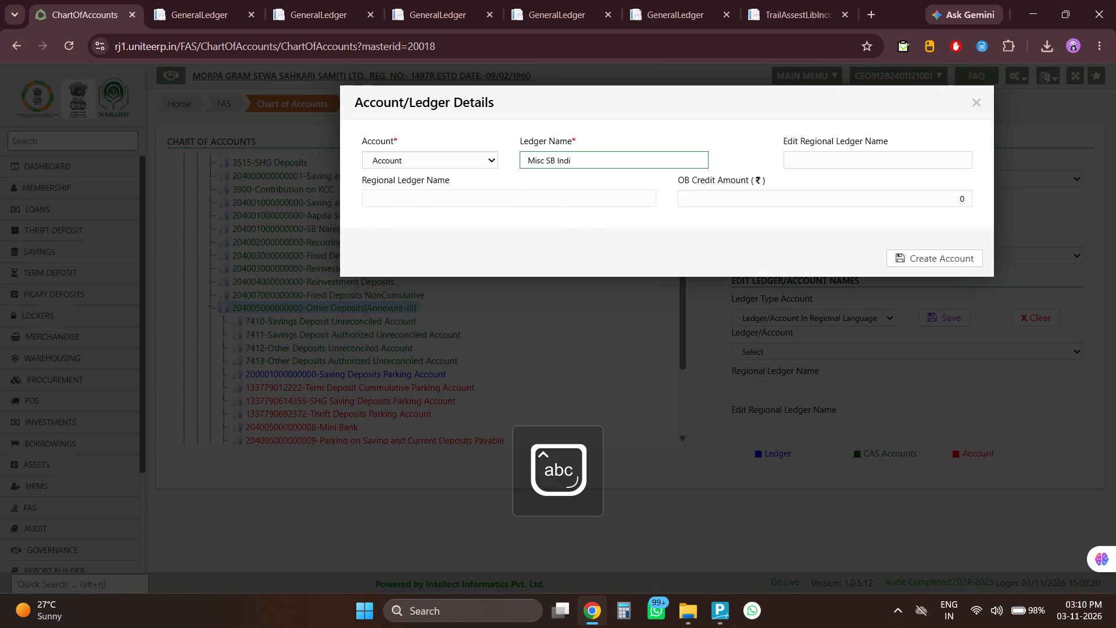
{"action": "type", "text": "vidual"}
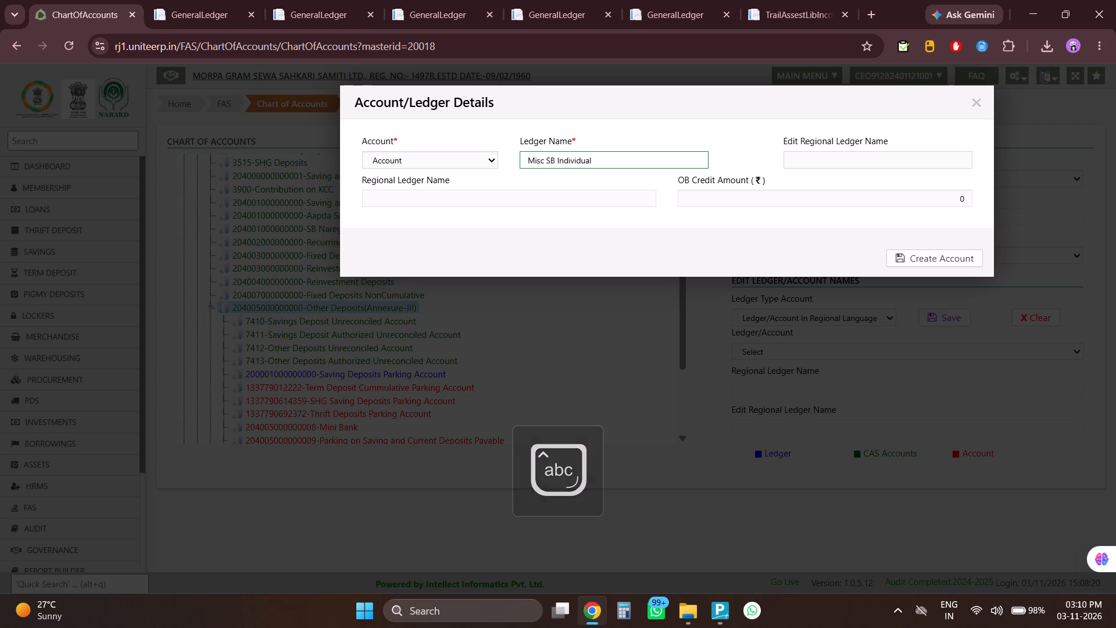
{"action": "left_click", "coordinate": [663, 244]}
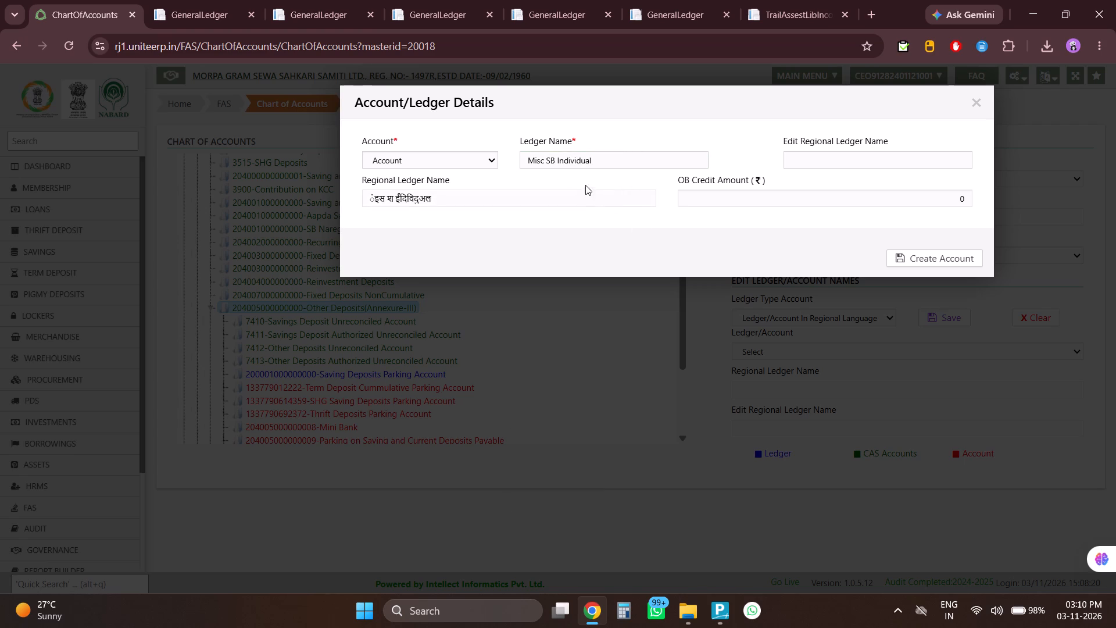
{"action": "left_click", "coordinate": [901, 259]}
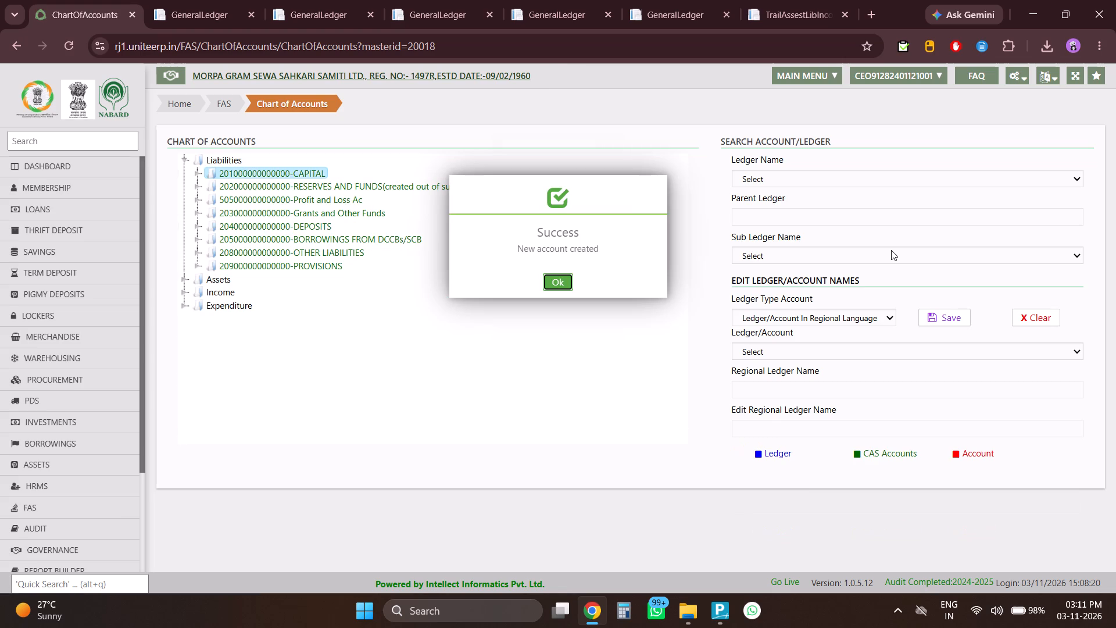
{"action": "left_click", "coordinate": [548, 280]}
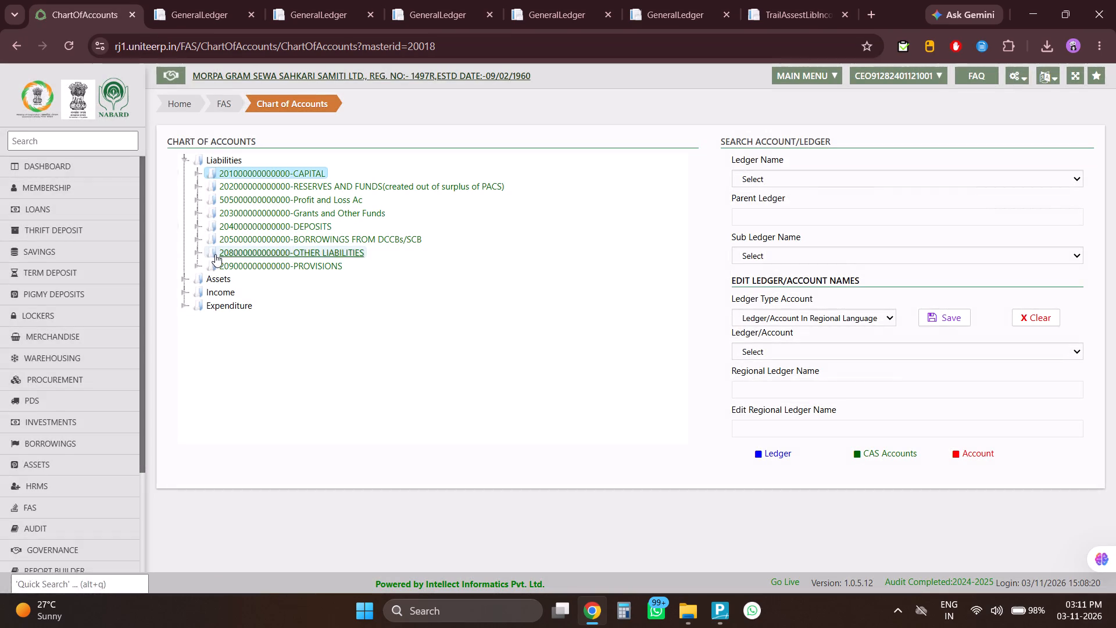
Open the Other Transfer voucher form in the Audit module.
{"action": "left_click", "coordinate": [96, 85]}
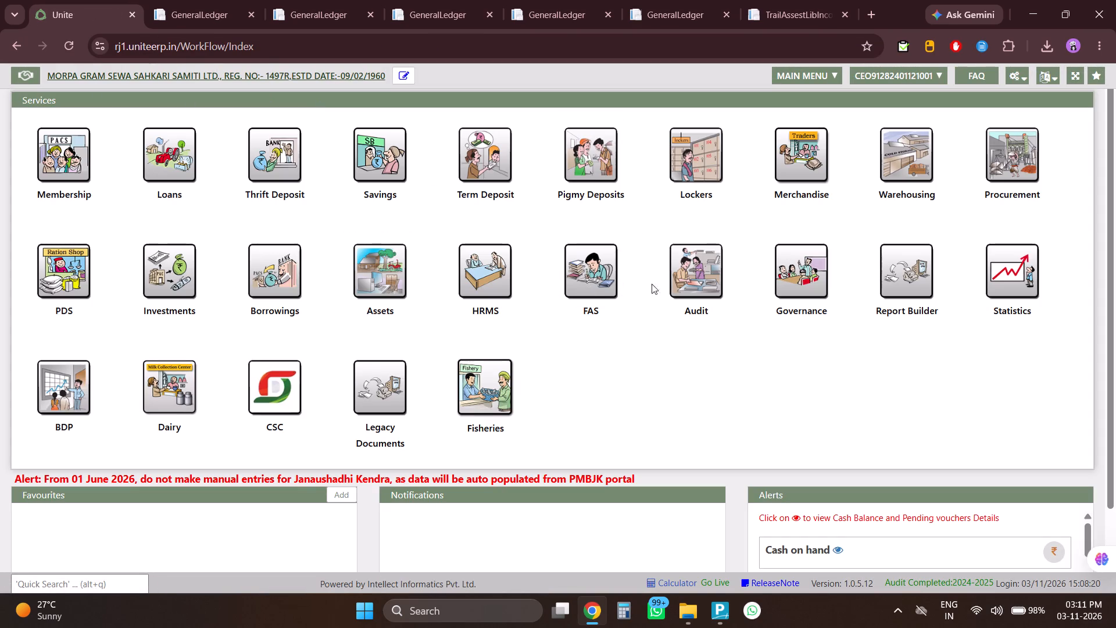
{"action": "left_click", "coordinate": [685, 276]}
{"action": "scroll", "coordinate": [85, 366], "scroll_direction": "down", "scroll_amount": 3}
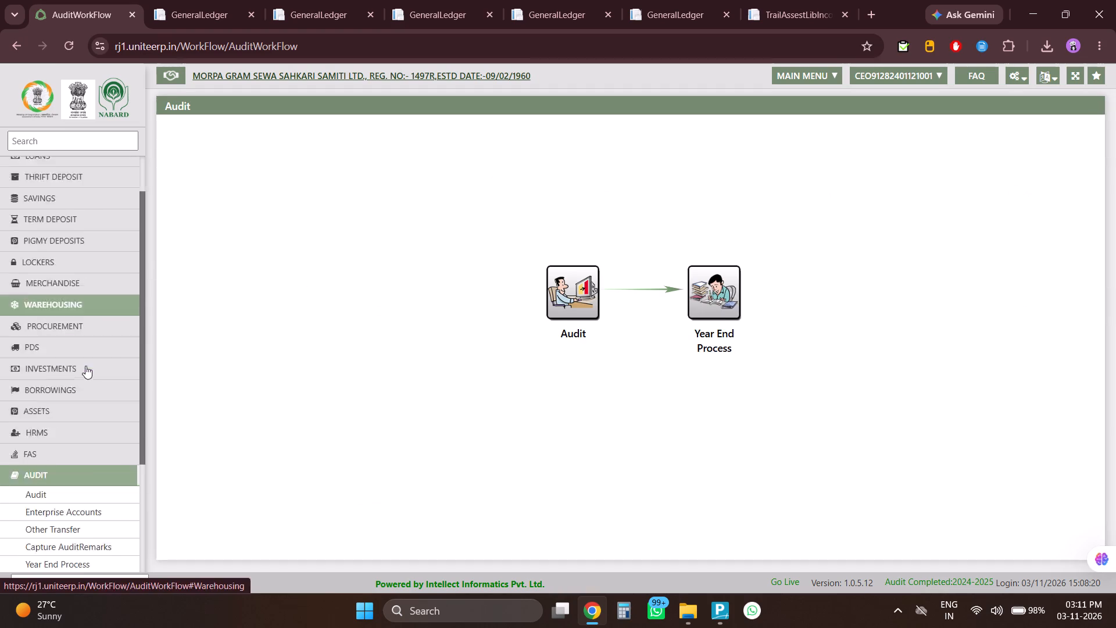
{"action": "left_click", "coordinate": [34, 336]}
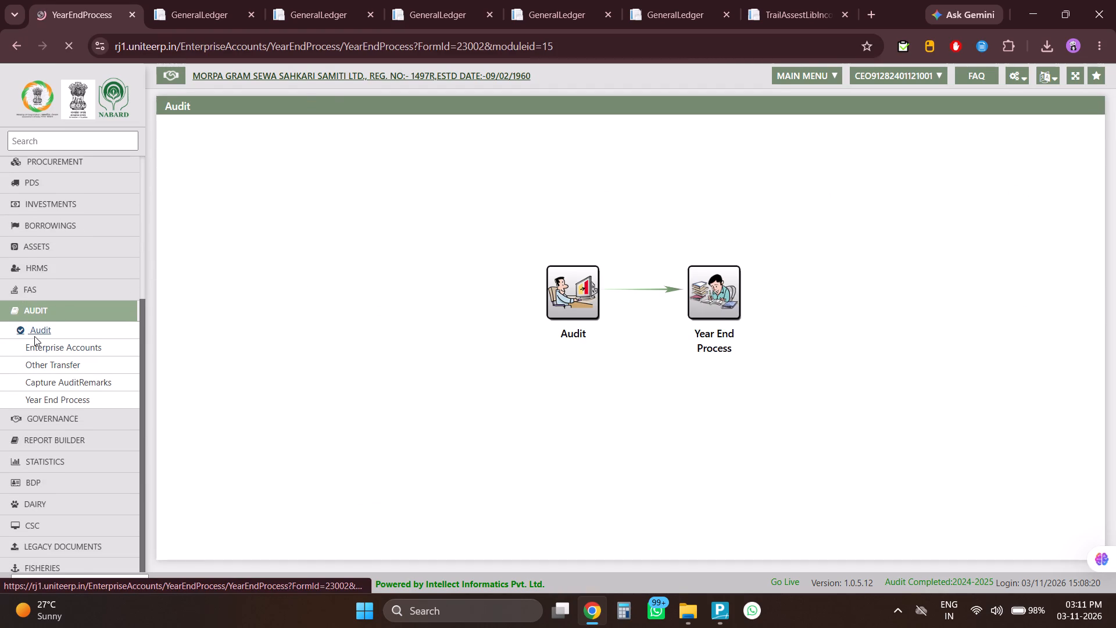
{"action": "left_click", "coordinate": [101, 89]}
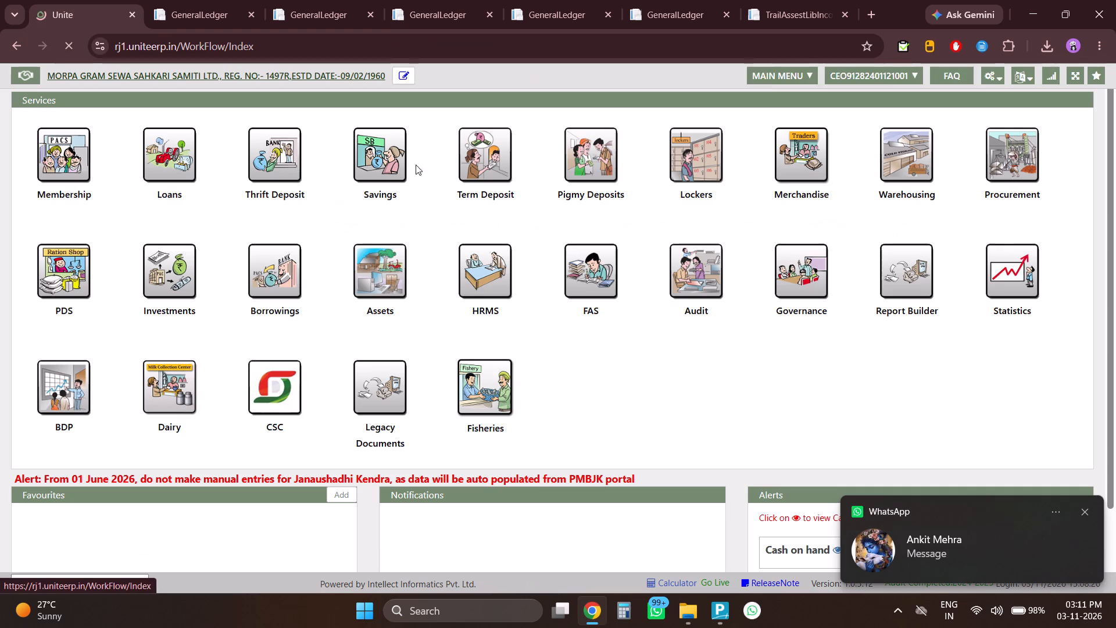
{"action": "left_click", "coordinate": [690, 293]}
{"action": "scroll", "coordinate": [50, 476], "scroll_direction": "down", "scroll_amount": 1}
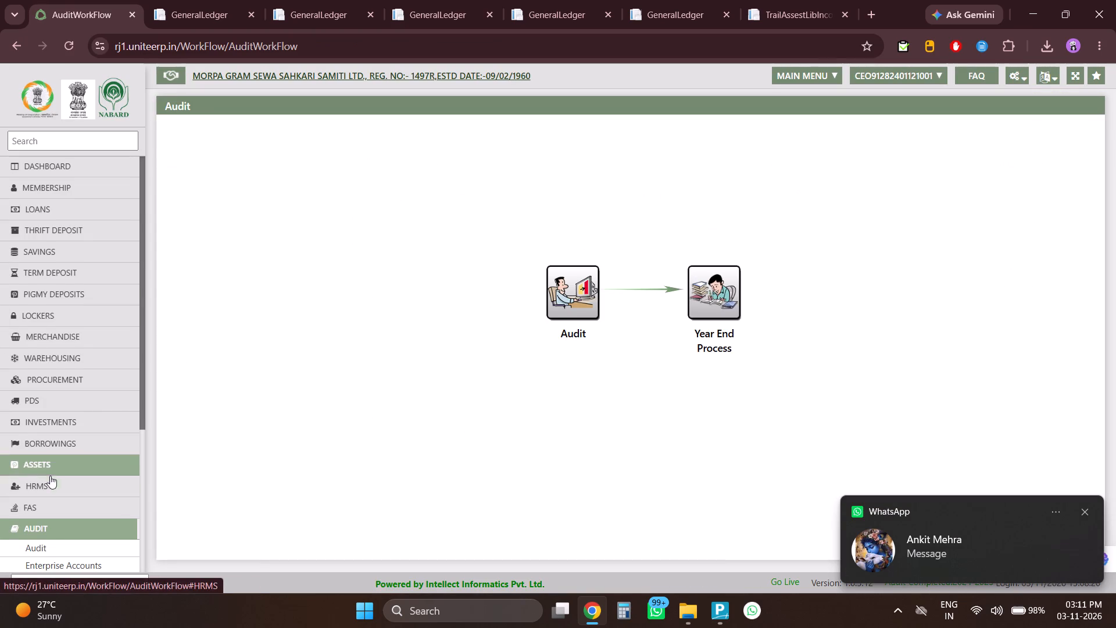
{"action": "scroll", "coordinate": [50, 476], "scroll_direction": "down", "scroll_amount": 2}
{"action": "left_click", "coordinate": [56, 367]}
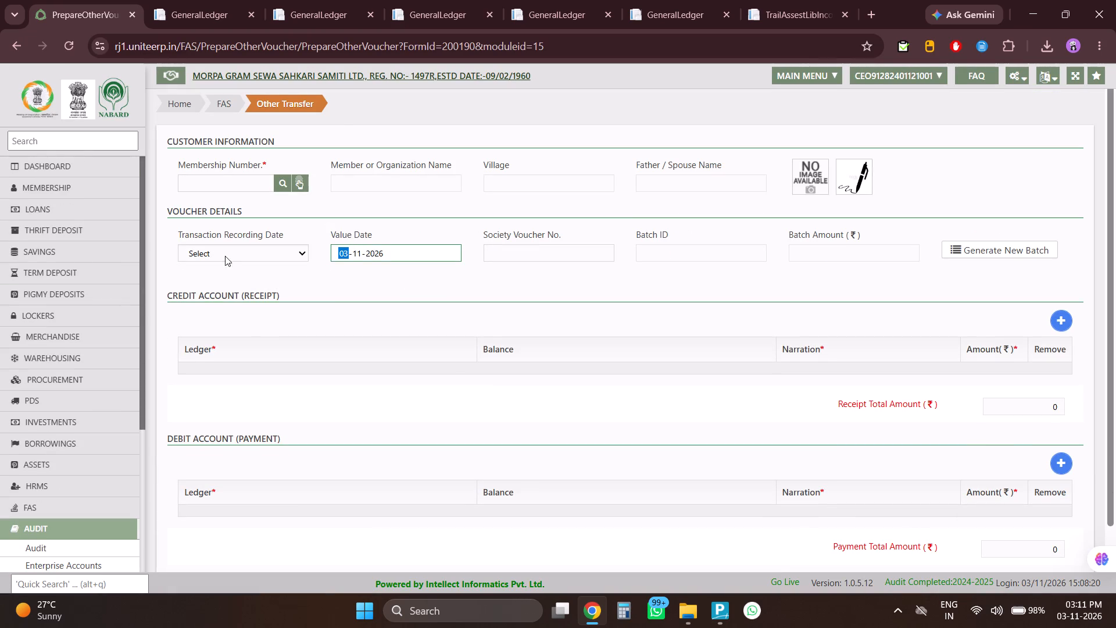
Set the transaction recording date to 31/03/2026 and generate a new voucher batch.
{"action": "left_click", "coordinate": [219, 256]}
{"action": "left_click_drag", "start_coordinate": [582, 377], "coordinate": [561, 365]}
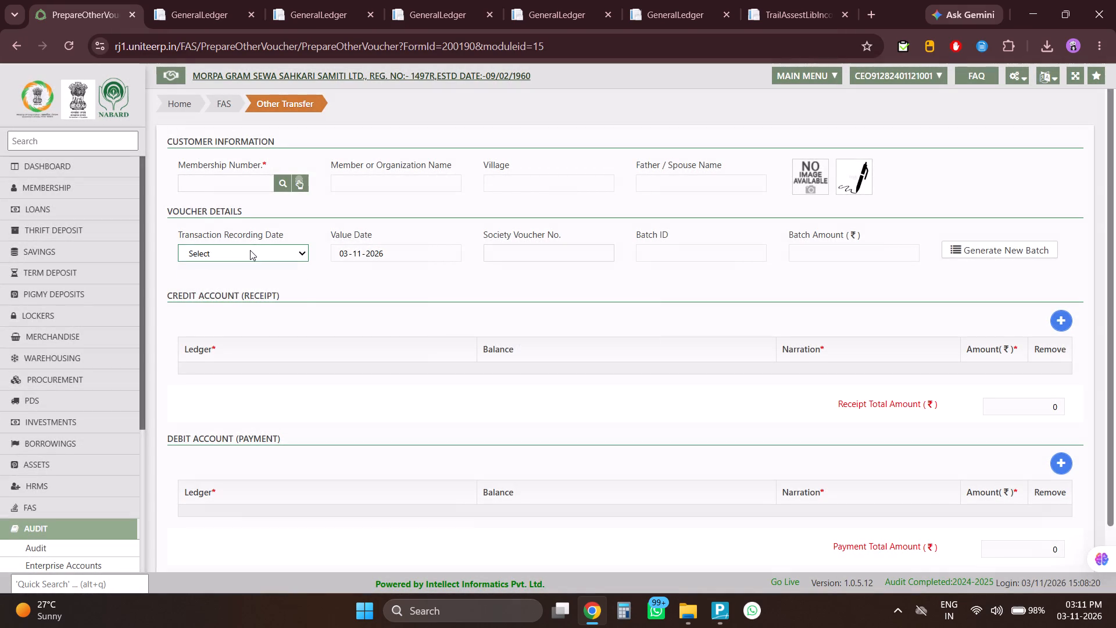
{"action": "left_click", "coordinate": [250, 250]}
{"action": "left_click", "coordinate": [248, 281]}
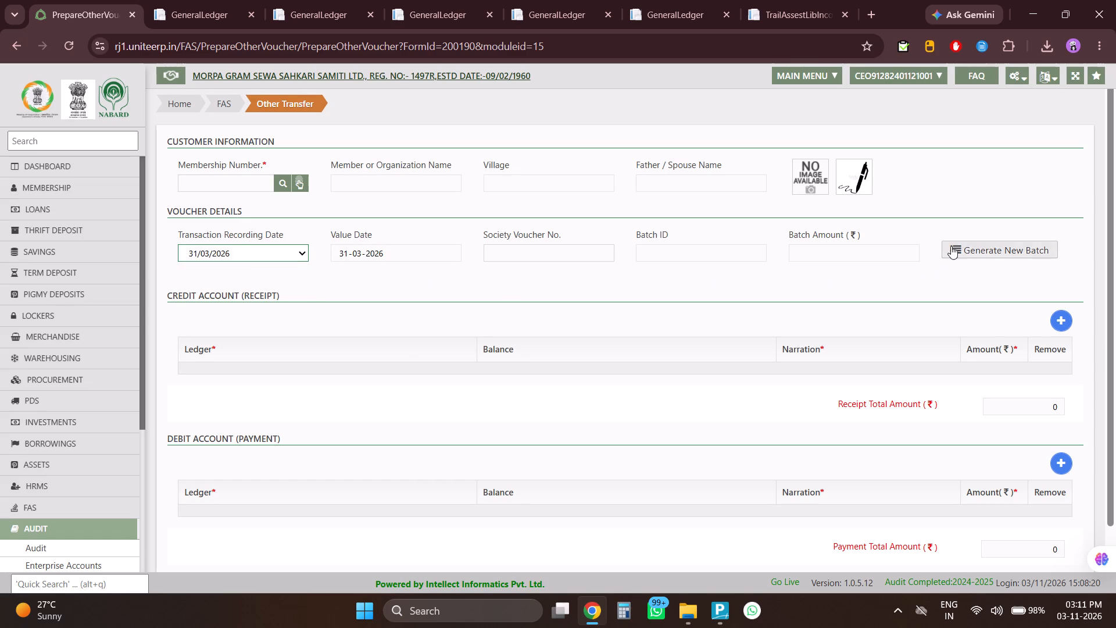
{"action": "left_click", "coordinate": [951, 246]}
{"action": "left_click", "coordinate": [631, 184]}
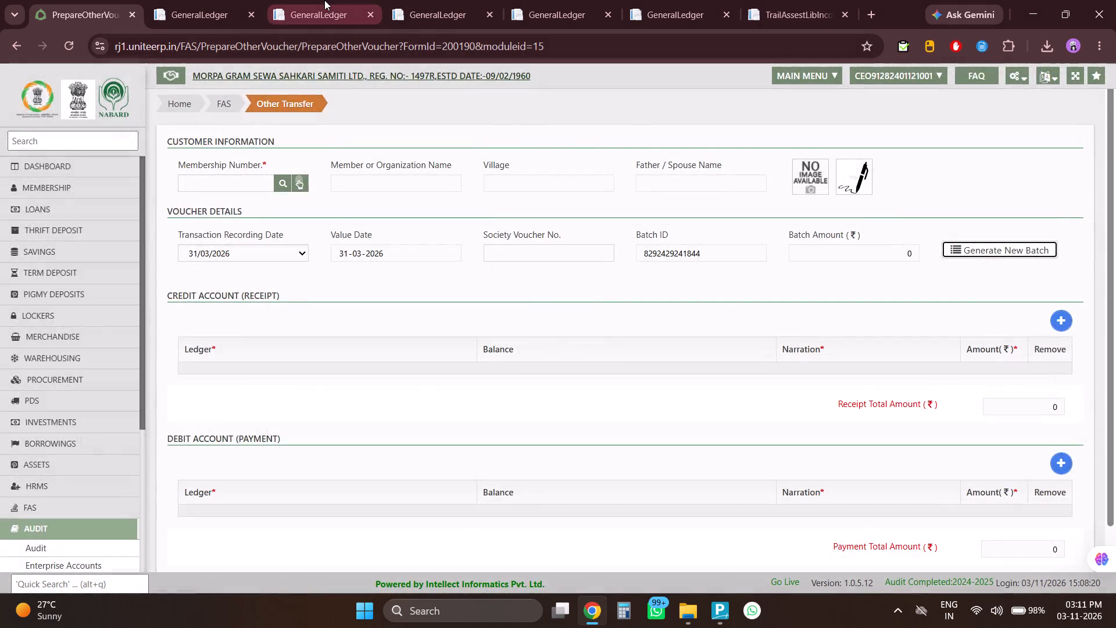
Copy the ledger name Parking on Saving and Current Deposits Payable from its General Ledger report.
{"action": "left_click", "coordinate": [324, 0]}
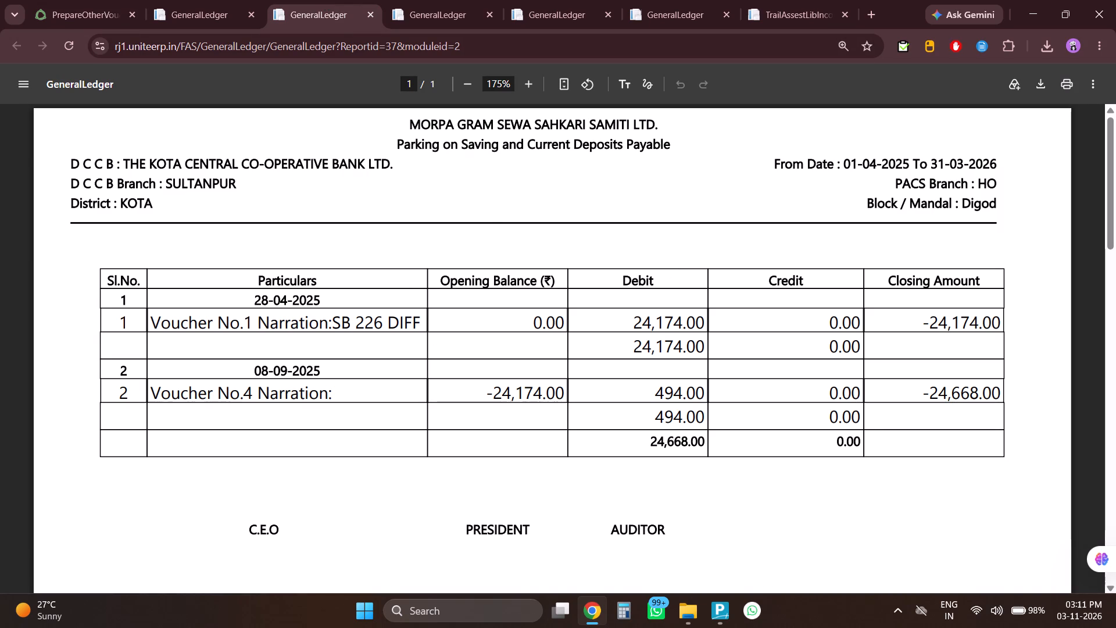
{"action": "left_click_drag", "start_coordinate": [395, 150], "coordinate": [678, 151]}
{"action": "key", "text": "ctrl+c"}
{"action": "key", "text": "ctrl+c"}
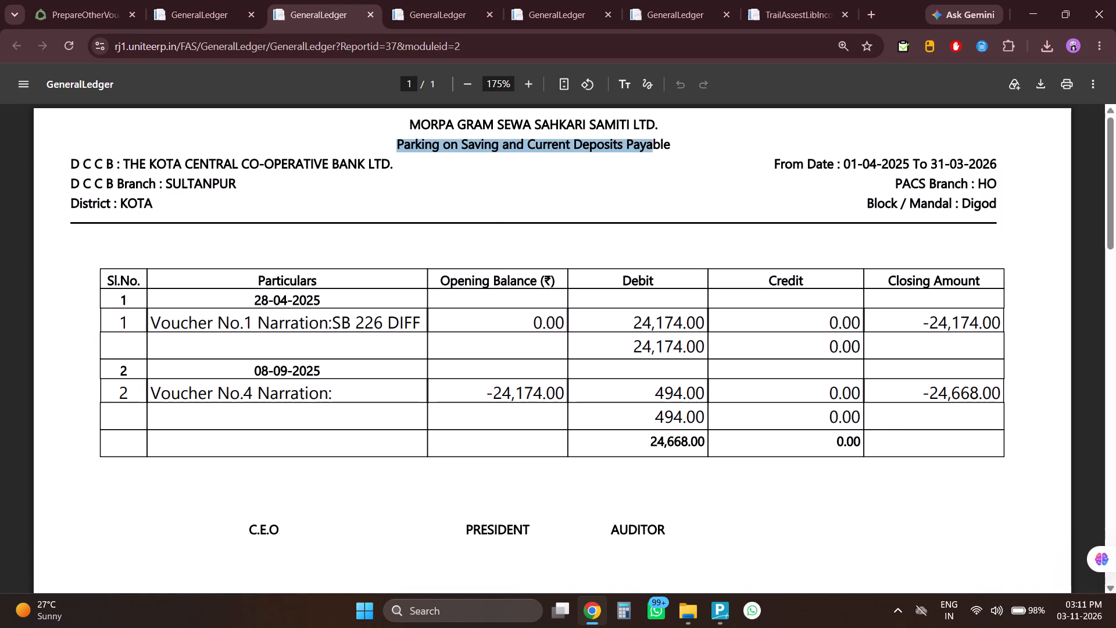
{"action": "key", "text": "ctrl+c"}
{"action": "key", "text": "ctrl+c"}
{"action": "key", "text": "ctrl+c"}
{"action": "key", "text": "ctrl+c"}
{"action": "key", "text": "ctrl+c"}
{"action": "key", "text": "ctrl+c"}
{"action": "key", "text": "ctrl+c"}
{"action": "key", "text": "ctrl+c"}
{"action": "key", "text": "ctrl+c"}
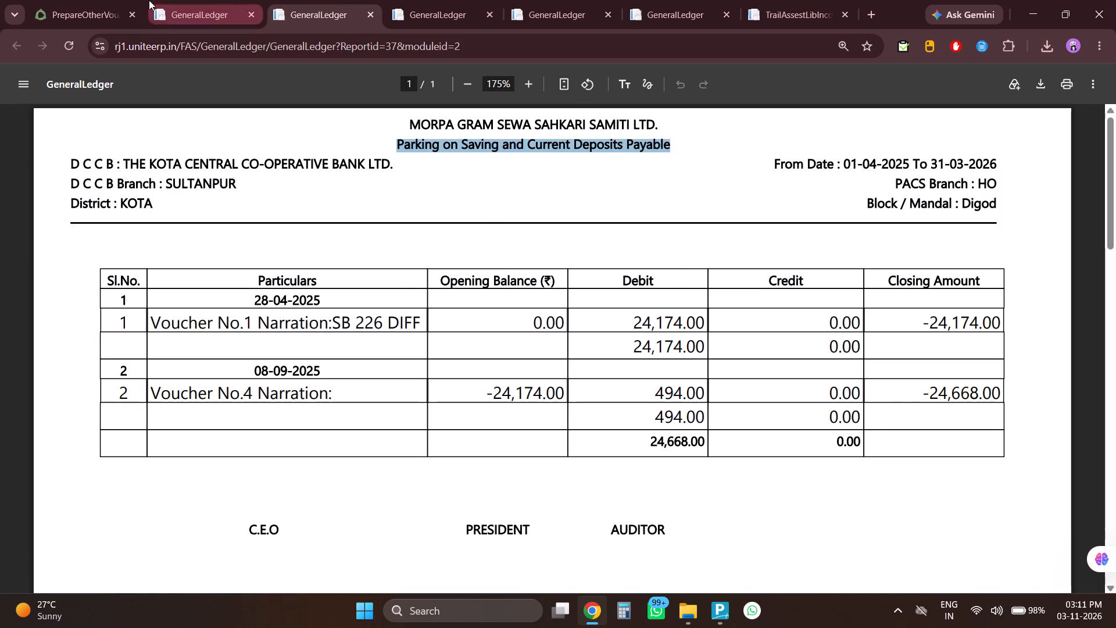
Add a credit row to the Other Transfer voucher for Parking on Saving and Current Deposits Payable with amount 48722.
{"action": "left_click", "coordinate": [38, 0]}
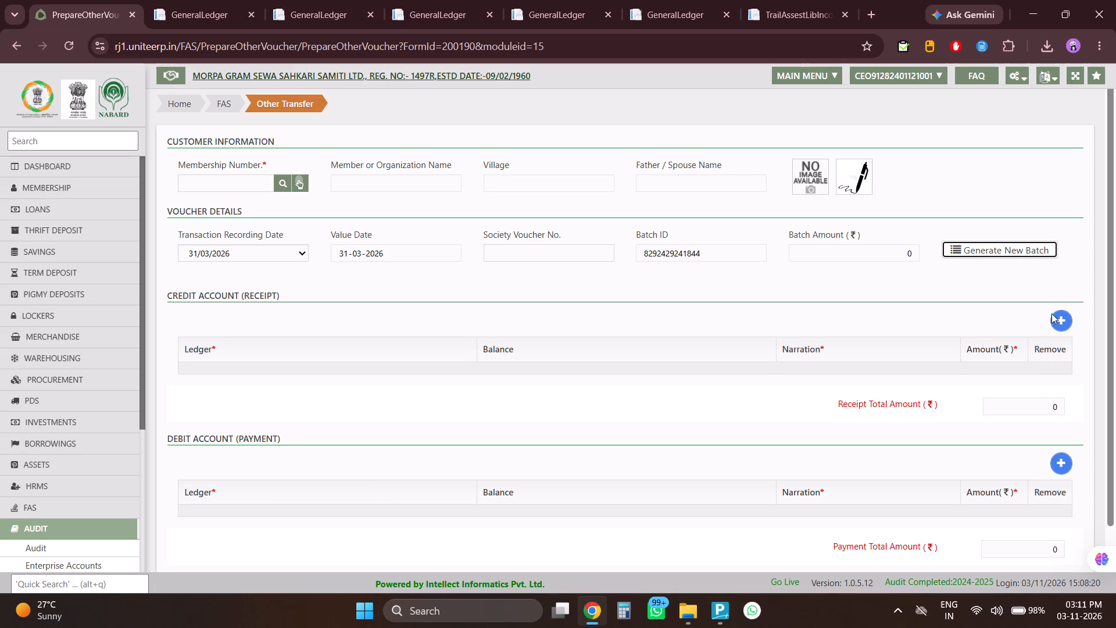
{"action": "left_click", "coordinate": [1062, 321]}
{"action": "left_click", "coordinate": [443, 374]}
{"action": "key", "text": "ctrl+v"}
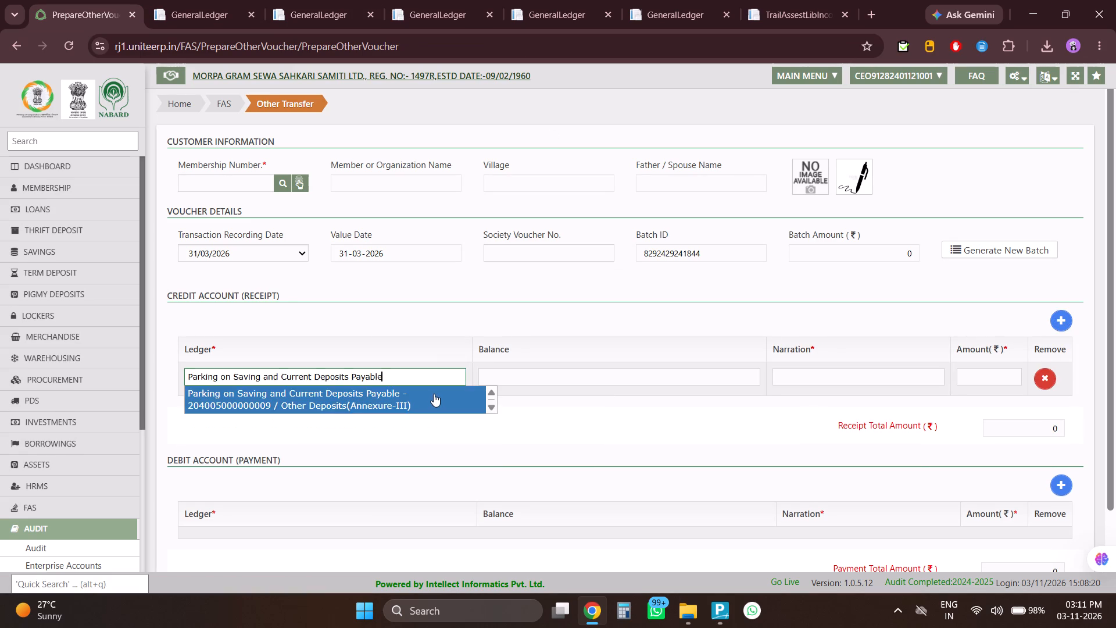
{"action": "left_click", "coordinate": [431, 395]}
{"action": "key", "text": "Tab"}
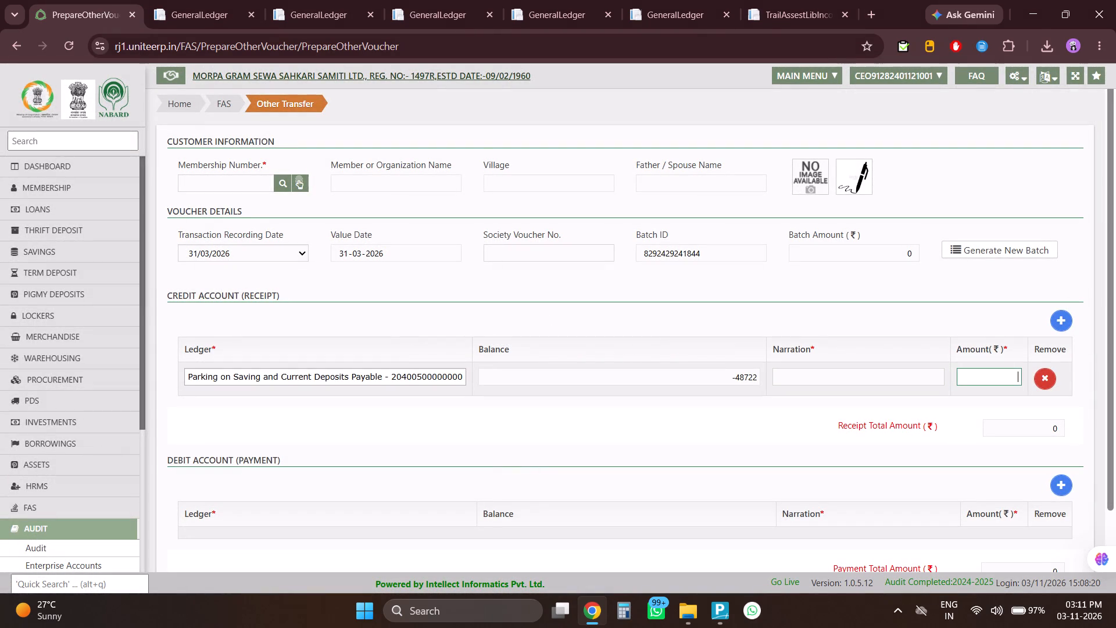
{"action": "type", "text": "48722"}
{"action": "left_click", "coordinate": [418, 272]}
Set the credit row's amount to 24668, matching the closing amount in the ledger's General Ledger report.
{"action": "left_click", "coordinate": [321, 0]}
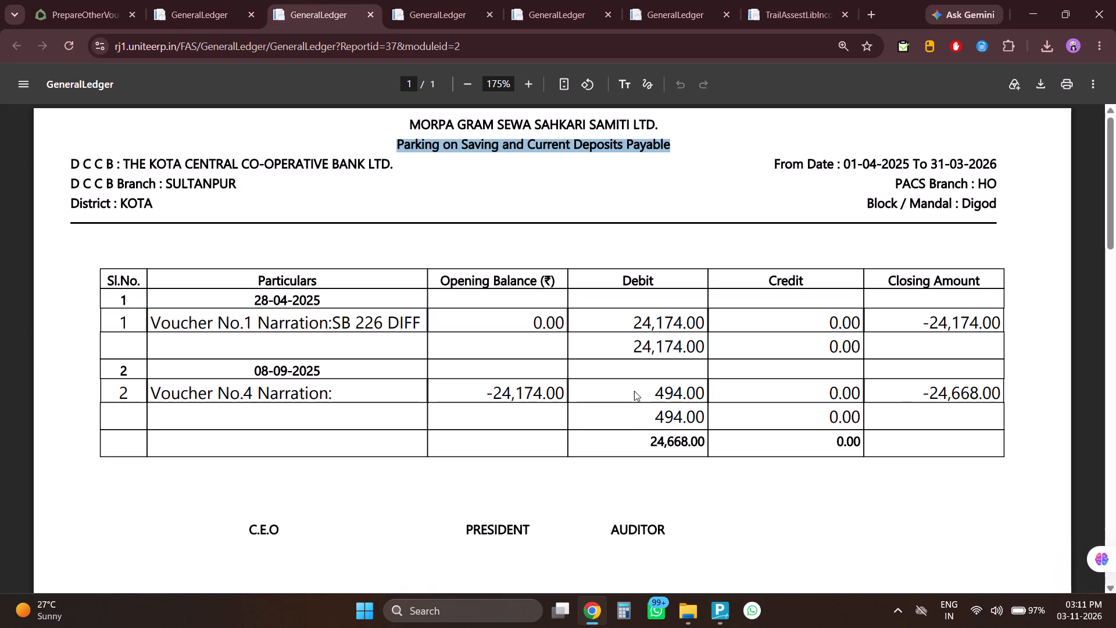
{"action": "left_click_drag", "start_coordinate": [935, 394], "coordinate": [1000, 400]}
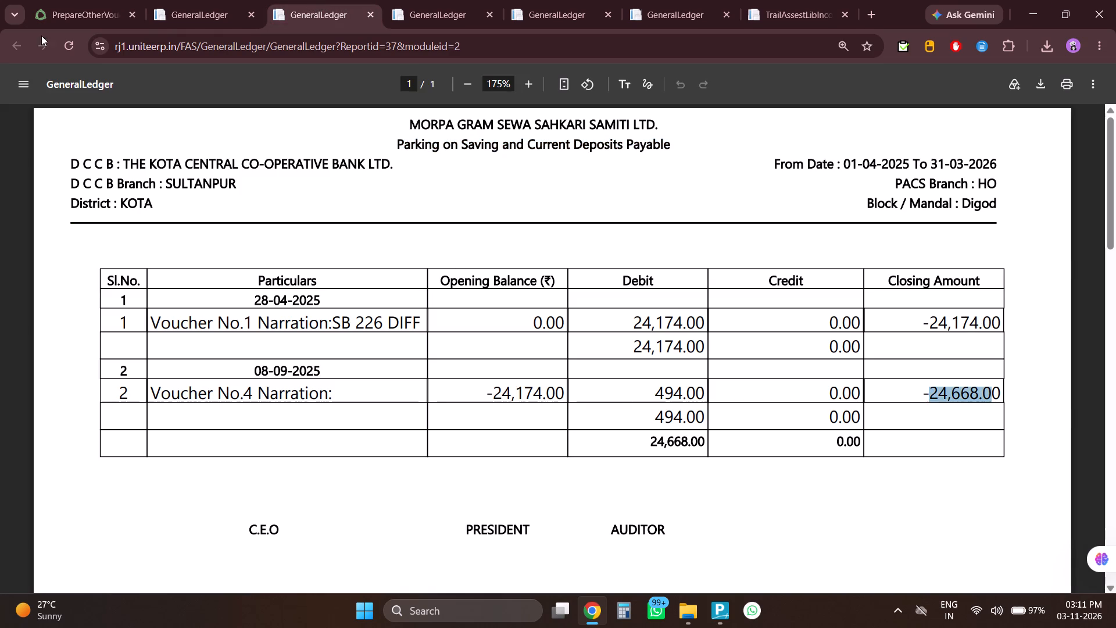
{"action": "left_click", "coordinate": [70, 0]}
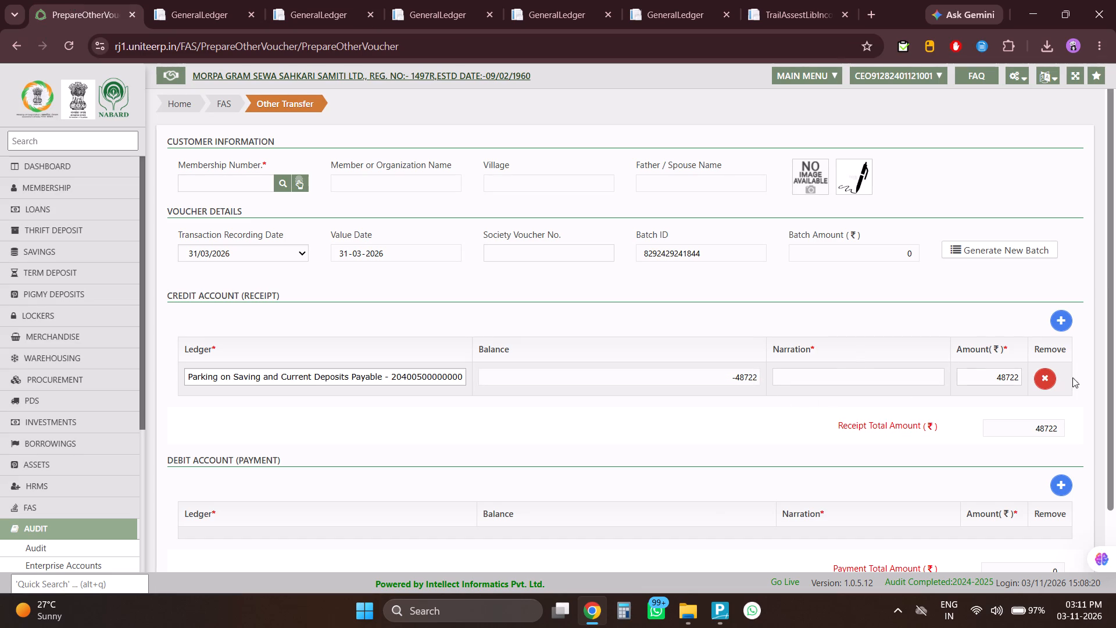
{"action": "left_click_drag", "start_coordinate": [993, 380], "coordinate": [1032, 380]}
{"action": "key", "text": "BackSpace"}
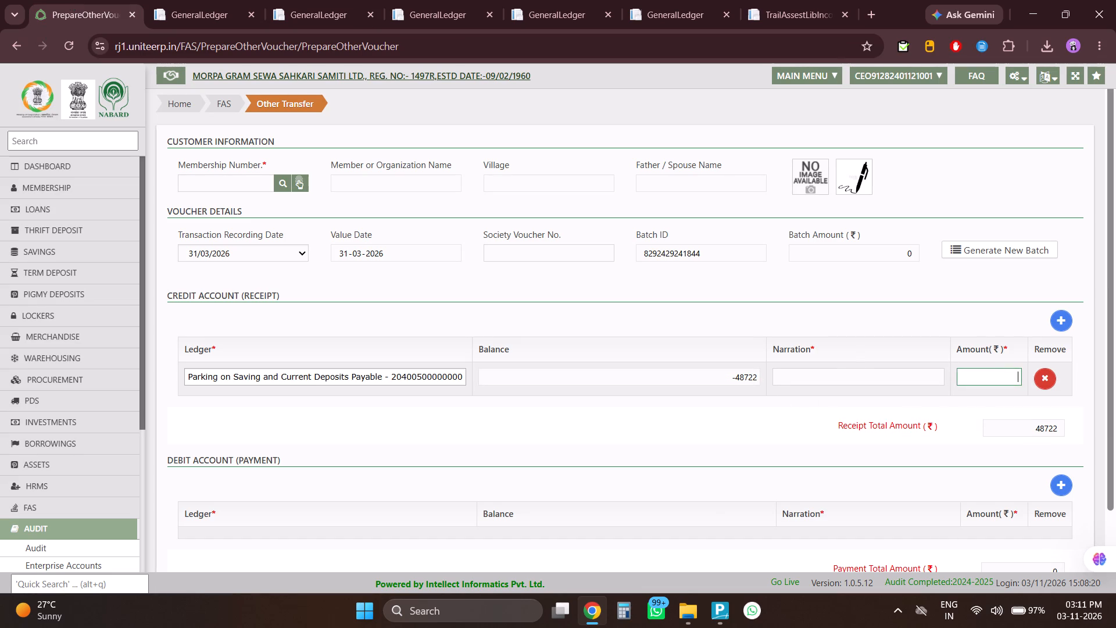
{"action": "type", "text": "24"}
{"action": "left_click", "coordinate": [327, 0]}
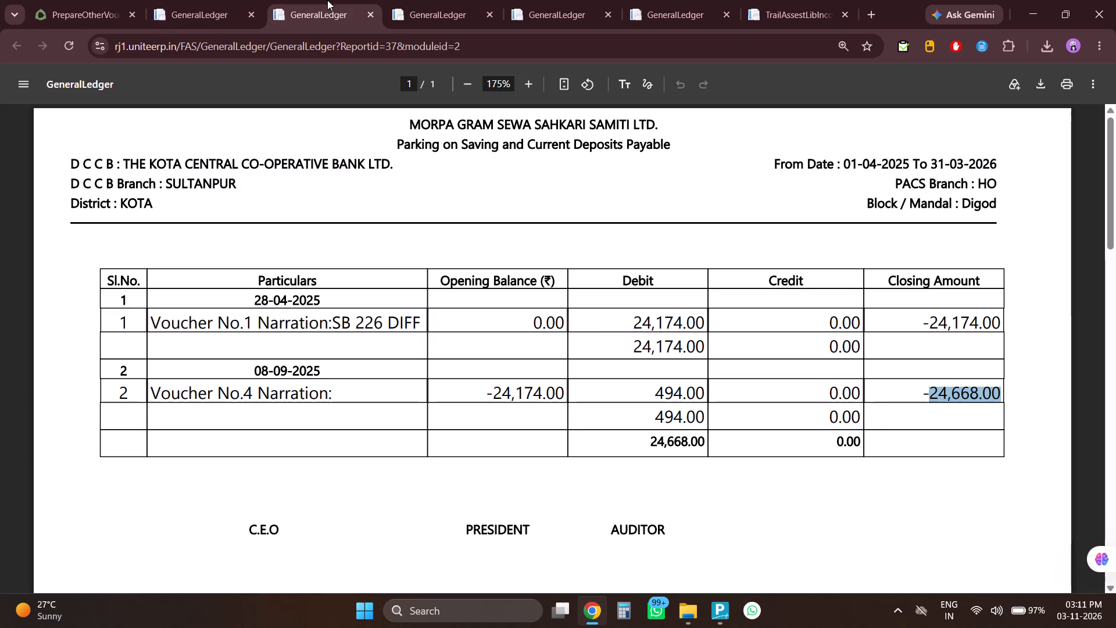
{"action": "left_click", "coordinate": [86, 0]}
{"action": "type", "text": "668"}
{"action": "left_click", "coordinate": [489, 270]}
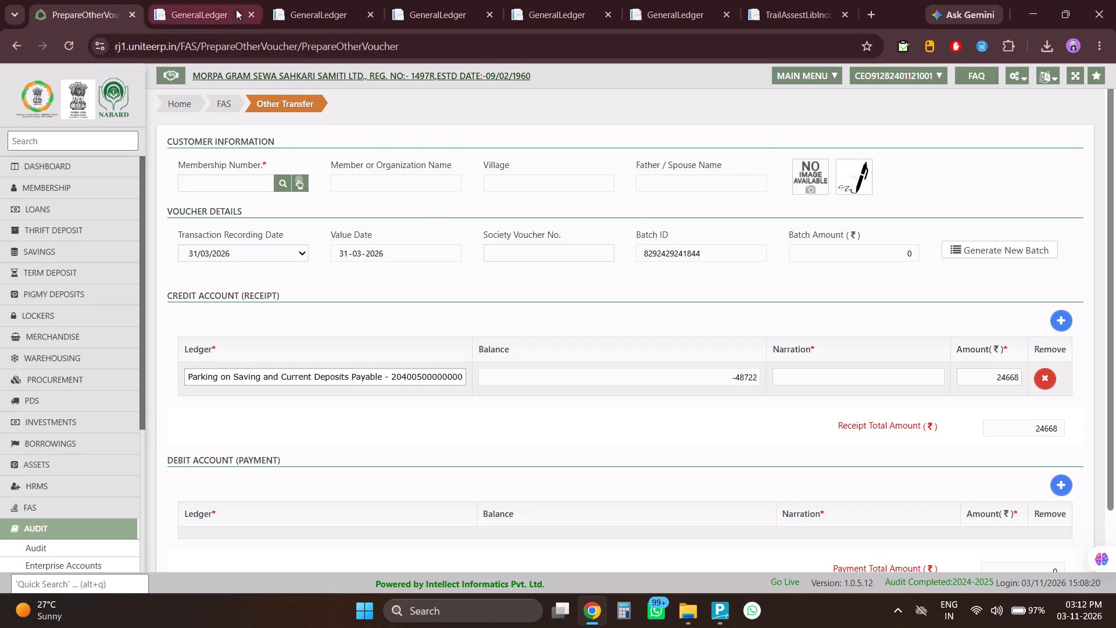
Copy the ledger name Parking for Member FD from its General Ledger report.
{"action": "left_click", "coordinate": [236, 9]}
{"action": "triple_click", "coordinate": [527, 85]}
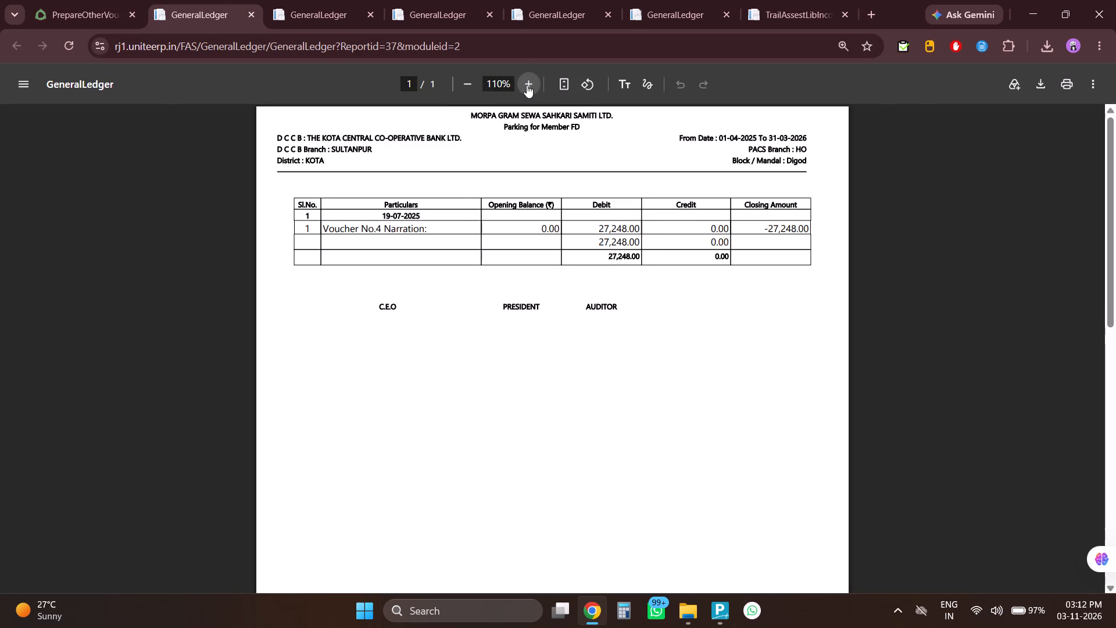
{"action": "left_click", "coordinate": [527, 85]}
{"action": "left_click_drag", "start_coordinate": [463, 145], "coordinate": [603, 152]}
{"action": "key", "text": "ctrl+c"}
Add a credit row to the Other Transfer voucher for Parking for Member FD with amount 27248.
{"action": "left_click", "coordinate": [59, 0]}
{"action": "left_click", "coordinate": [217, 0]}
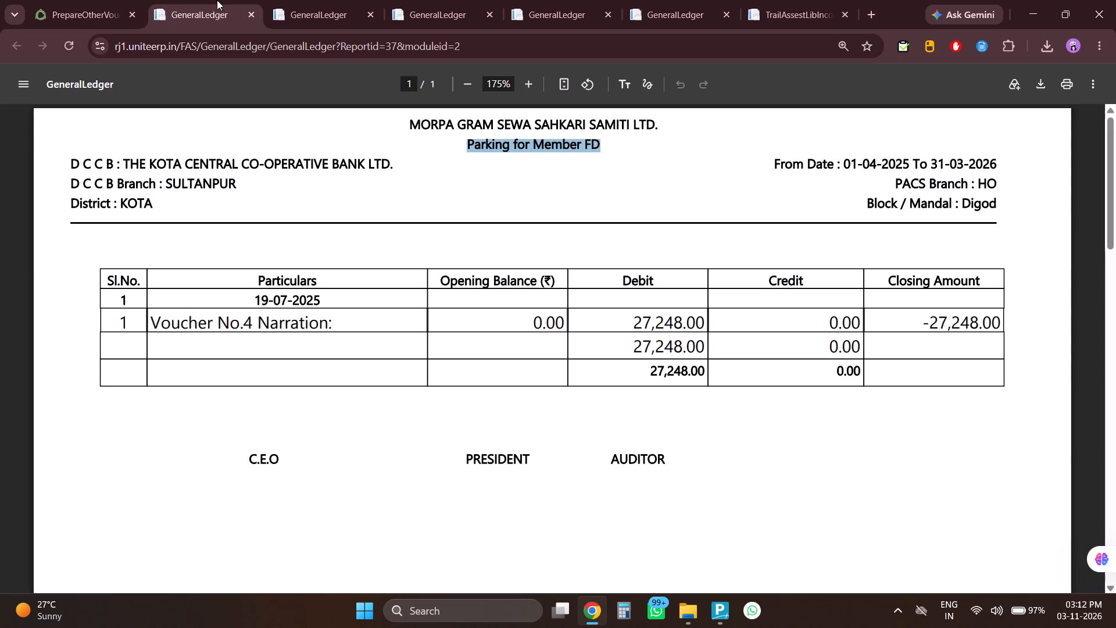
{"action": "left_click", "coordinate": [57, 0]}
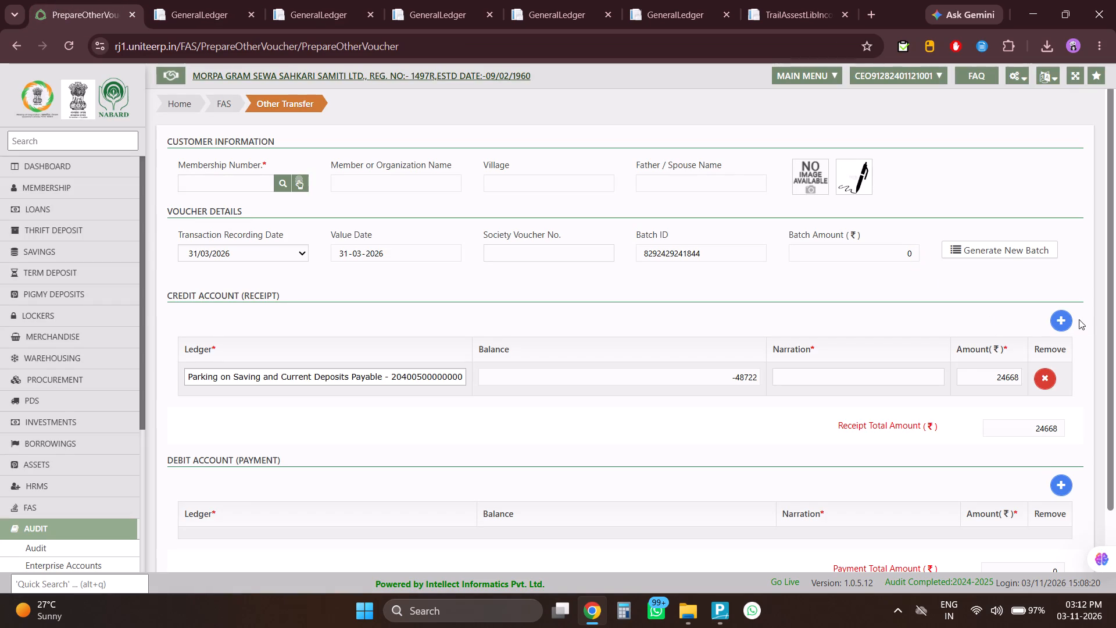
{"action": "left_click", "coordinate": [1055, 320]}
{"action": "left_click", "coordinate": [368, 374]}
{"action": "key", "text": "ctrl+v"}
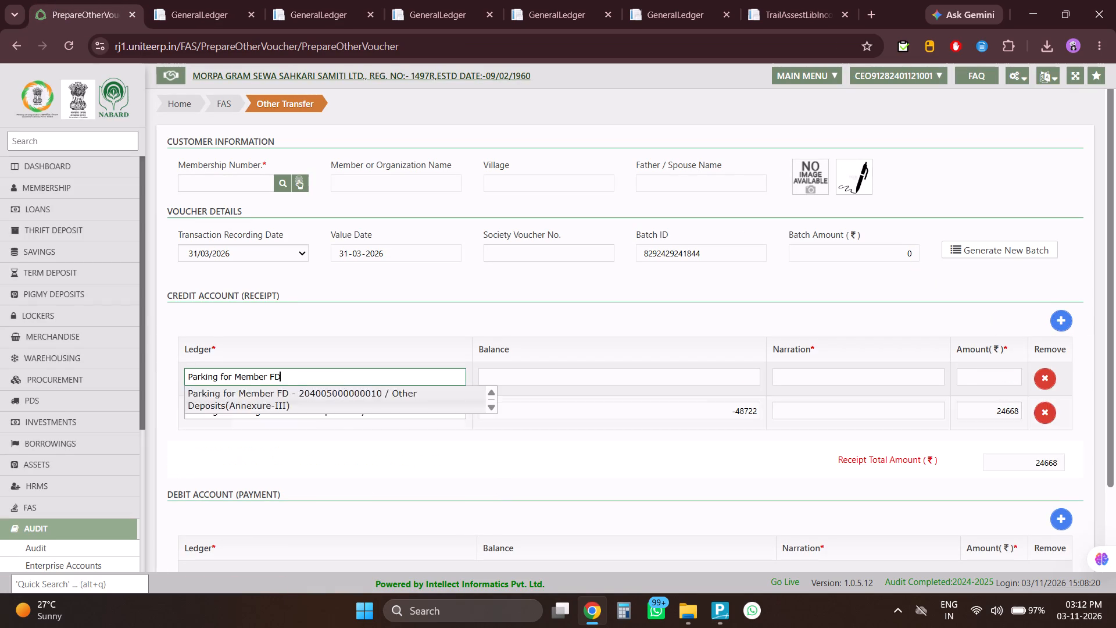
{"action": "left_click", "coordinate": [339, 396]}
{"action": "key", "text": "Tab"}
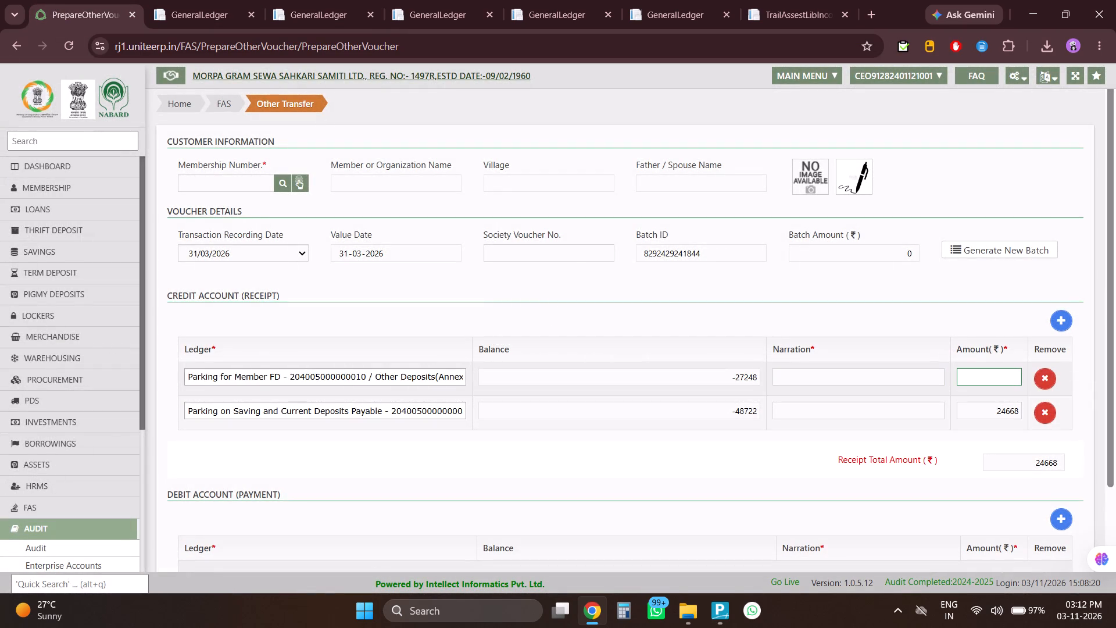
{"action": "left_click", "coordinate": [228, 0]}
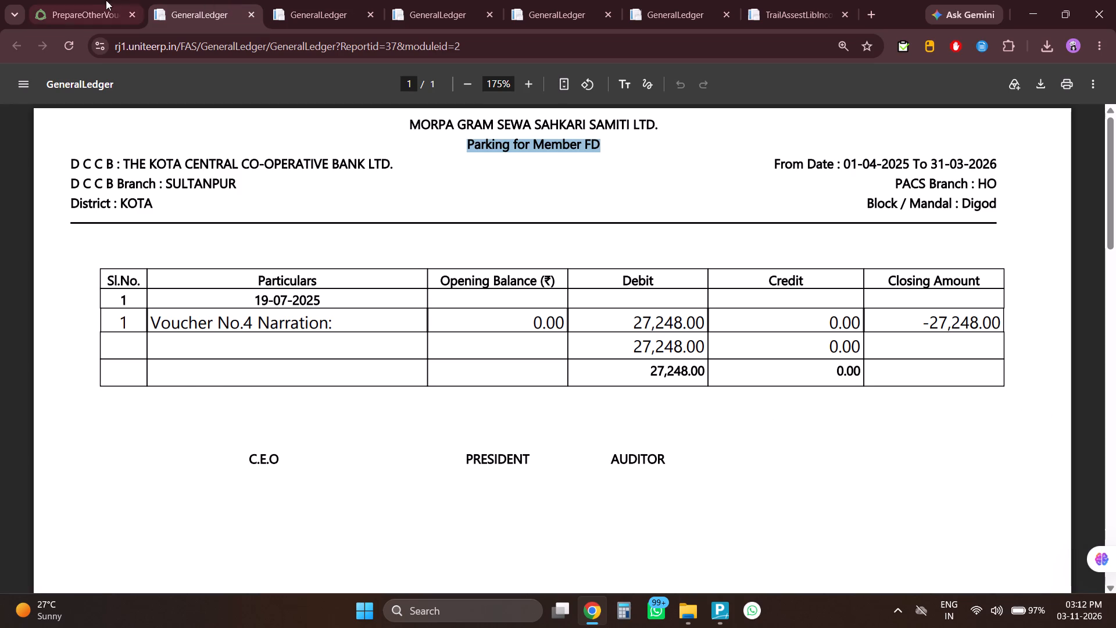
{"action": "left_click", "coordinate": [88, 0]}
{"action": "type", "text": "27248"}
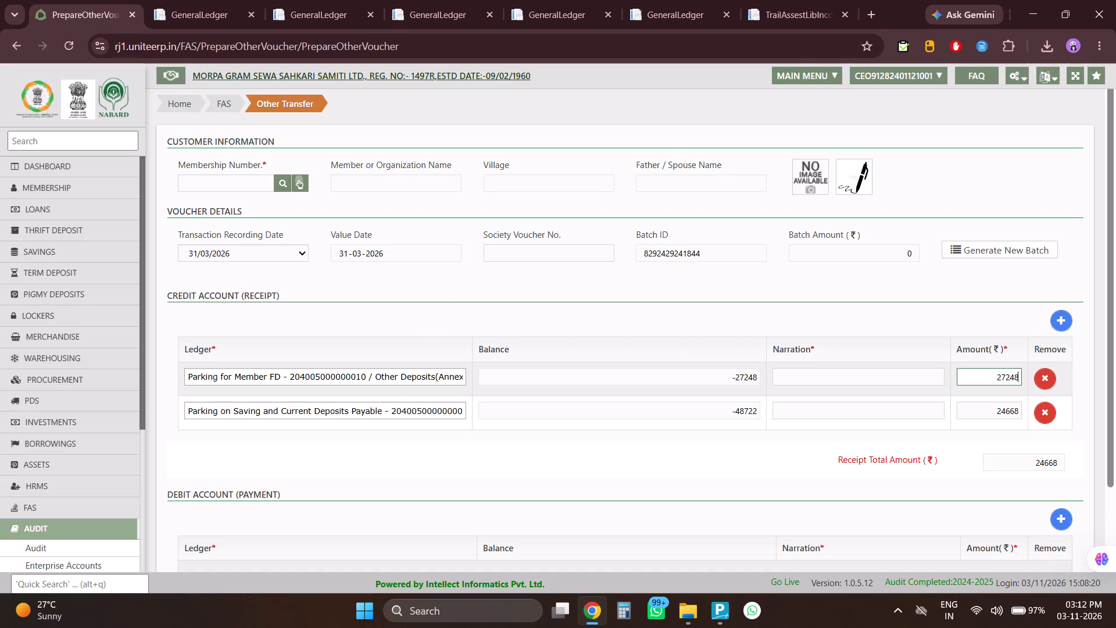
{"action": "left_click", "coordinate": [445, 304]}
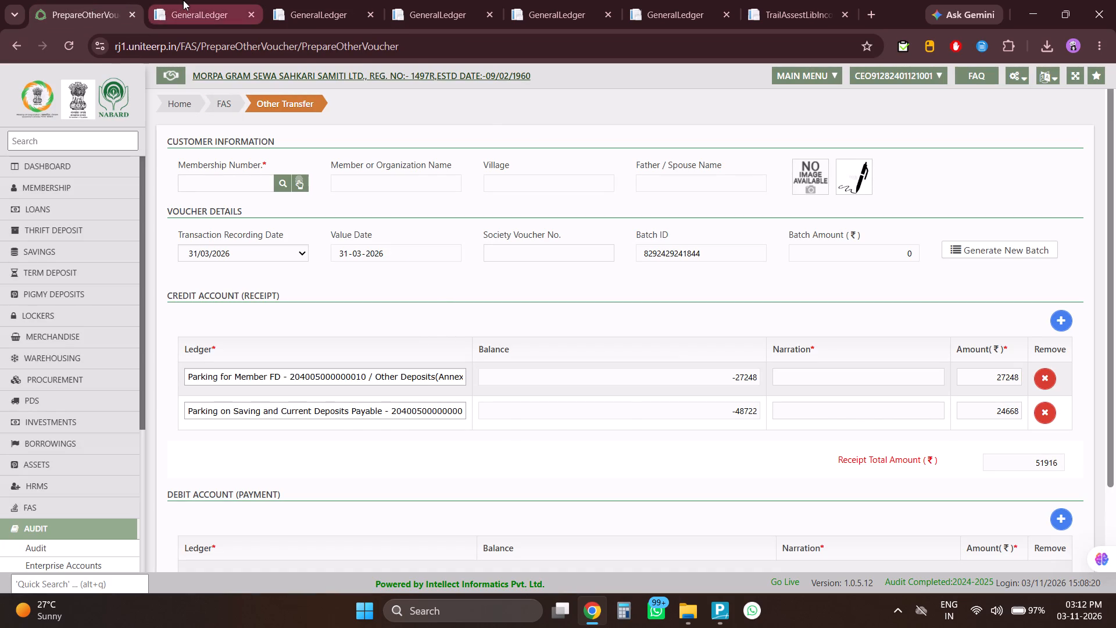
Add a debit row to the voucher for Misc SB Individual with amount 24668.
{"action": "left_click", "coordinate": [184, 0]}
{"action": "left_click", "coordinate": [340, 0]}
{"action": "left_click", "coordinate": [77, 0]}
{"action": "scroll", "coordinate": [802, 356], "scroll_direction": "down", "scroll_amount": 2}
{"action": "left_click", "coordinate": [1056, 406]}
{"action": "left_click", "coordinate": [412, 458]}
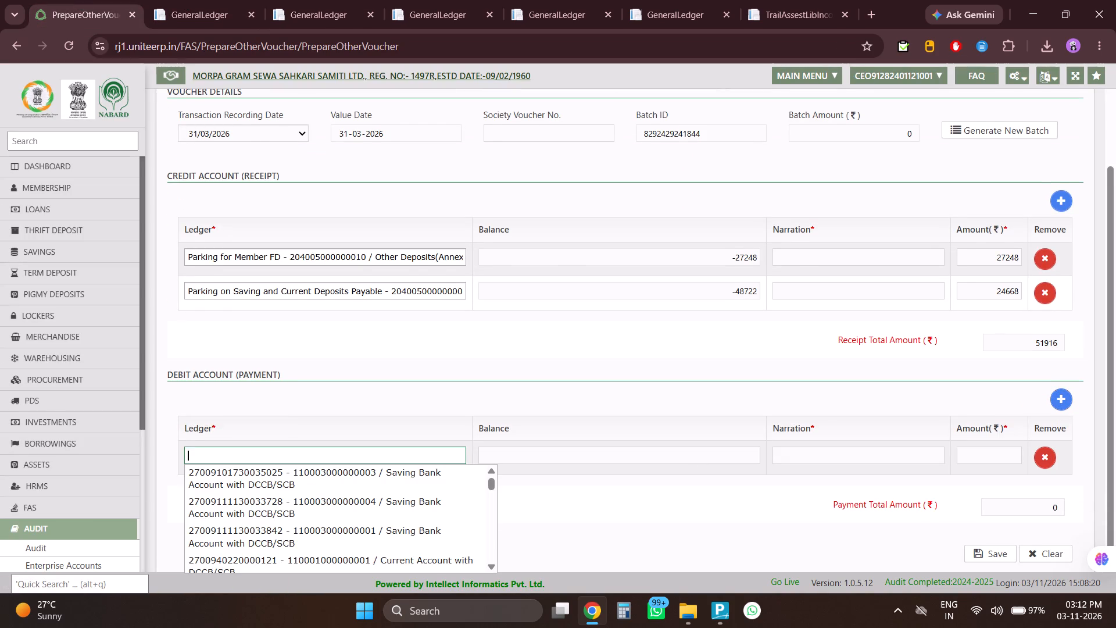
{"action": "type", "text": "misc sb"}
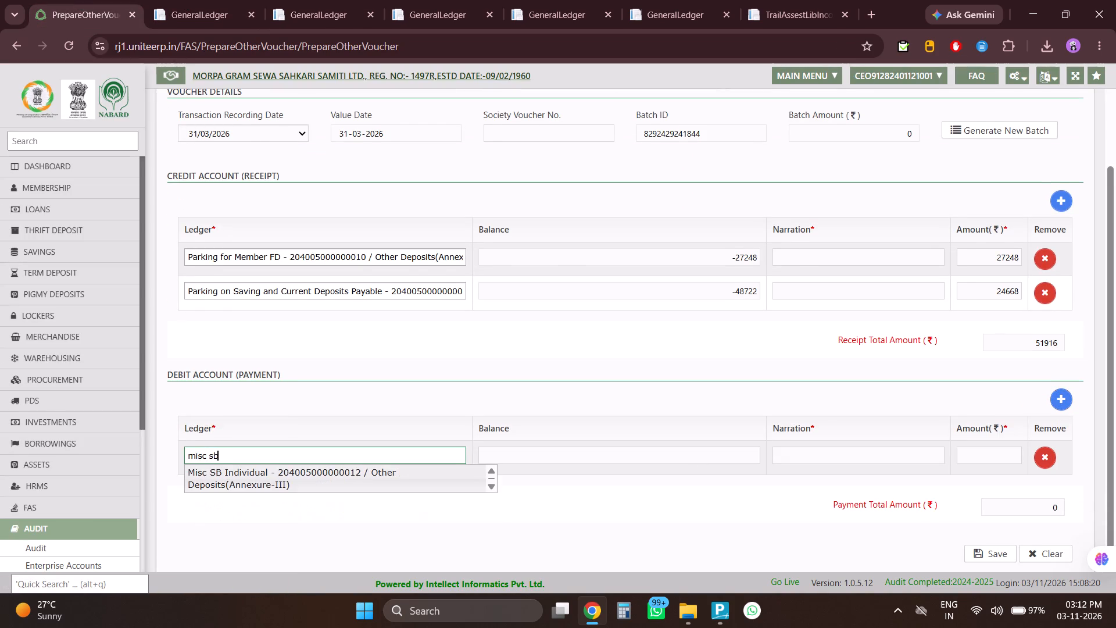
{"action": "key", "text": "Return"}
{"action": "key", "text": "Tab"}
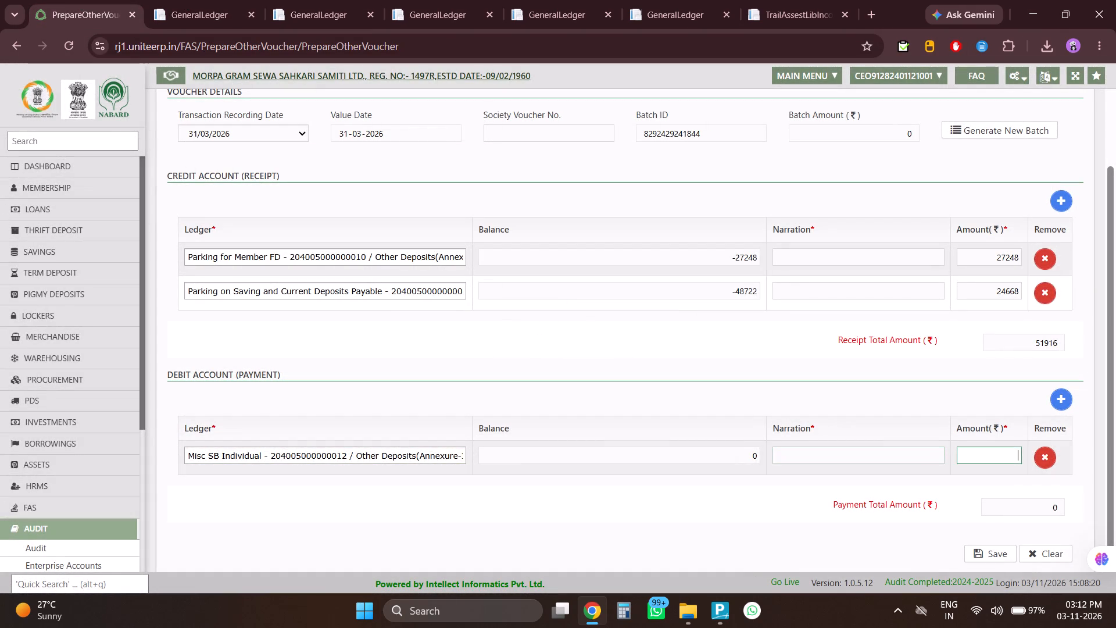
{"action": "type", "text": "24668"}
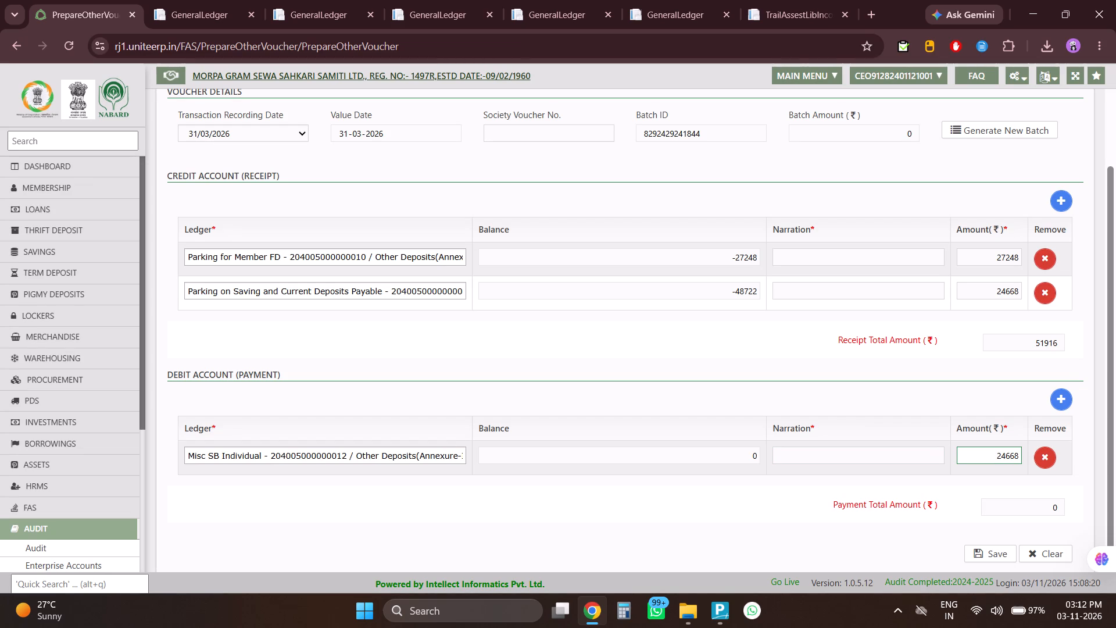
{"action": "left_click", "coordinate": [546, 393]}
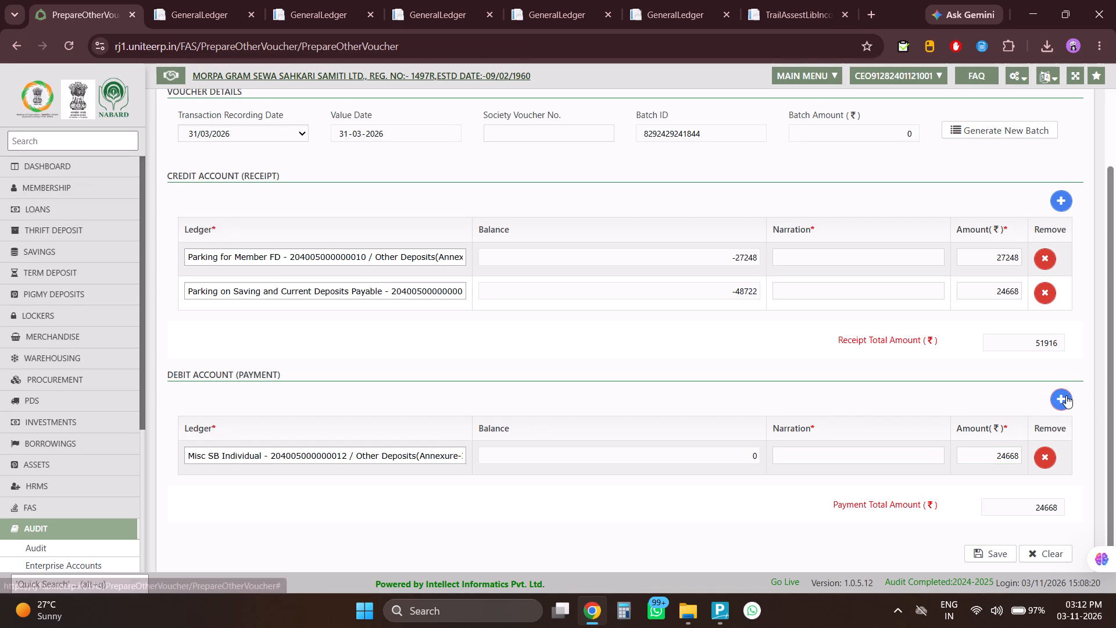
Add a second debit row to the voucher for Misc FD Individual with amount 27248.
{"action": "left_click", "coordinate": [1066, 395]}
{"action": "left_click", "coordinate": [457, 453]}
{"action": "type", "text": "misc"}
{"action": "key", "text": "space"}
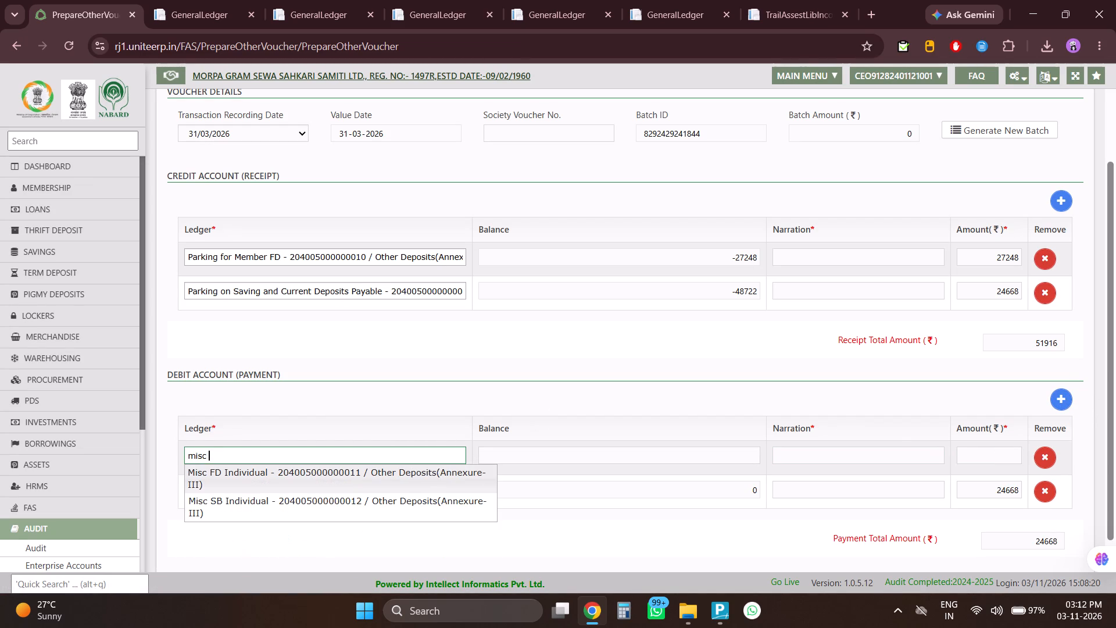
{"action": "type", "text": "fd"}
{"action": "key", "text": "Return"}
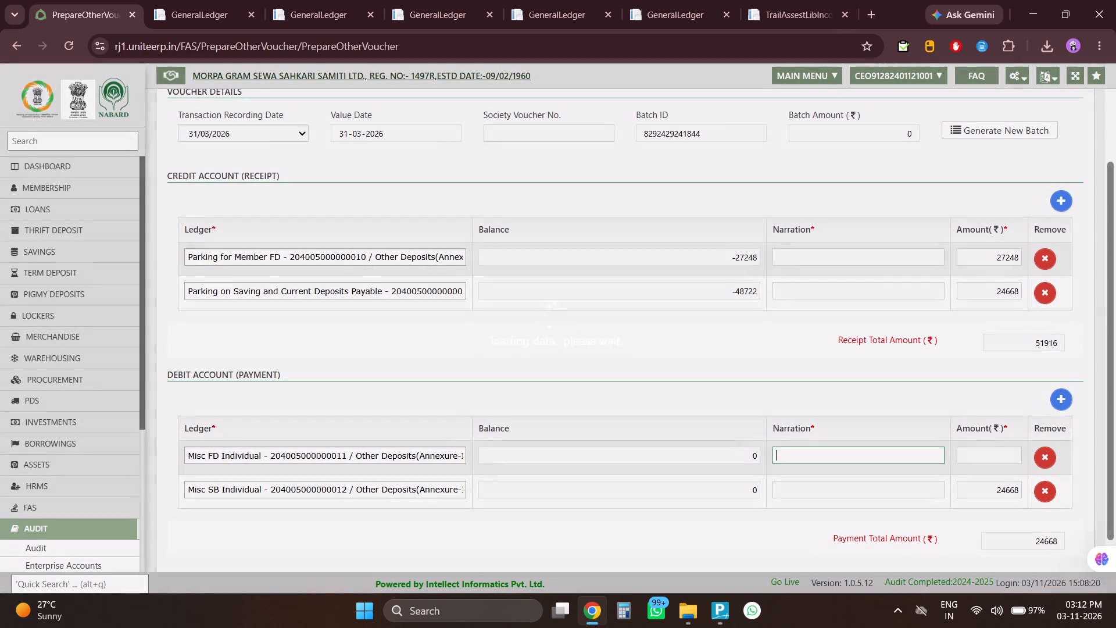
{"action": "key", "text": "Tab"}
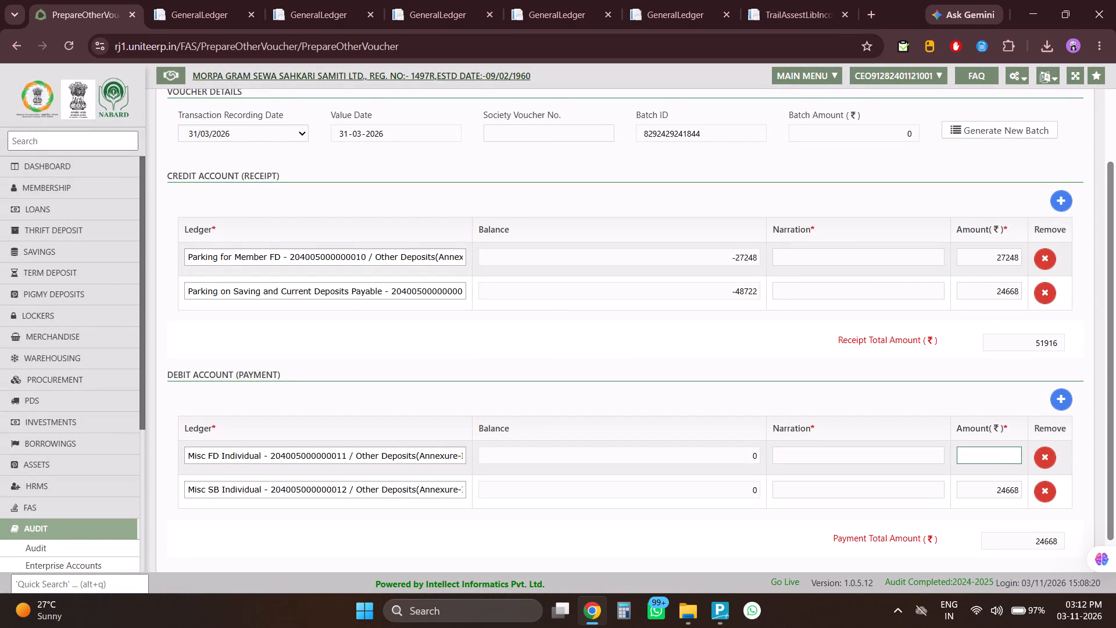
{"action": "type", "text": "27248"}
{"action": "left_click", "coordinate": [612, 366]}
Generate a new batch for the completed Other Transfer voucher.
{"action": "left_click", "coordinate": [1022, 129]}
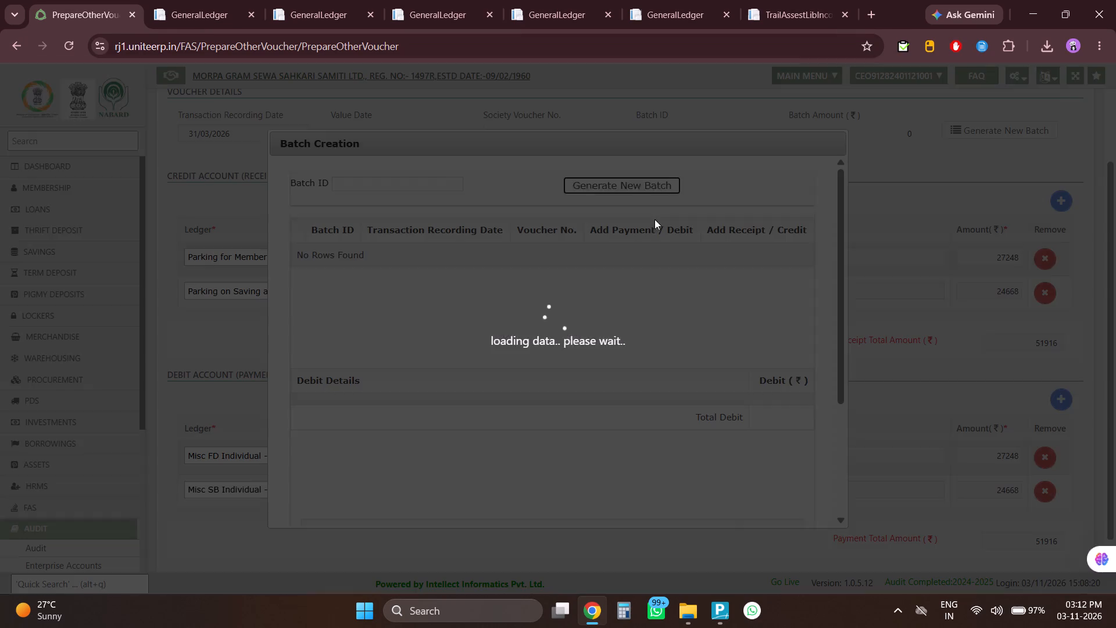
{"action": "left_click", "coordinate": [638, 183]}
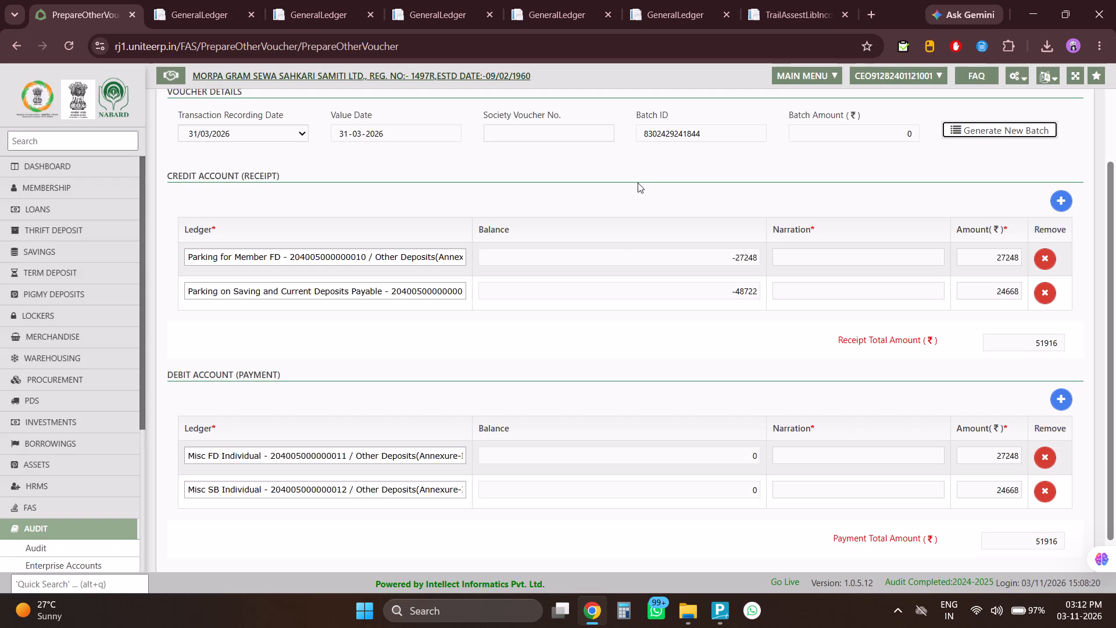
Save the Other Transfer voucher, accept the day book date and close the voucher print view.
{"action": "scroll", "coordinate": [664, 337], "scroll_direction": "down", "scroll_amount": 5}
{"action": "left_click", "coordinate": [978, 533]}
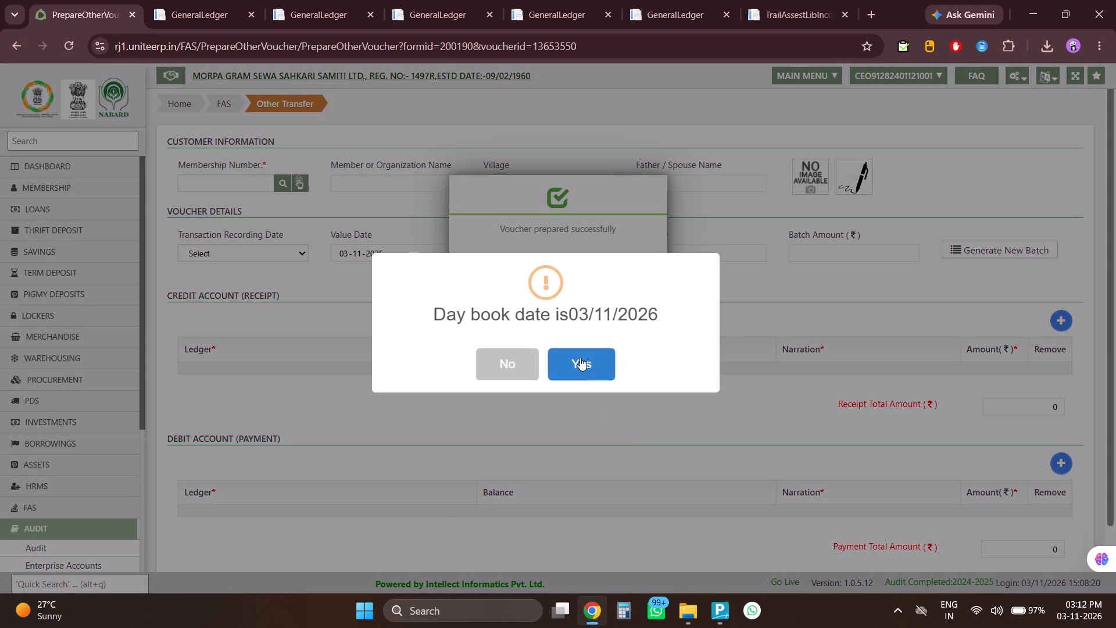
{"action": "left_click", "coordinate": [580, 358]}
{"action": "left_click", "coordinate": [560, 248]}
{"action": "left_click", "coordinate": [554, 265]}
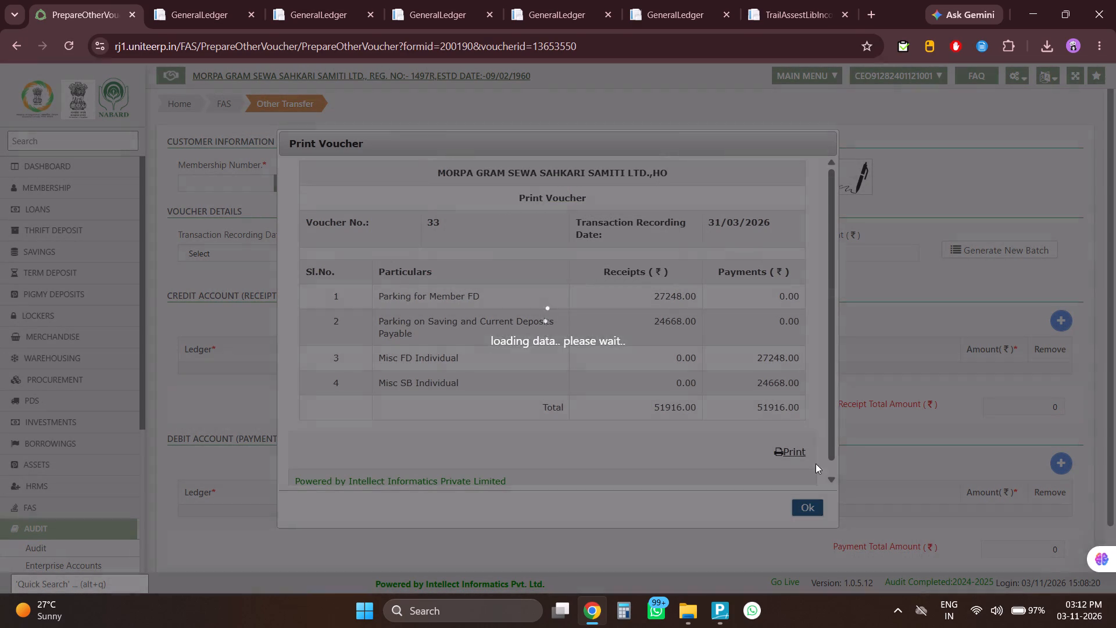
{"action": "left_click", "coordinate": [803, 489]}
{"action": "left_click", "coordinate": [802, 511]}
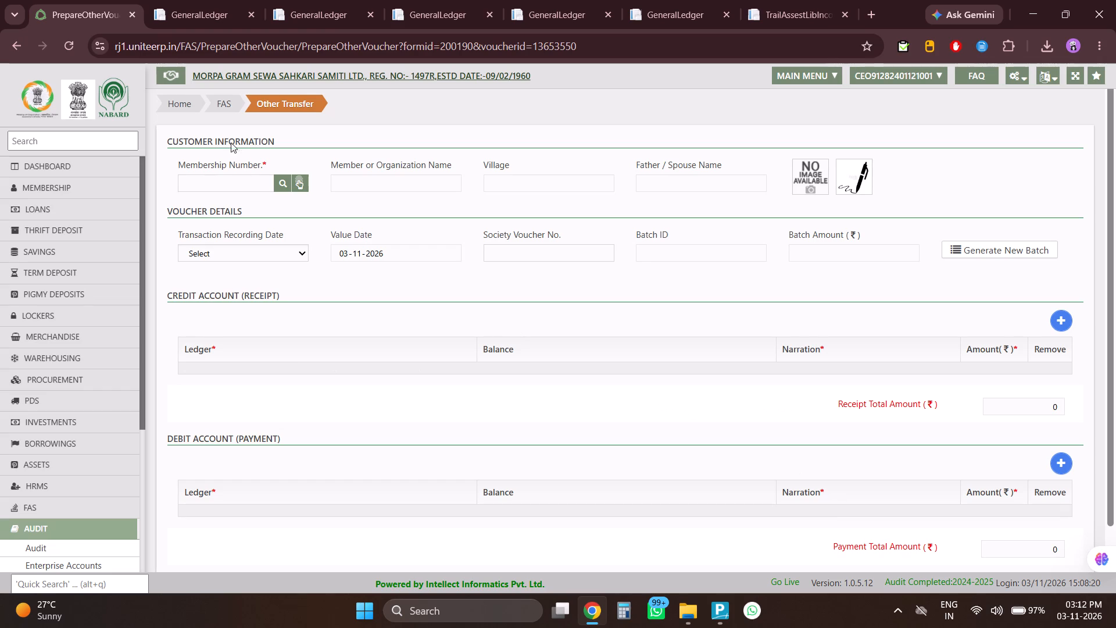
List the pending vouchers awaiting posting with the From Date set to 31-03-2026.
{"action": "left_click", "coordinate": [67, 100]}
{"action": "scroll", "coordinate": [735, 431], "scroll_direction": "down", "scroll_amount": 4}
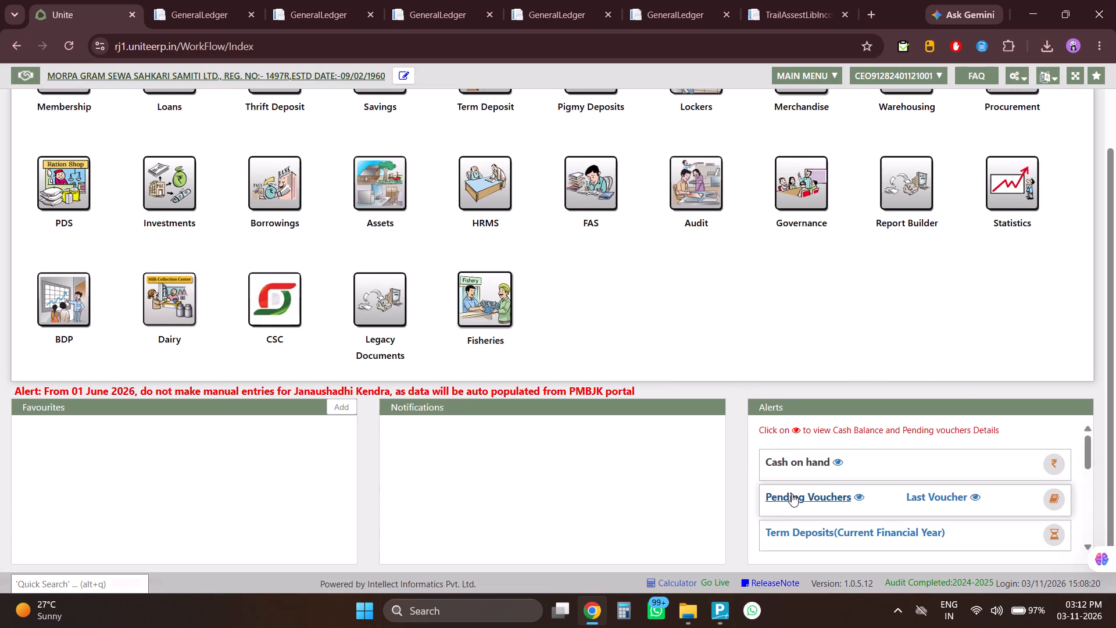
{"action": "left_click", "coordinate": [792, 497]}
{"action": "left_click", "coordinate": [662, 175]}
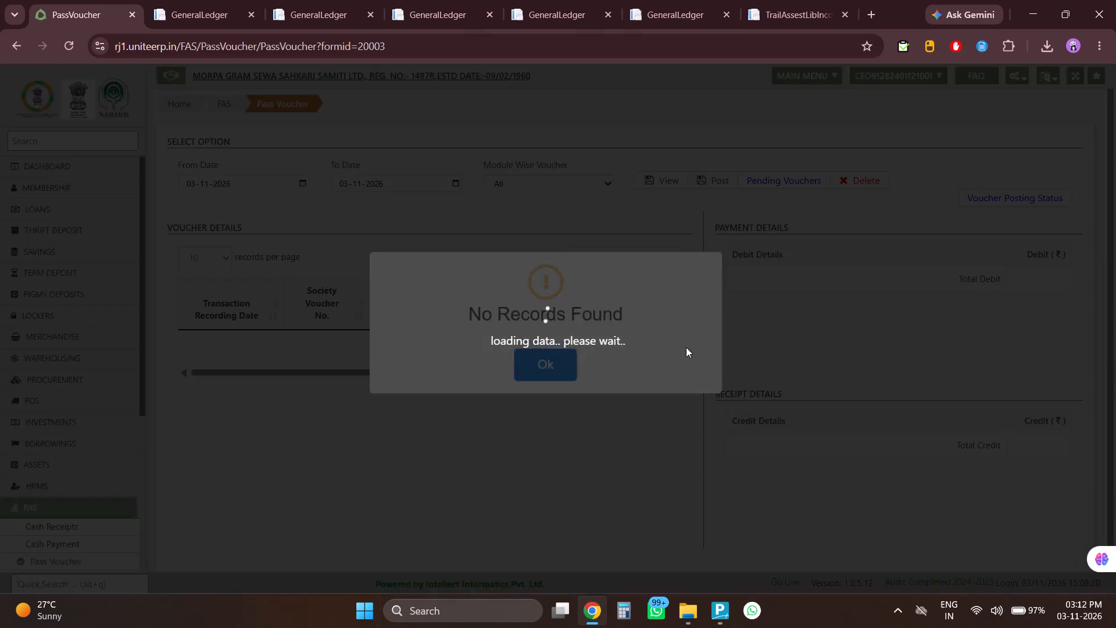
{"action": "left_click", "coordinate": [538, 360]}
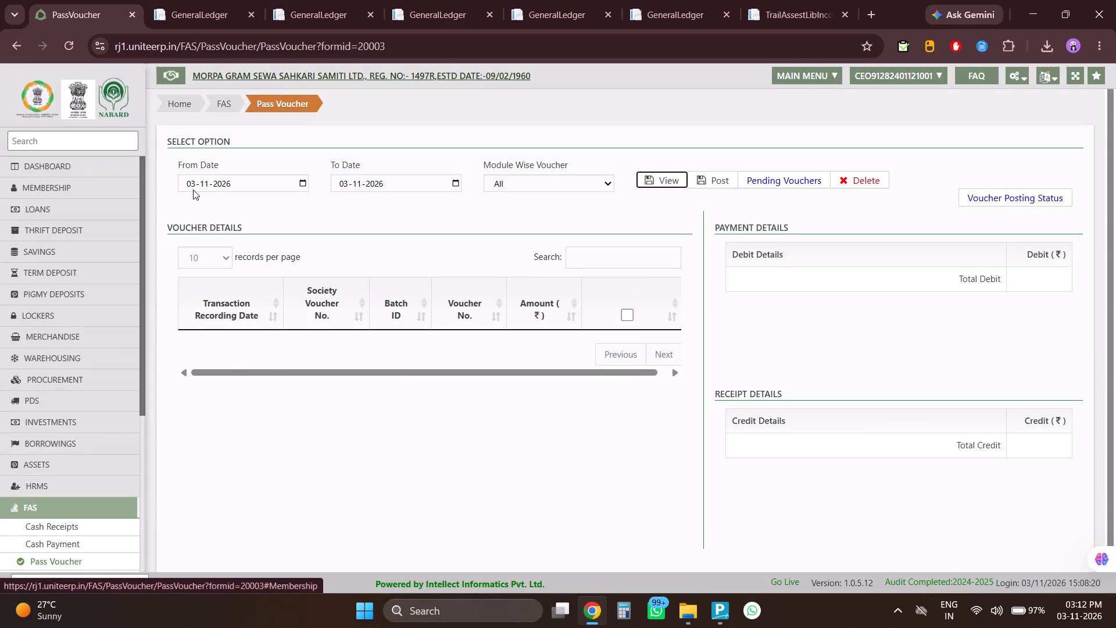
{"action": "left_click", "coordinate": [193, 190]}
{"action": "type", "text": "313"}
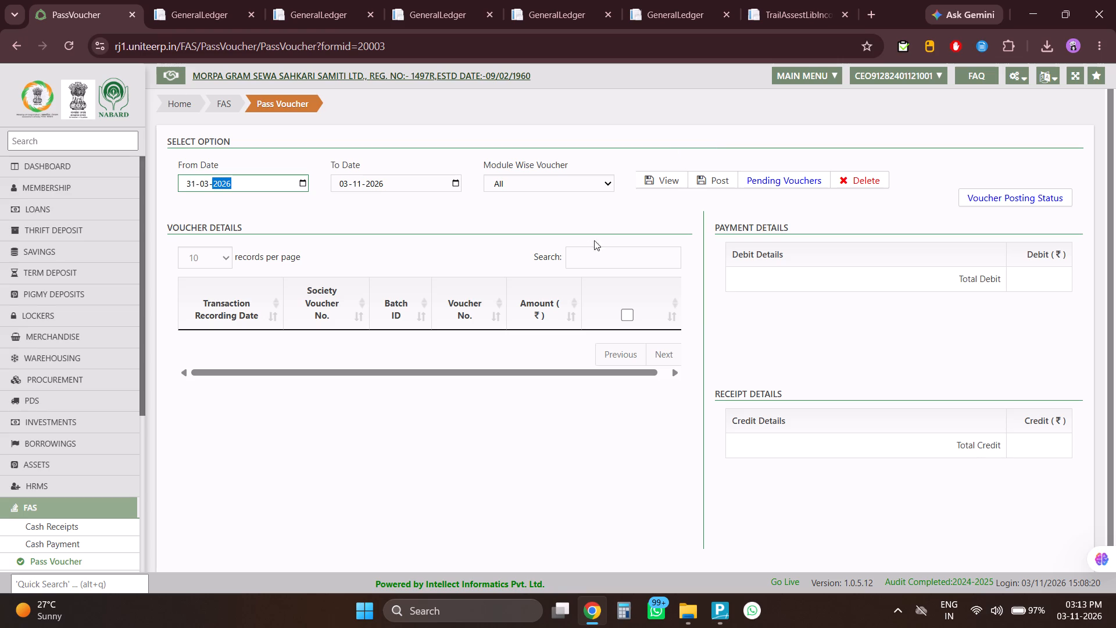
{"action": "left_click", "coordinate": [649, 190]}
{"action": "left_click", "coordinate": [667, 174]}
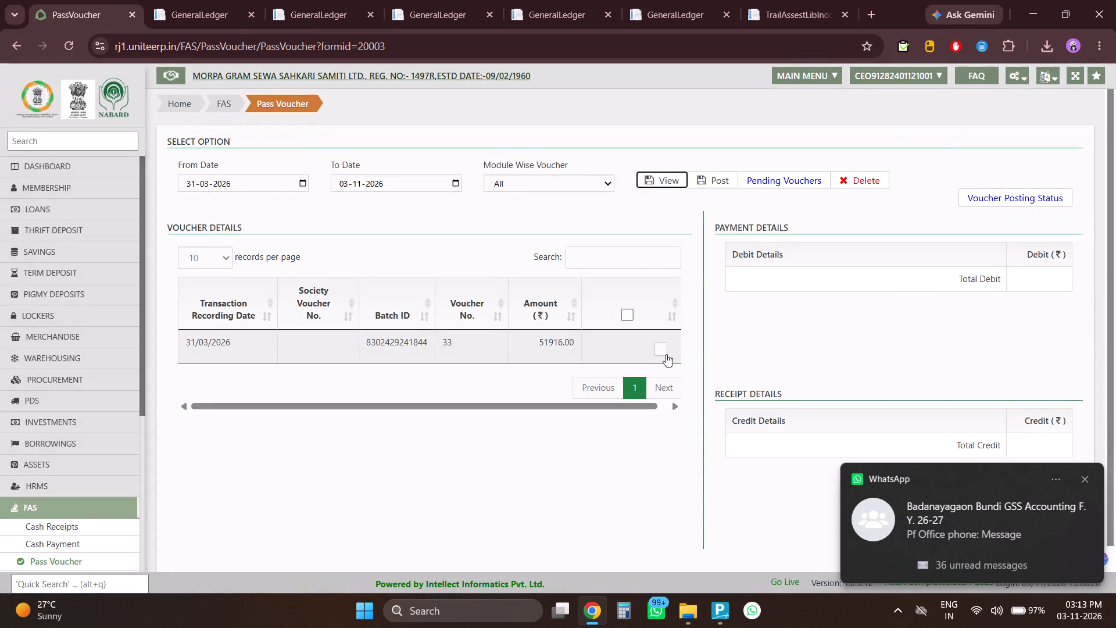
Select the pending 31/03/2026 transfer voucher and post it.
{"action": "left_click", "coordinate": [666, 354]}
{"action": "left_click", "coordinate": [713, 192]}
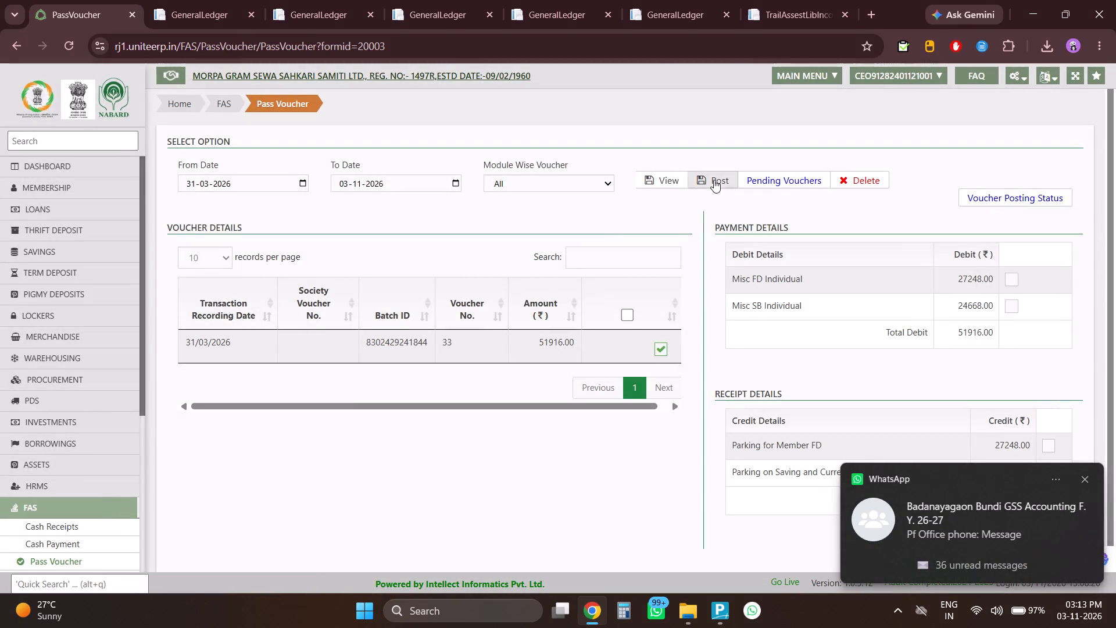
{"action": "left_click", "coordinate": [714, 180]}
{"action": "left_click", "coordinate": [537, 344]}
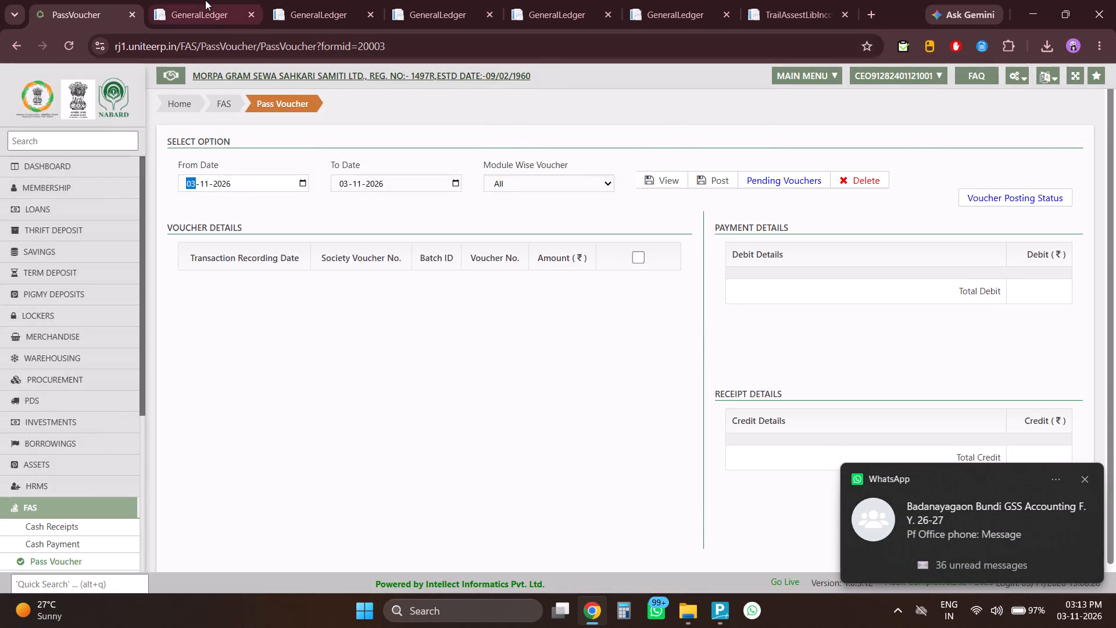
Refresh and review the General Ledger reports for Parking for Member FD and Parking on Saving and Current Deposits Payable.
{"action": "left_click", "coordinate": [204, 0]}
{"action": "key", "text": "F5"}
{"action": "key", "text": "Return"}
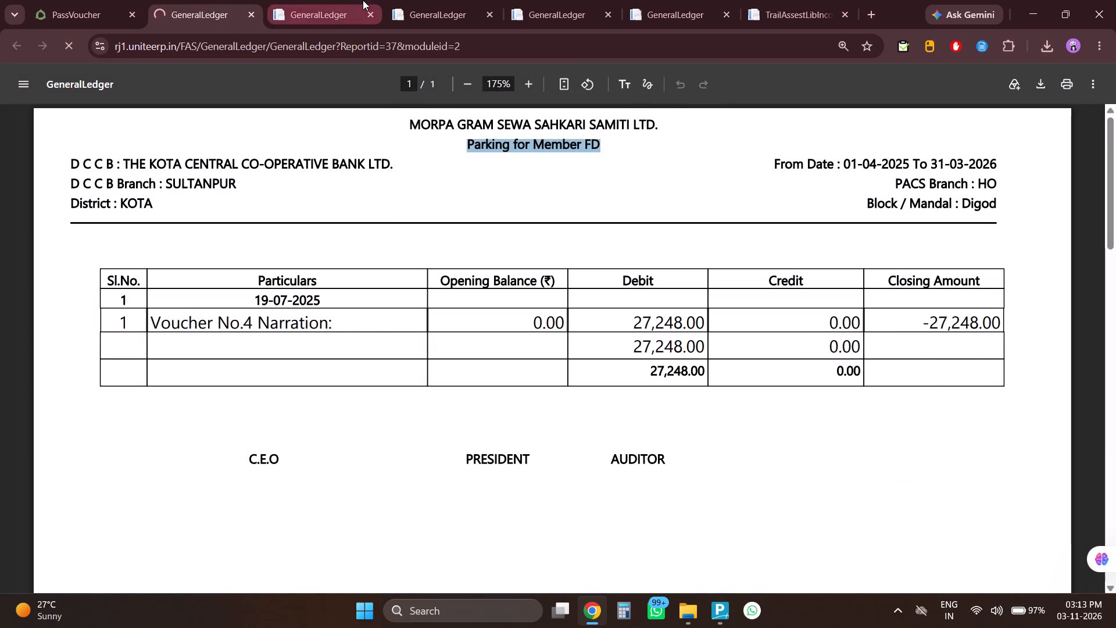
{"action": "left_click", "coordinate": [307, 0]}
{"action": "key", "text": "F5"}
{"action": "key", "text": "Return"}
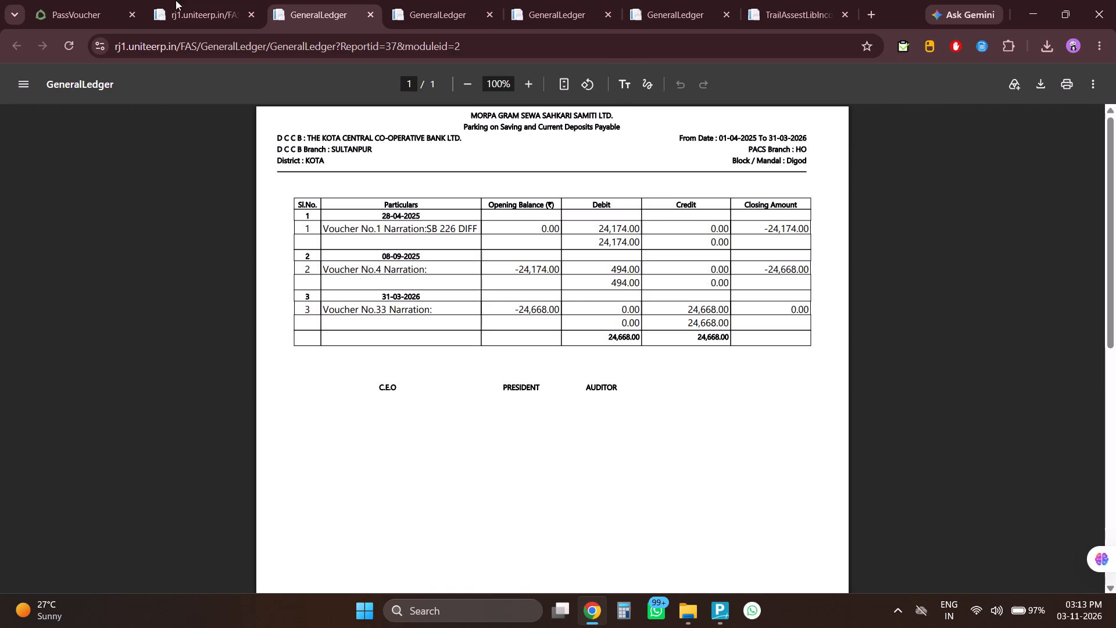
{"action": "left_click", "coordinate": [205, 0]}
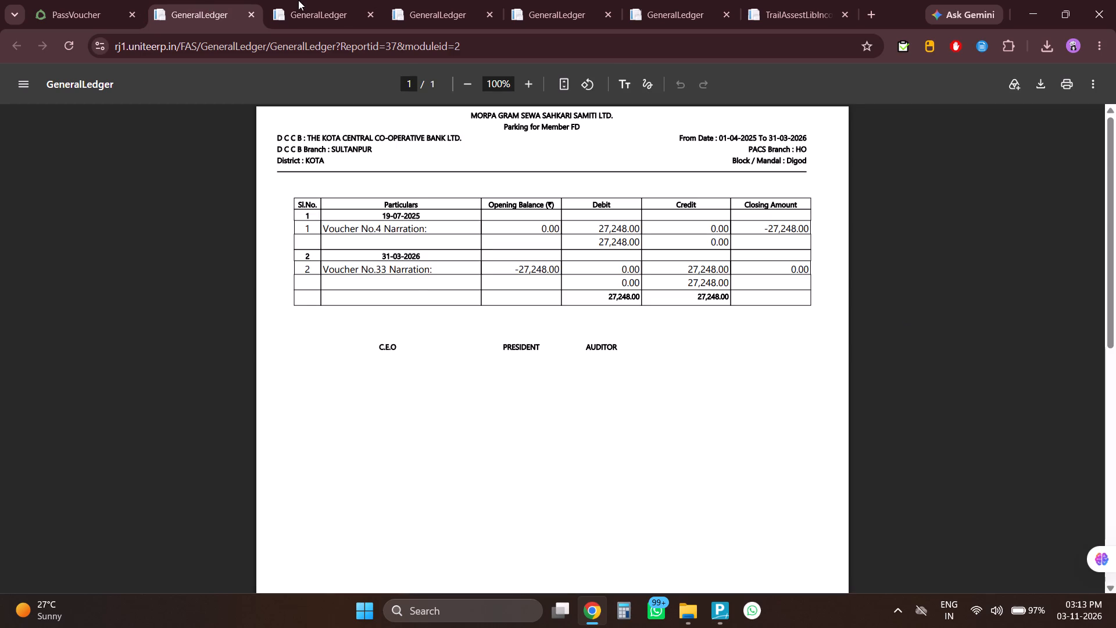
{"action": "left_click", "coordinate": [298, 0]}
Refresh the General Ledger report for Other Deposits (Annexure-III).
{"action": "left_click", "coordinate": [556, 0]}
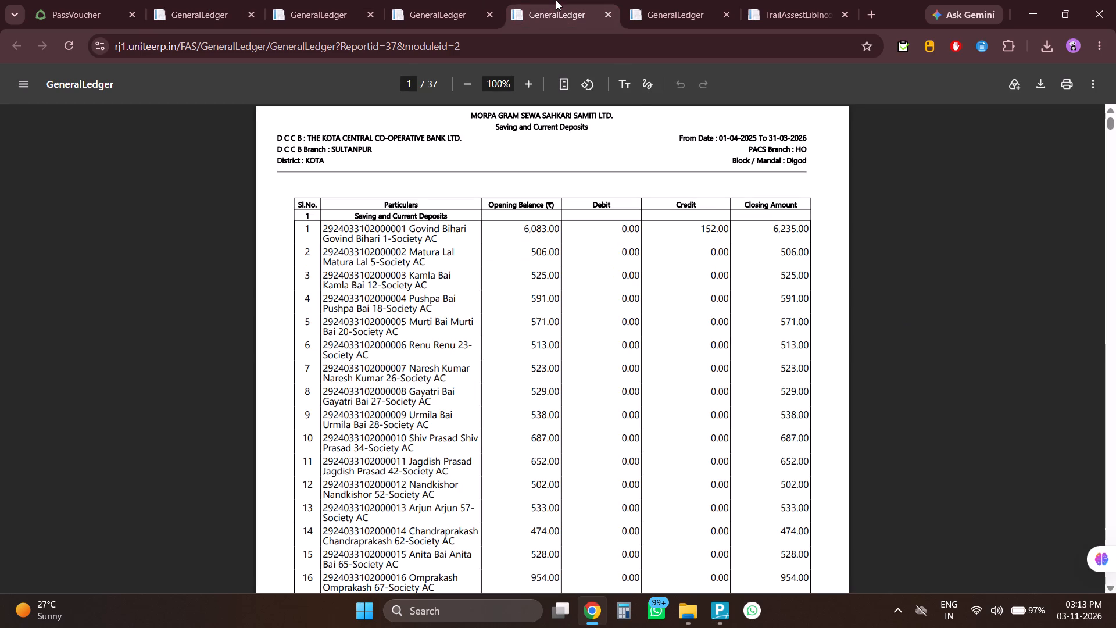
{"action": "left_click", "coordinate": [468, 0]}
{"action": "left_click", "coordinate": [650, 0]}
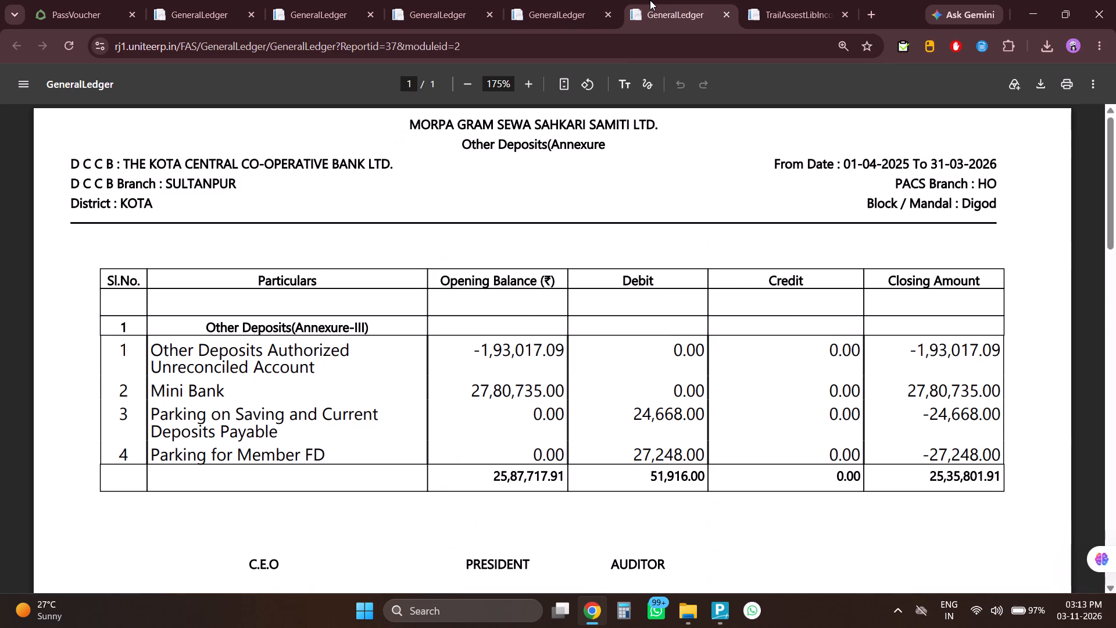
{"action": "key", "text": "F5"}
{"action": "key", "text": "Return"}
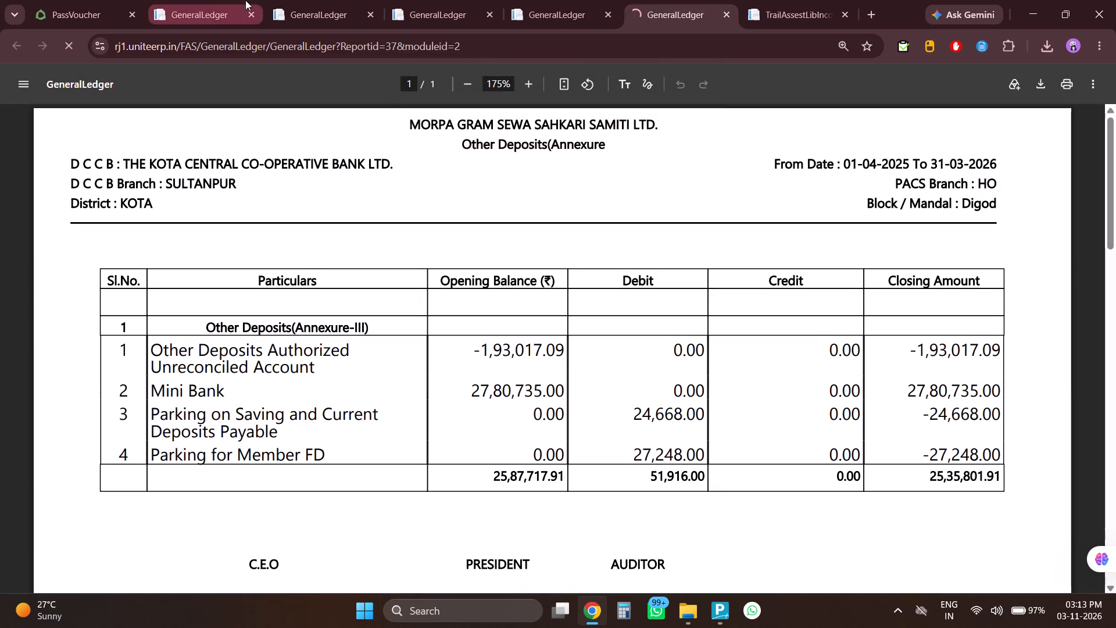
Close the two earliest-opened General Ledger report tabs, including the one for Parking on Saving and Current Deposits Payable.
{"action": "left_click", "coordinate": [201, 0]}
{"action": "left_click", "coordinate": [251, 14]}
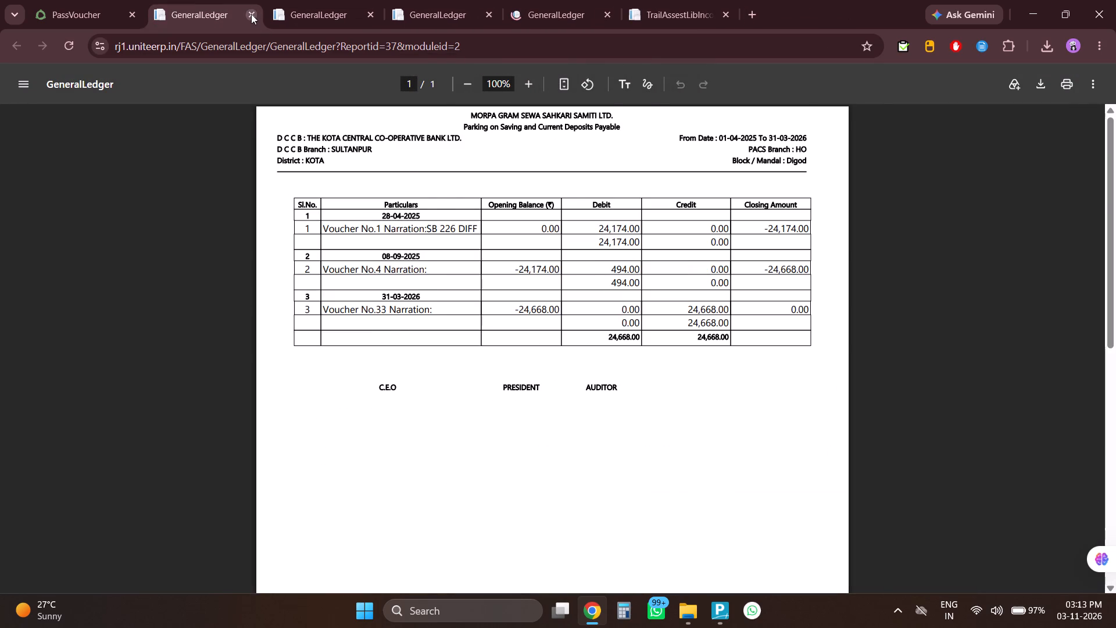
{"action": "left_click", "coordinate": [251, 14]}
Refresh the Trial Balance report for 01-04-2025 to 31-03-2026, resubmitting its request.
{"action": "left_click", "coordinate": [455, 0]}
{"action": "left_click", "coordinate": [546, 0]}
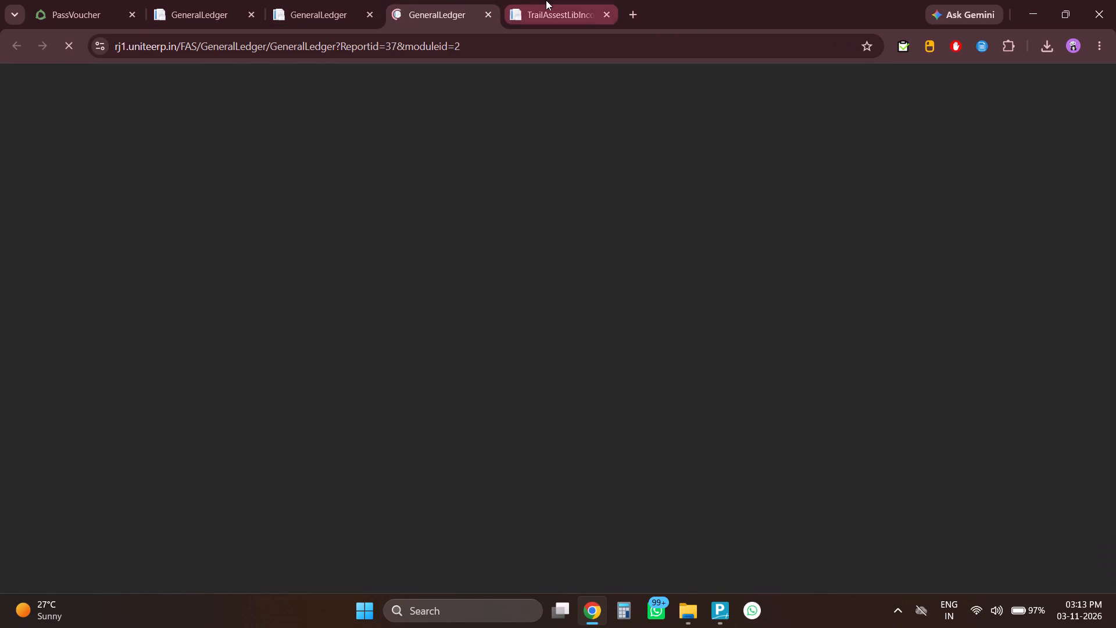
{"action": "key", "text": "F5"}
{"action": "key", "text": "Return"}
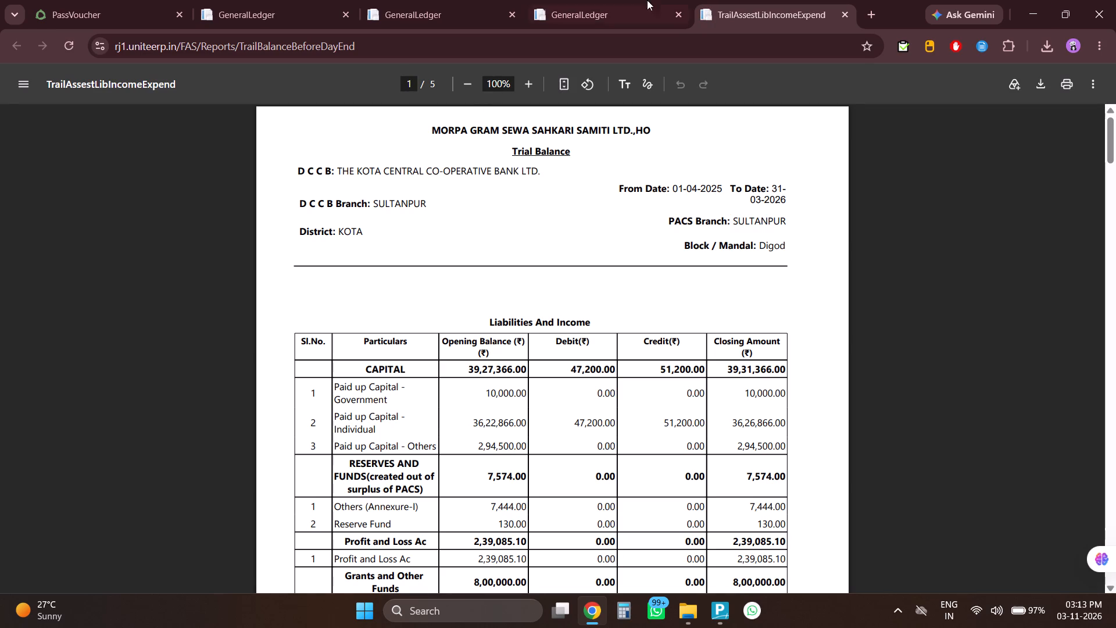
Open YouTube in a new tab and browse the recommended videos on the home feed.
{"action": "left_click", "coordinate": [870, 13]}
{"action": "left_click", "coordinate": [348, 421]}
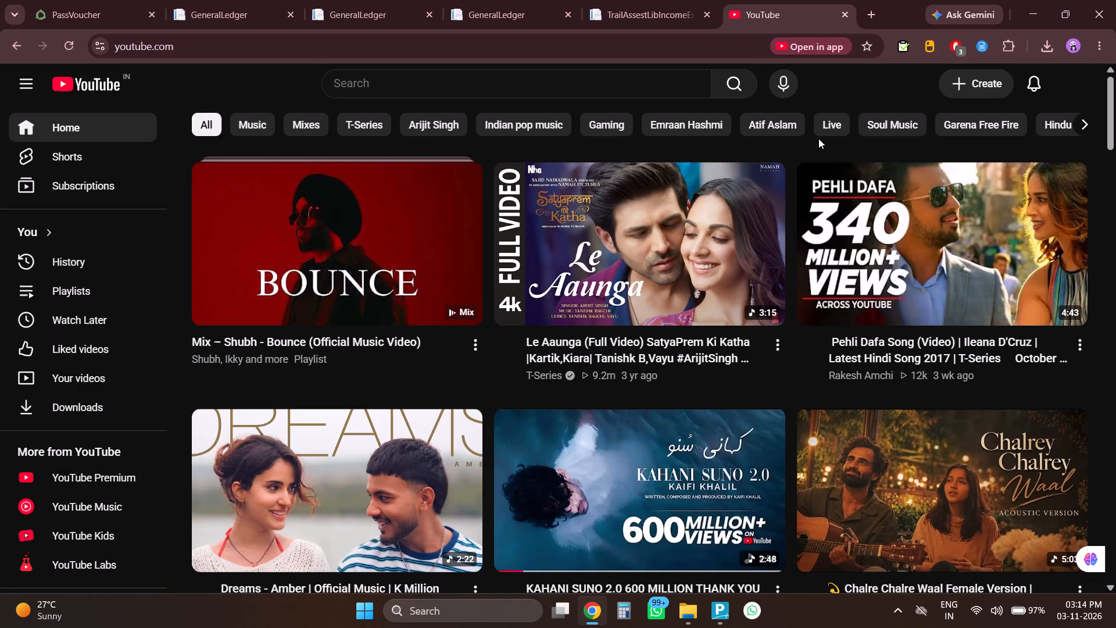
{"action": "scroll", "coordinate": [835, 124], "scroll_direction": "up", "scroll_amount": 1}
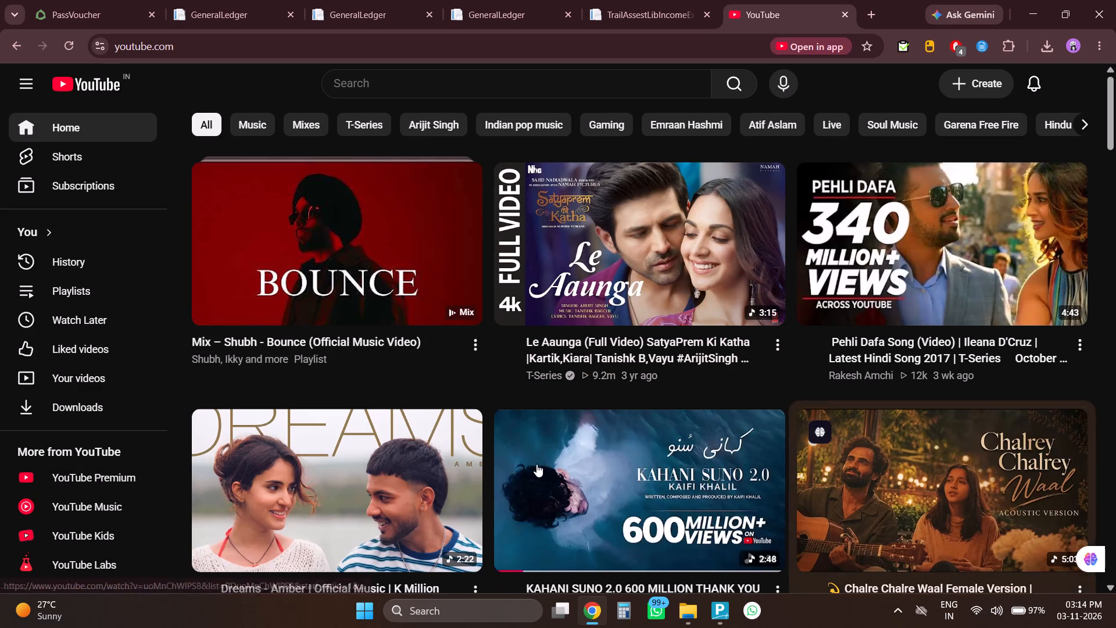
{"action": "scroll", "coordinate": [535, 459], "scroll_direction": "down", "scroll_amount": 8}
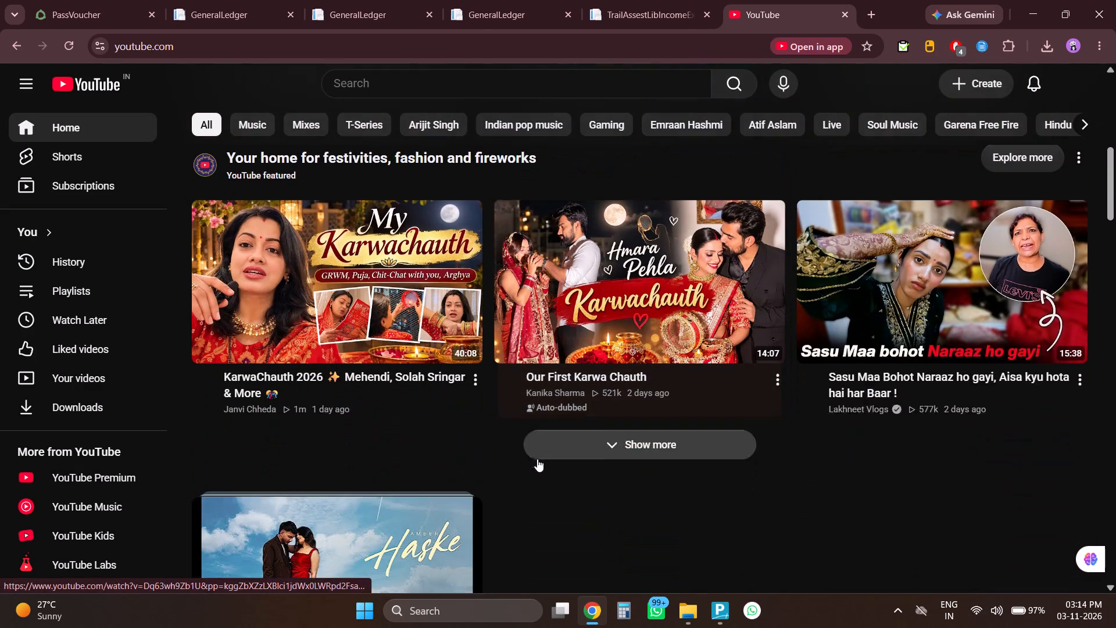
{"action": "scroll", "coordinate": [537, 459], "scroll_direction": "down", "scroll_amount": 5}
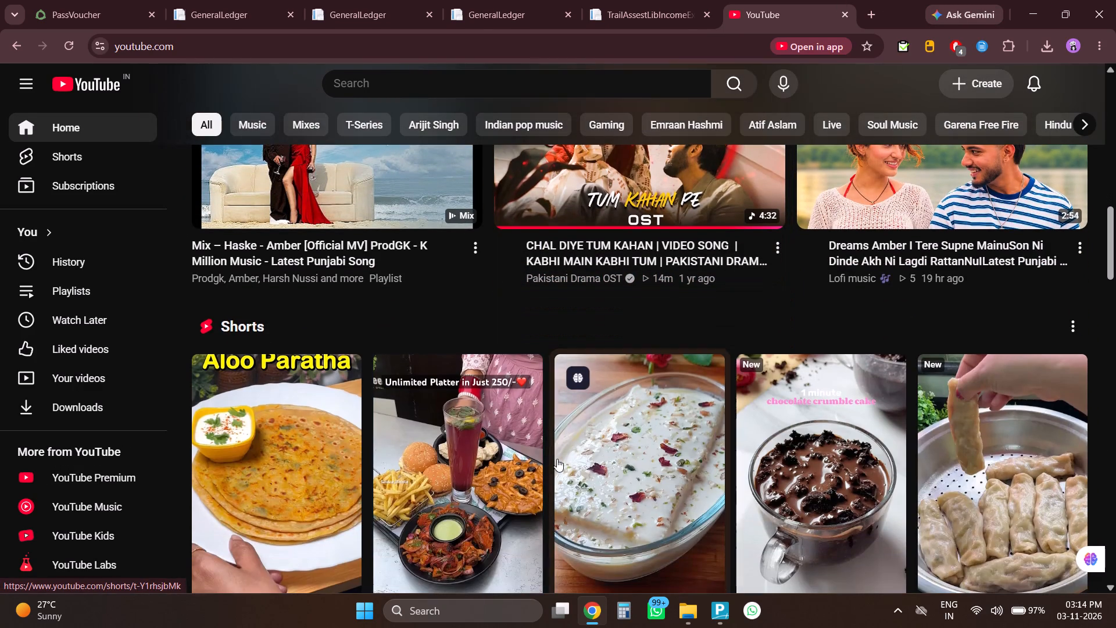
{"action": "scroll", "coordinate": [577, 450], "scroll_direction": "down", "scroll_amount": 2}
{"action": "scroll", "coordinate": [577, 449], "scroll_direction": "up", "scroll_amount": 4}
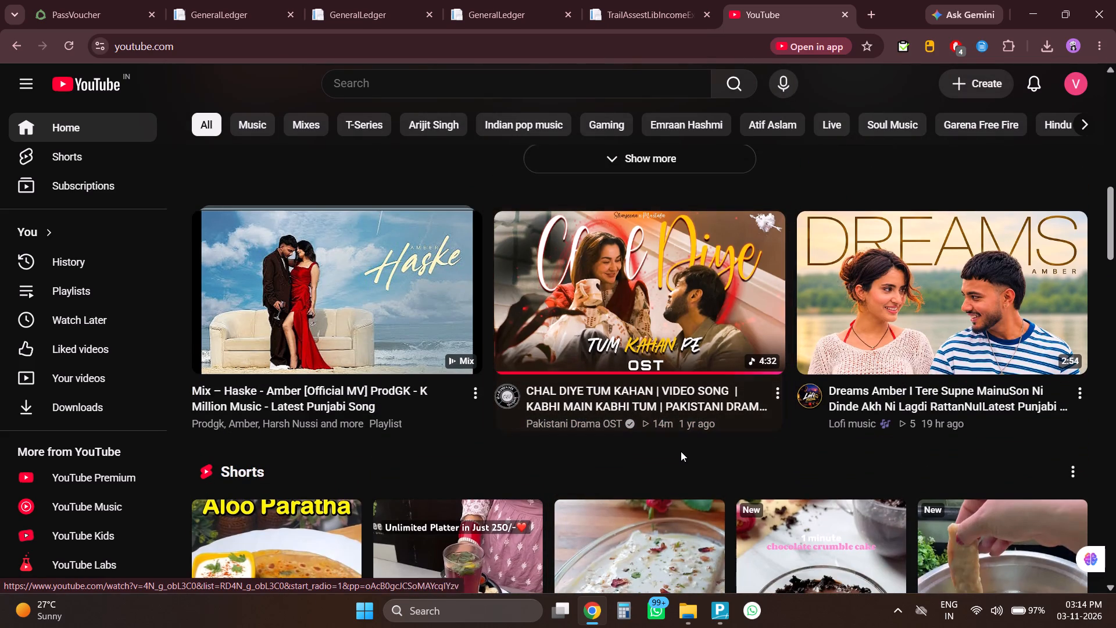
{"action": "scroll", "coordinate": [578, 400], "scroll_direction": "up", "scroll_amount": 3}
{"action": "scroll", "coordinate": [578, 400], "scroll_direction": "down", "scroll_amount": 2}
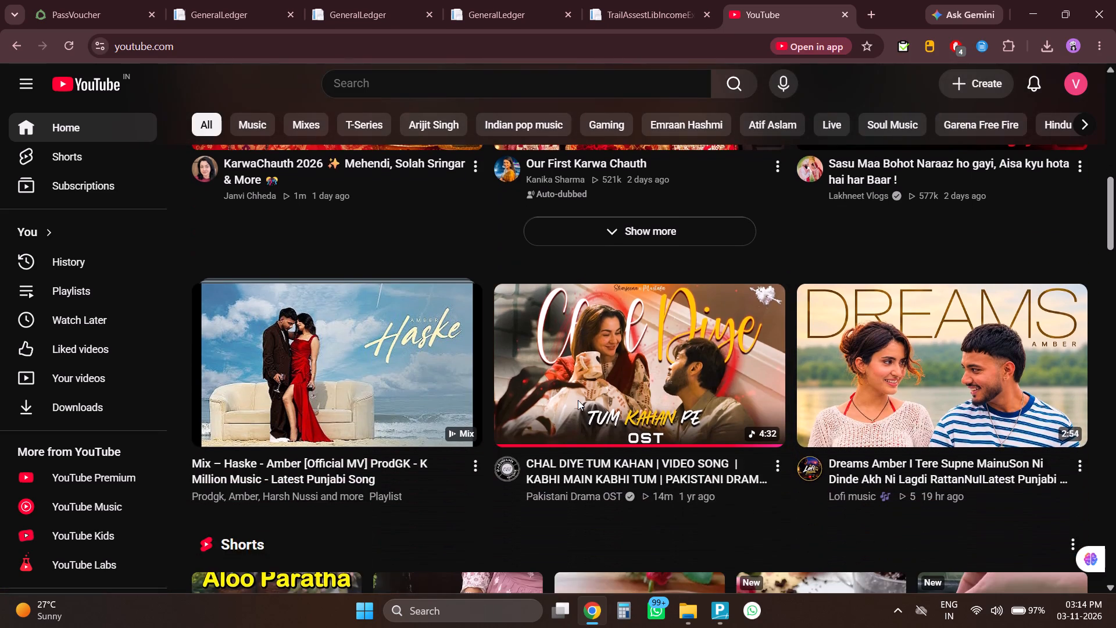
{"action": "scroll", "coordinate": [578, 400], "scroll_direction": "down", "scroll_amount": 3}
{"action": "scroll", "coordinate": [578, 400], "scroll_direction": "up", "scroll_amount": 7}
{"action": "scroll", "coordinate": [578, 400], "scroll_direction": "down", "scroll_amount": 3}
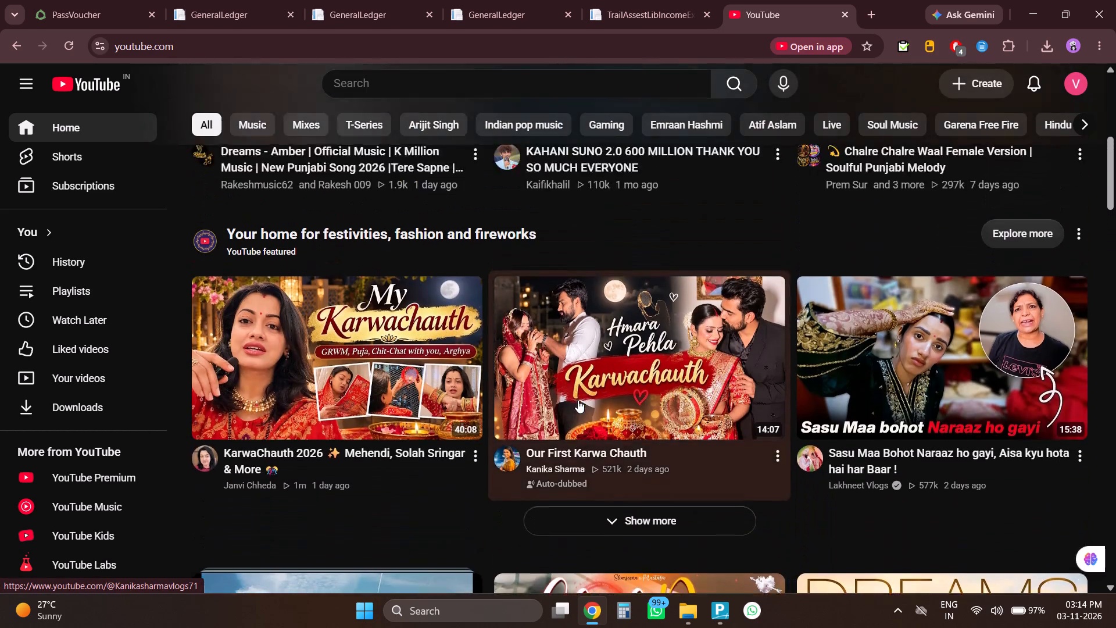
{"action": "scroll", "coordinate": [578, 400], "scroll_direction": "down", "scroll_amount": 9}
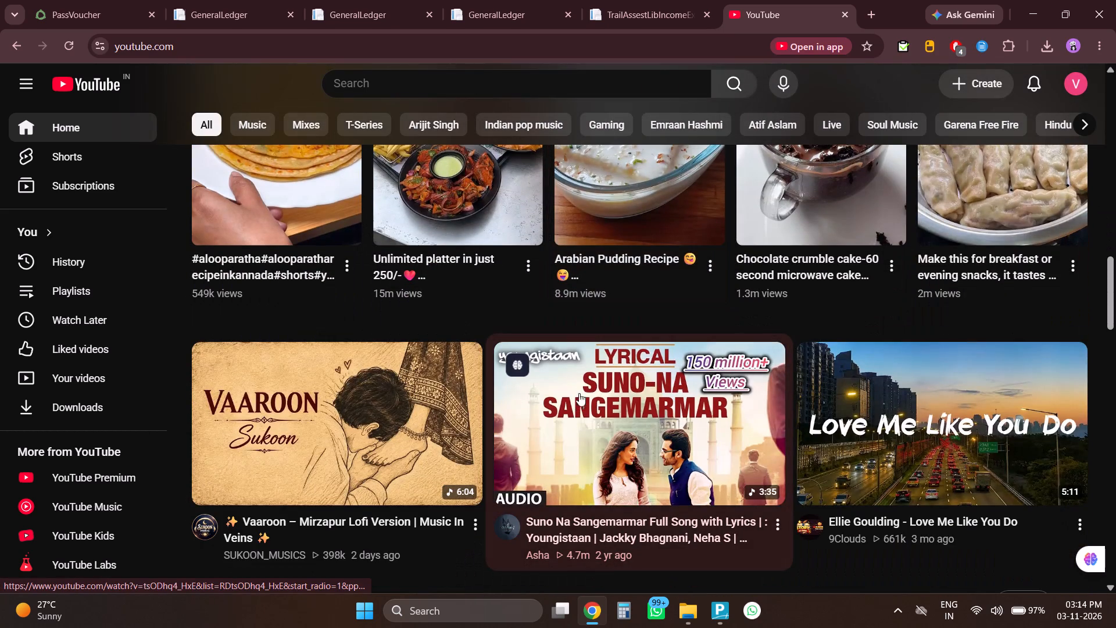
{"action": "scroll", "coordinate": [512, 373], "scroll_direction": "down", "scroll_amount": 2}
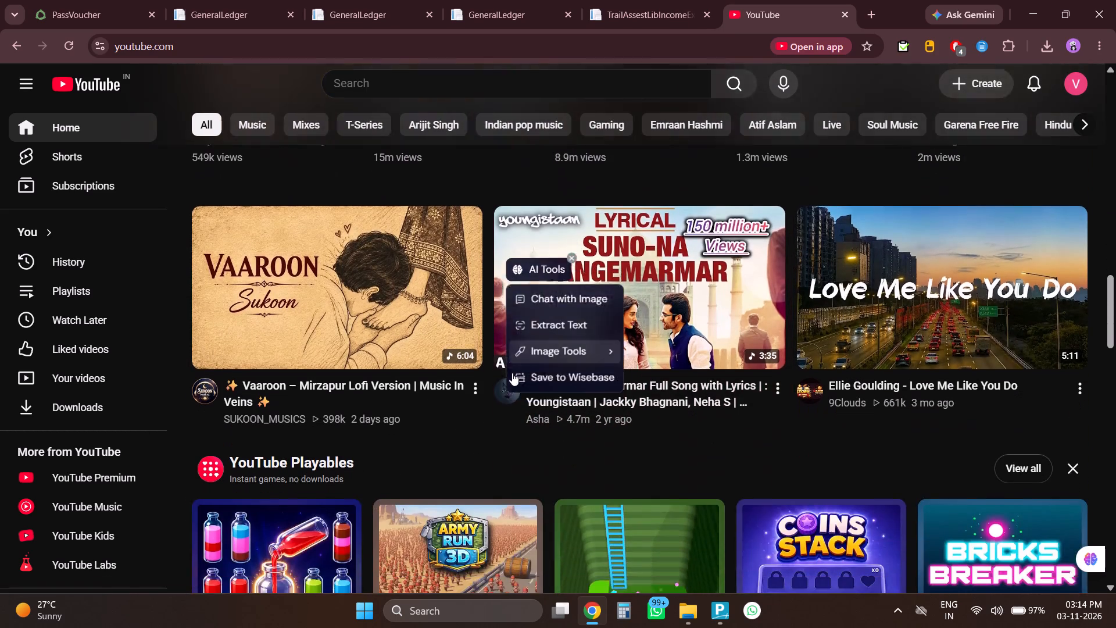
{"action": "scroll", "coordinate": [512, 373], "scroll_direction": "down", "scroll_amount": 5}
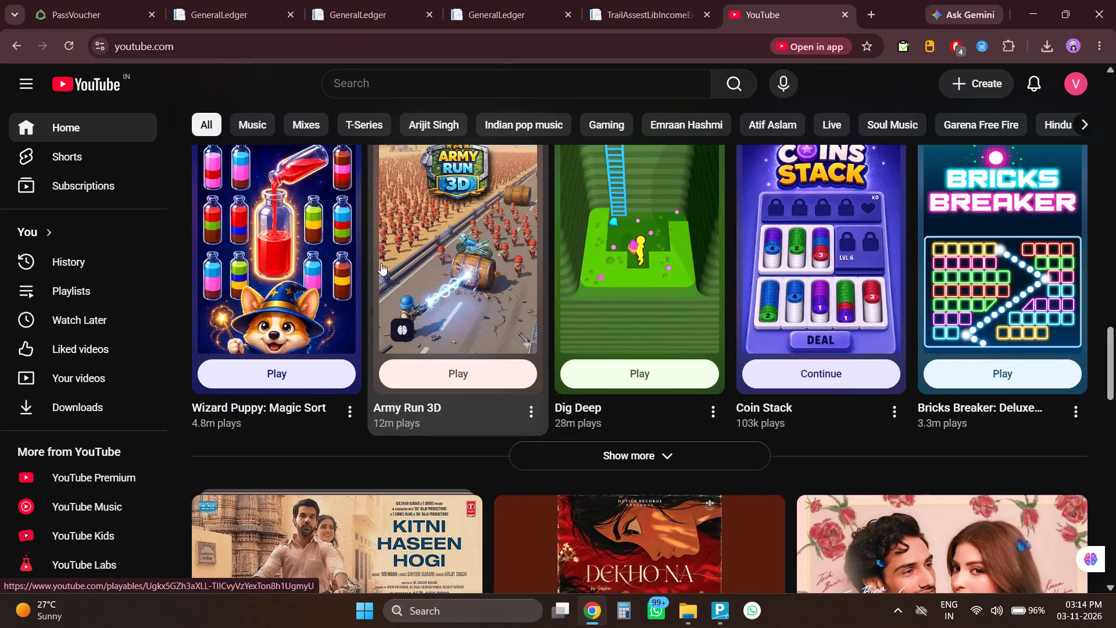
{"action": "scroll", "coordinate": [900, 323], "scroll_direction": "down", "scroll_amount": 2}
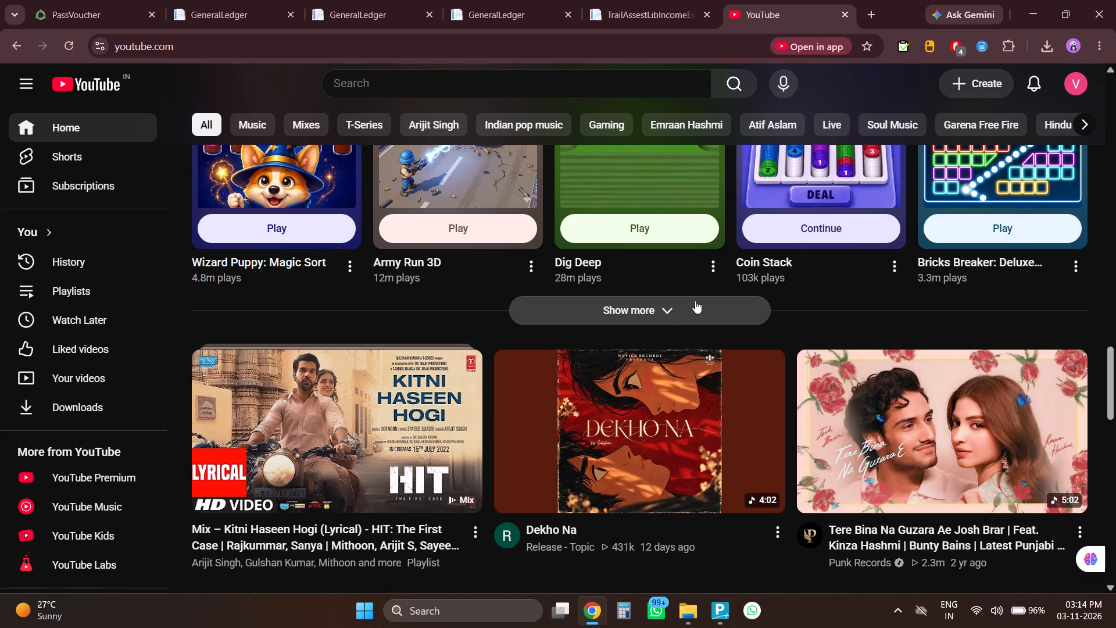
{"action": "scroll", "coordinate": [757, 356], "scroll_direction": "up", "scroll_amount": 1}
{"action": "scroll", "coordinate": [757, 356], "scroll_direction": "down", "scroll_amount": 2}
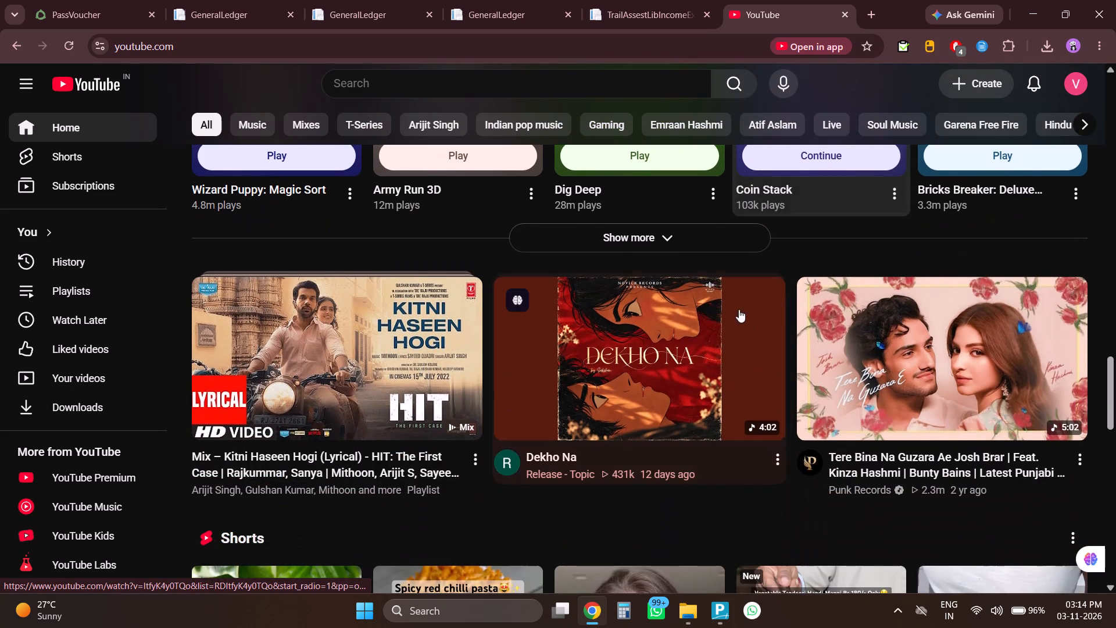
{"action": "scroll", "coordinate": [673, 328], "scroll_direction": "up", "scroll_amount": 12}
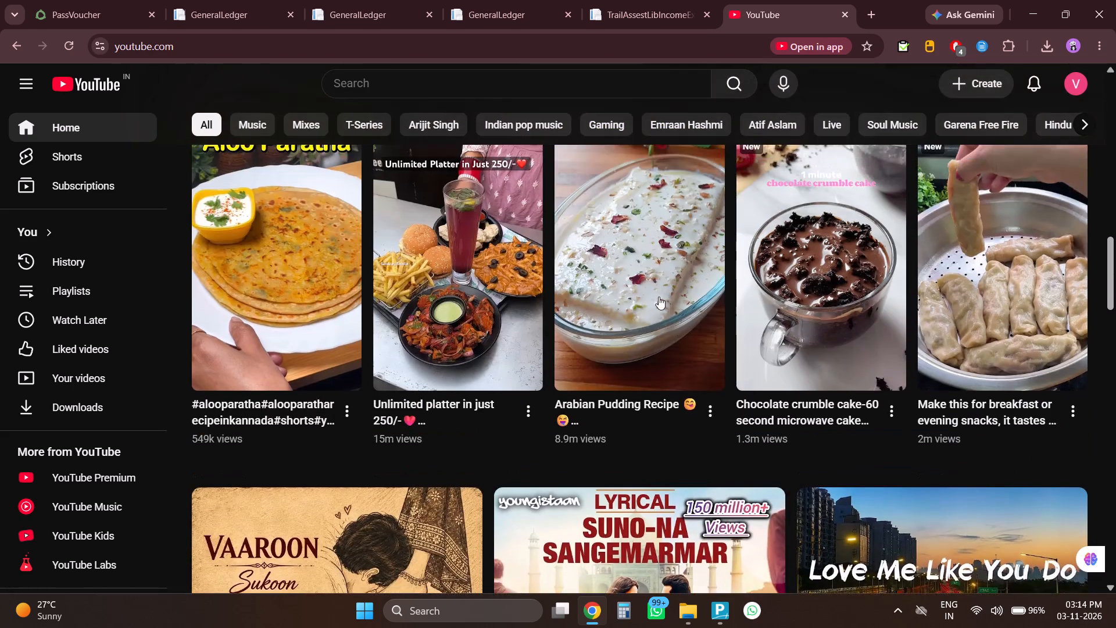
{"action": "scroll", "coordinate": [659, 297], "scroll_direction": "up", "scroll_amount": 5}
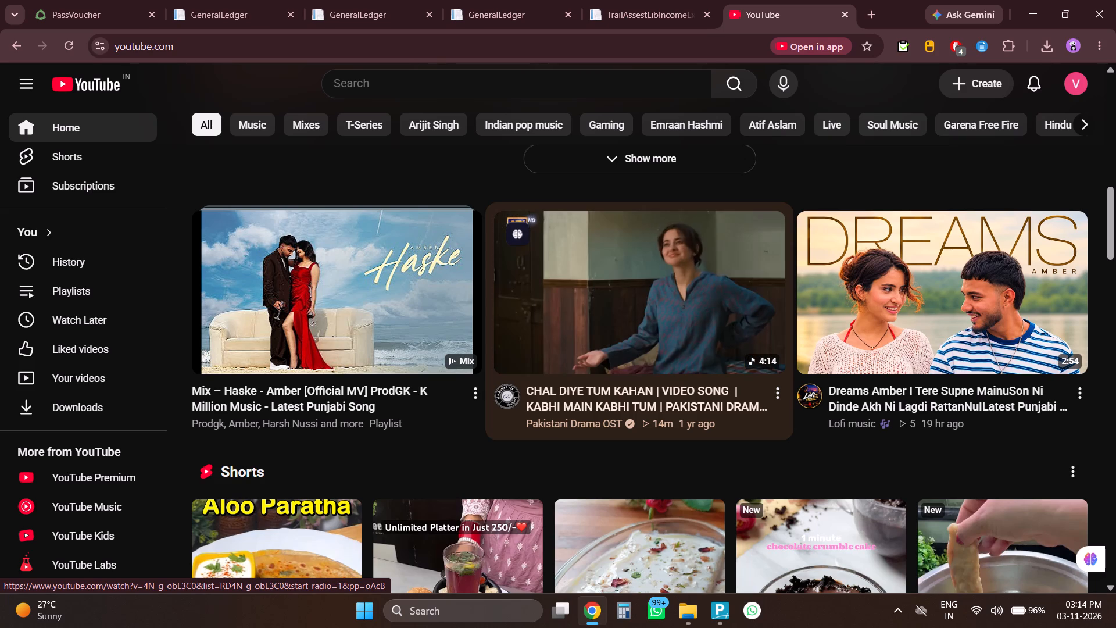
Search YouTube for "suno chanda".
{"action": "left_click", "coordinate": [347, 81]}
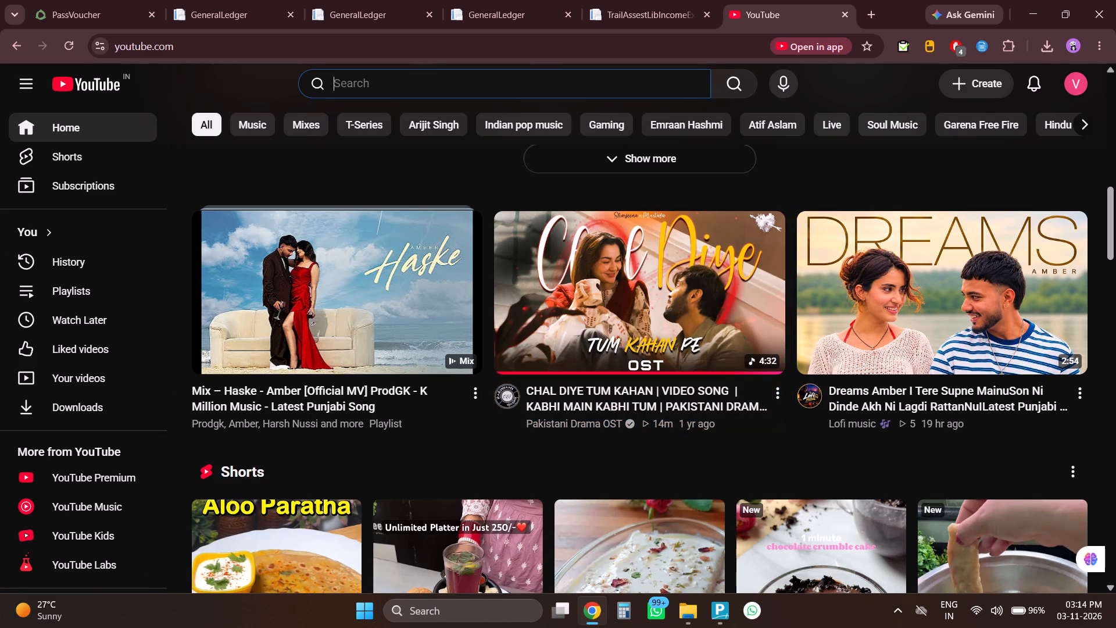
{"action": "type", "text": "suno chand"}
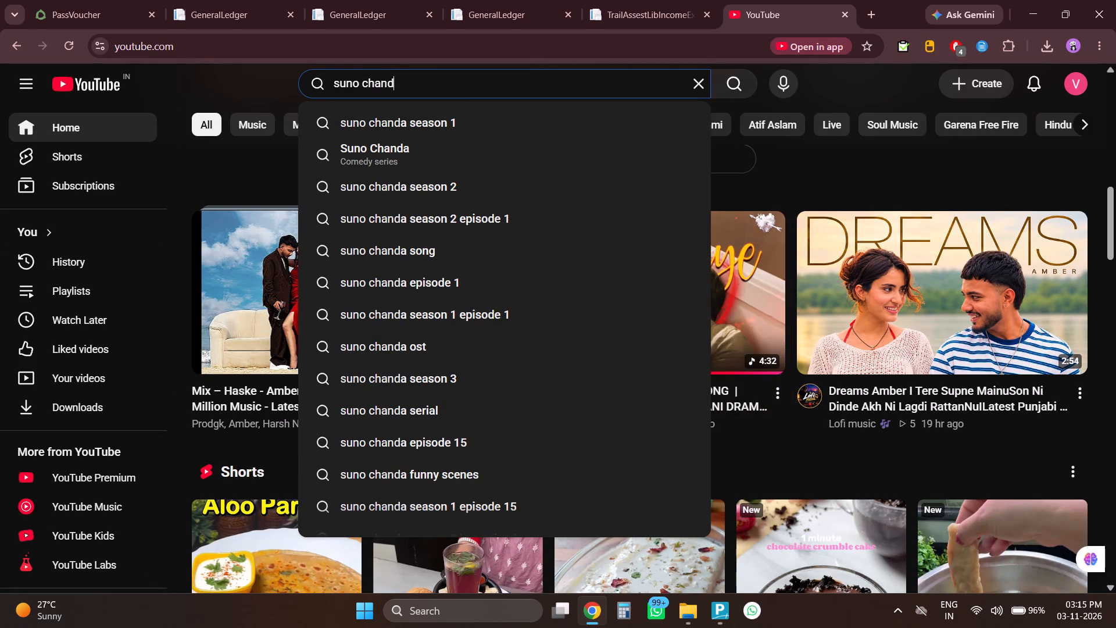
{"action": "key", "text": "a"}
{"action": "key", "text": "Return"}
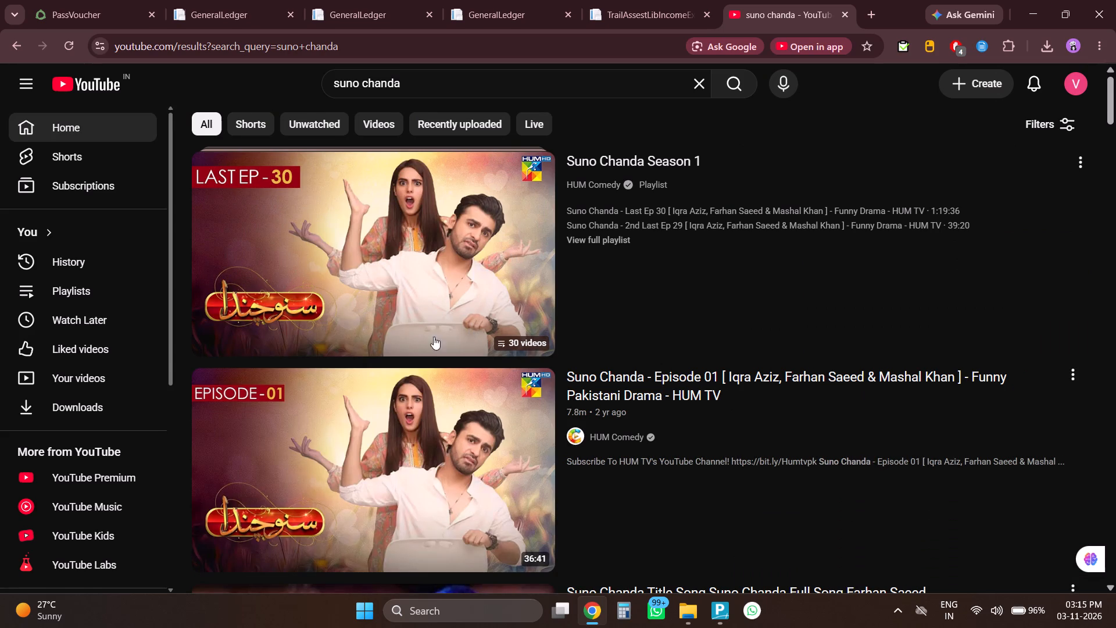
Look through the search results and open the Short "Suno chanda funny scene".
{"action": "scroll", "coordinate": [411, 340], "scroll_direction": "down", "scroll_amount": 11}
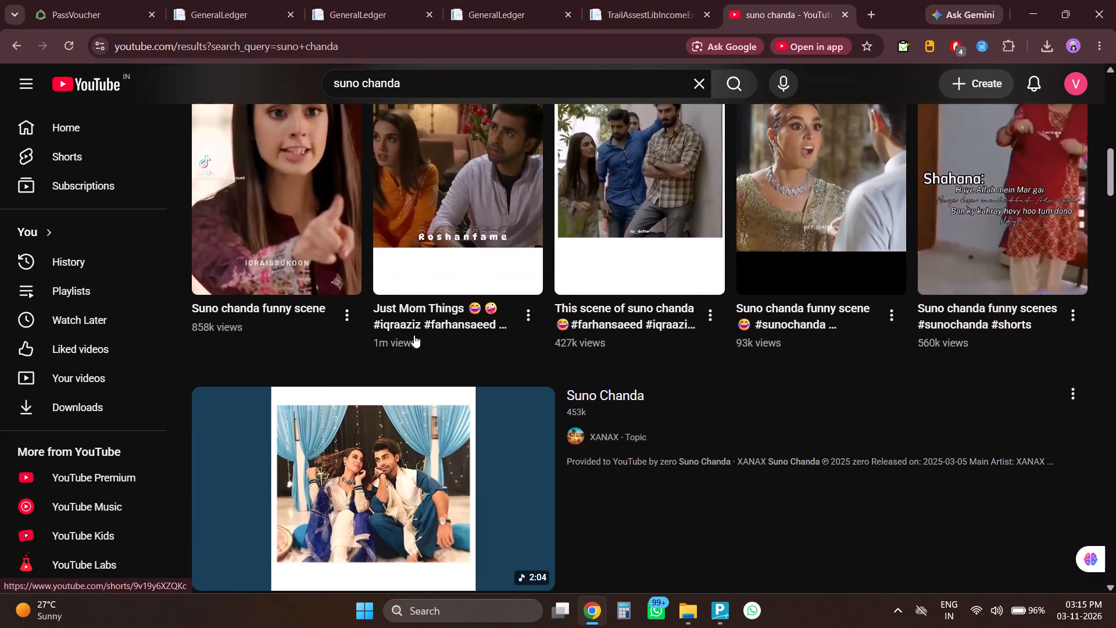
{"action": "scroll", "coordinate": [414, 335], "scroll_direction": "up", "scroll_amount": 2}
{"action": "left_click", "coordinate": [280, 280]}
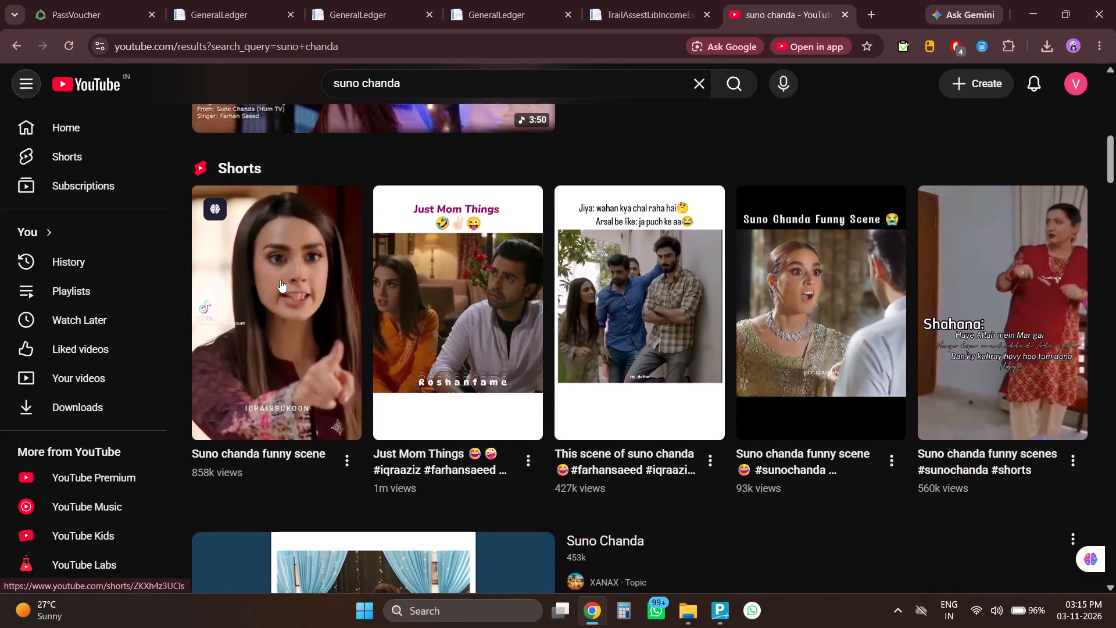
{"action": "left_click", "coordinate": [627, 292]}
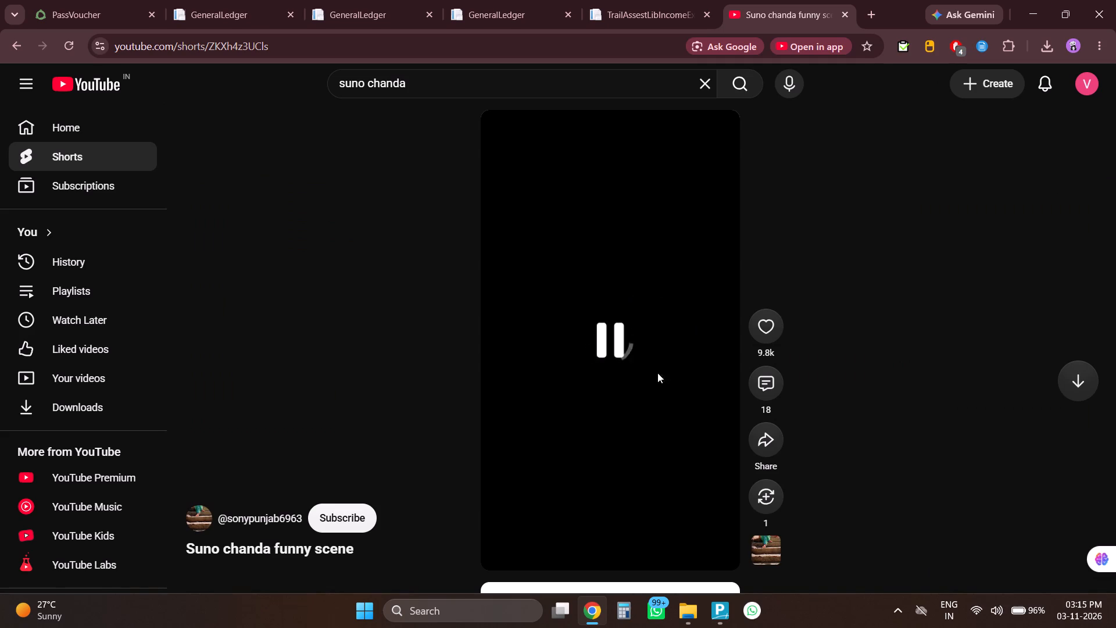
Lower the system volume to about 41 and return to the Short.
{"action": "left_click", "coordinate": [999, 604]}
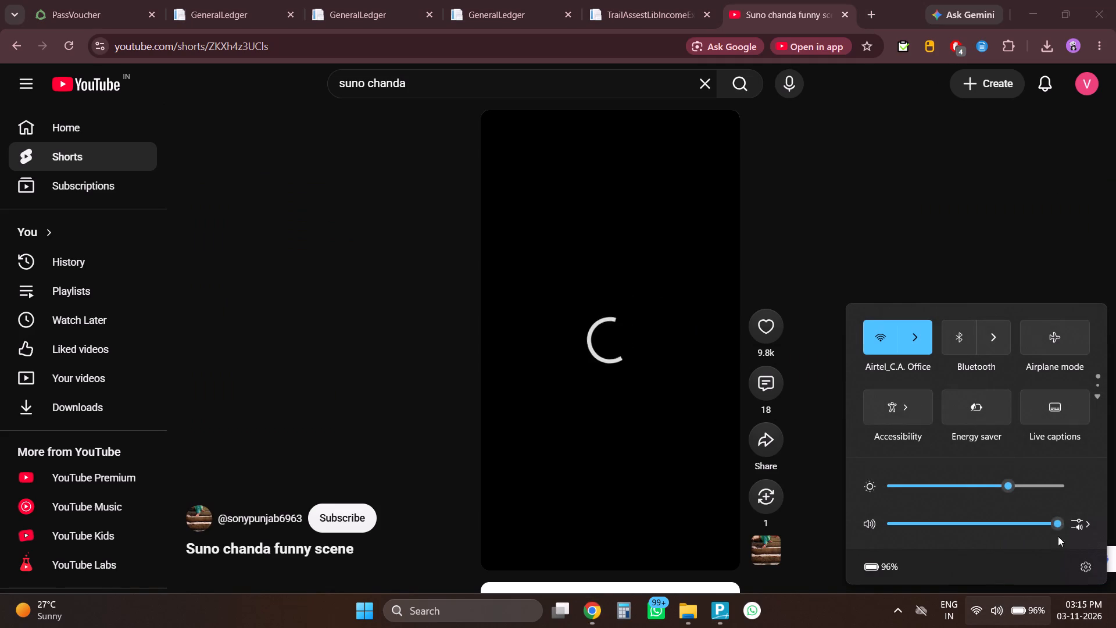
{"action": "left_click_drag", "start_coordinate": [1050, 515], "coordinate": [960, 522]}
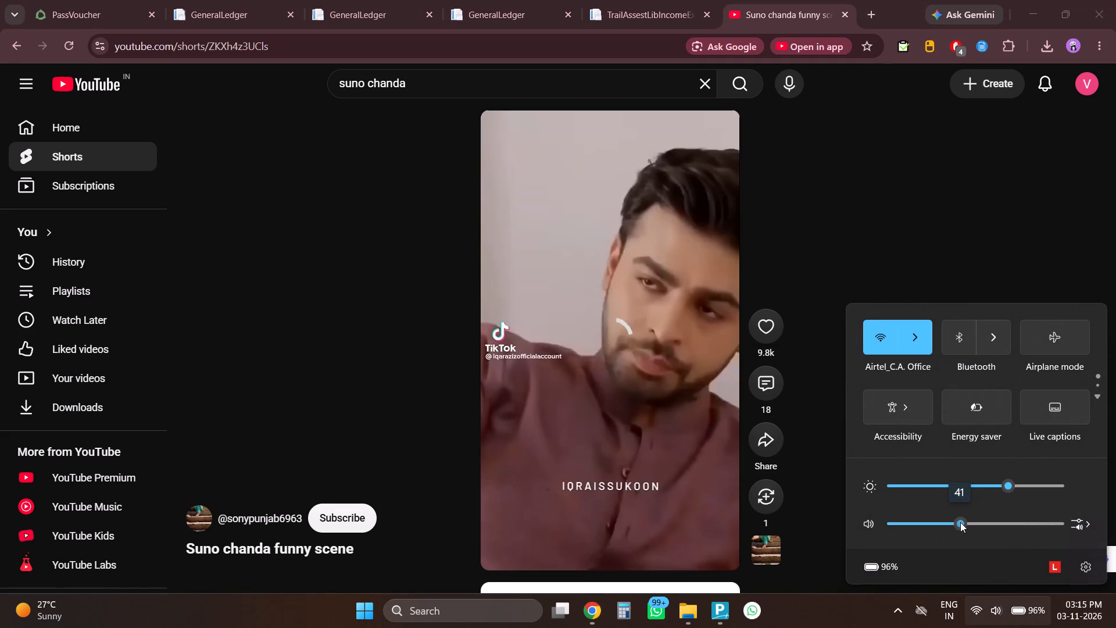
{"action": "left_click_drag", "start_coordinate": [960, 522], "coordinate": [961, 521]}
{"action": "left_click", "coordinate": [642, 305]}
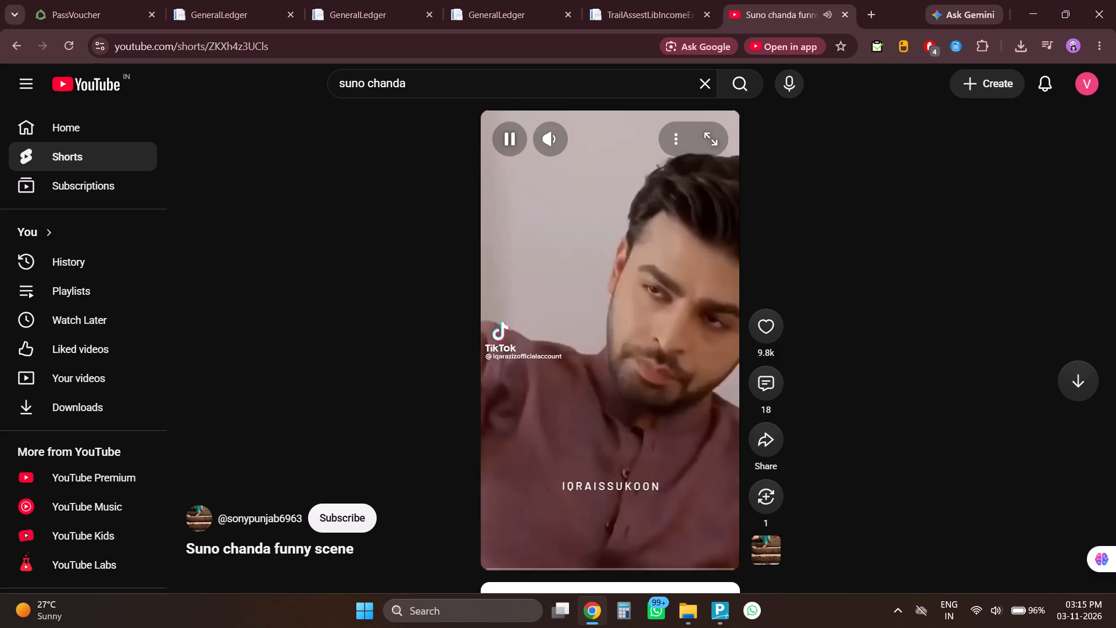
Watch and browse through the Shorts that follow in the feed.
{"action": "scroll", "coordinate": [568, 399], "scroll_direction": "down", "scroll_amount": 5}
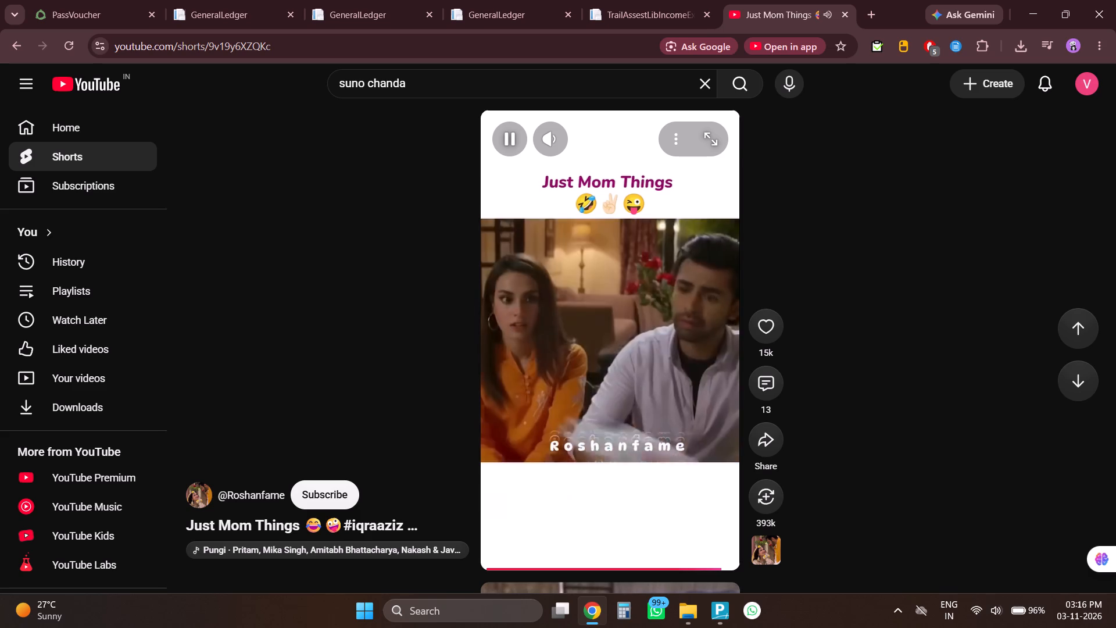
{"action": "scroll", "coordinate": [639, 404], "scroll_direction": "down", "scroll_amount": 3}
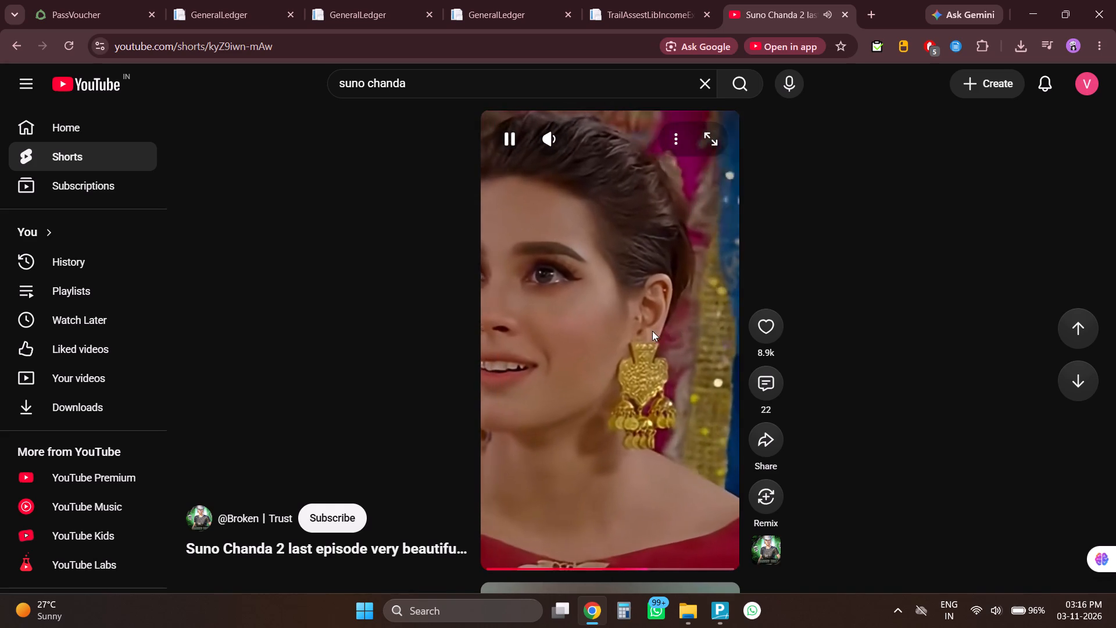
{"action": "scroll", "coordinate": [643, 337], "scroll_direction": "down", "scroll_amount": 3}
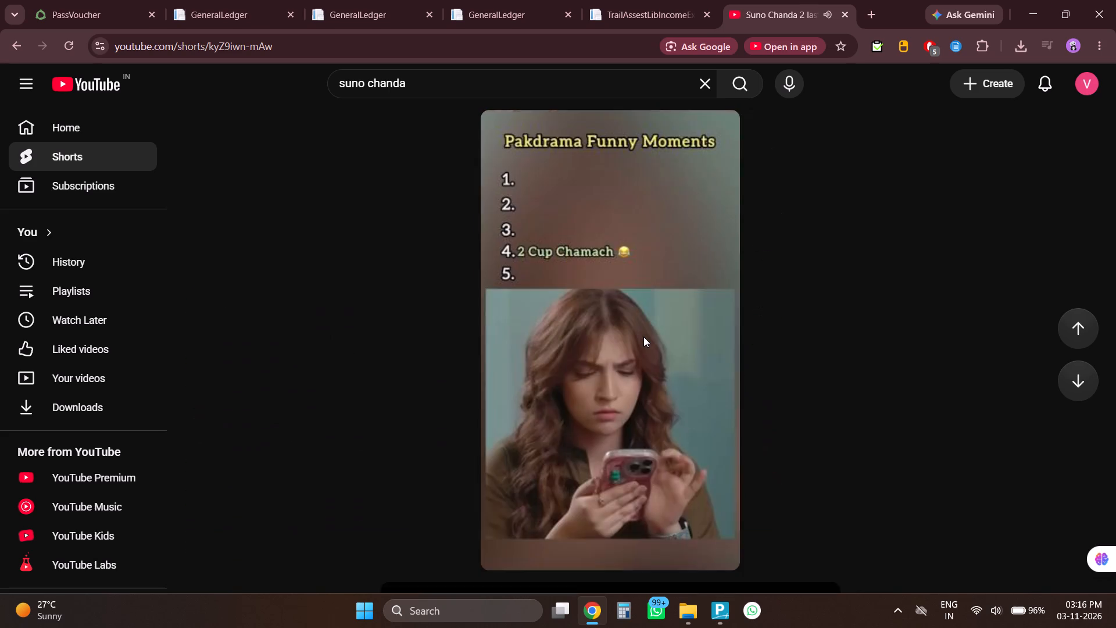
{"action": "scroll", "coordinate": [643, 337], "scroll_direction": "down", "scroll_amount": 5}
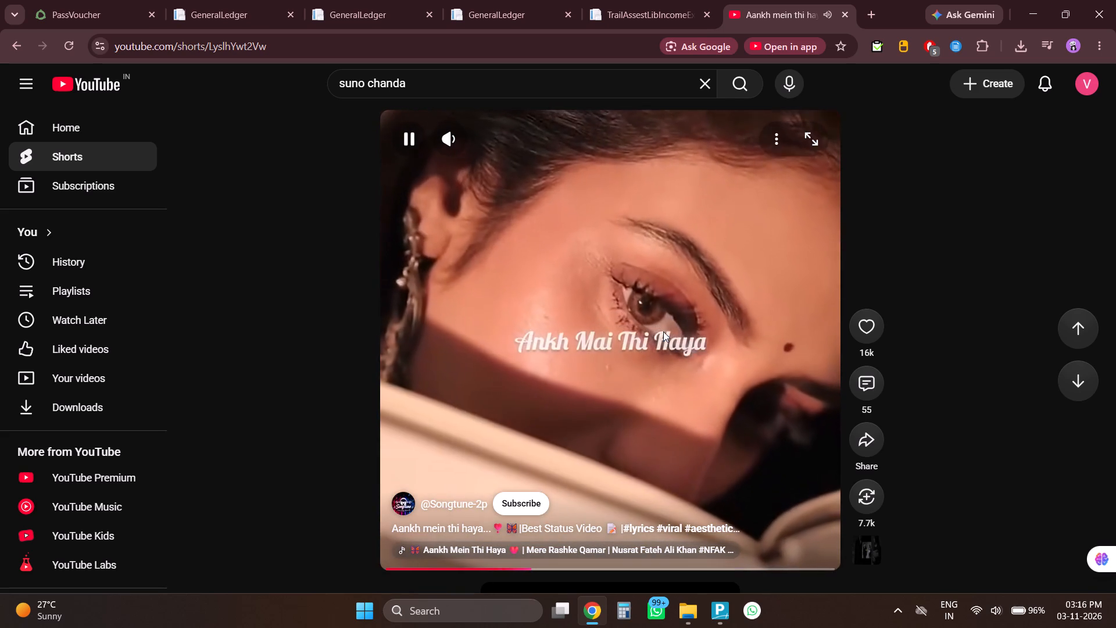
{"action": "scroll", "coordinate": [663, 331], "scroll_direction": "down", "scroll_amount": 1}
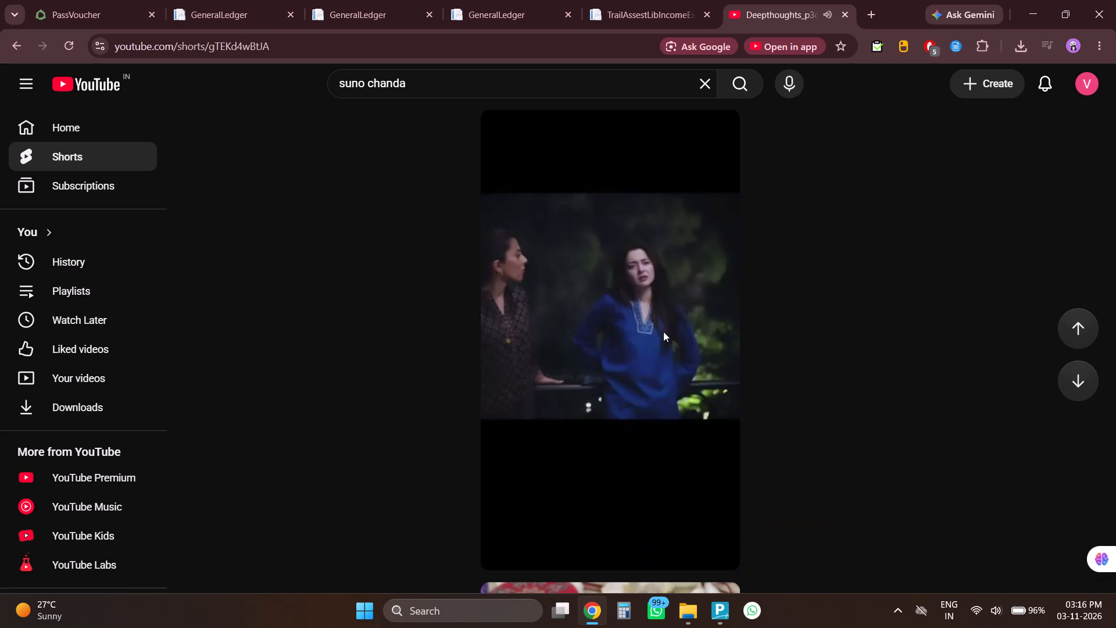
{"action": "scroll", "coordinate": [663, 331], "scroll_direction": "down", "scroll_amount": 1}
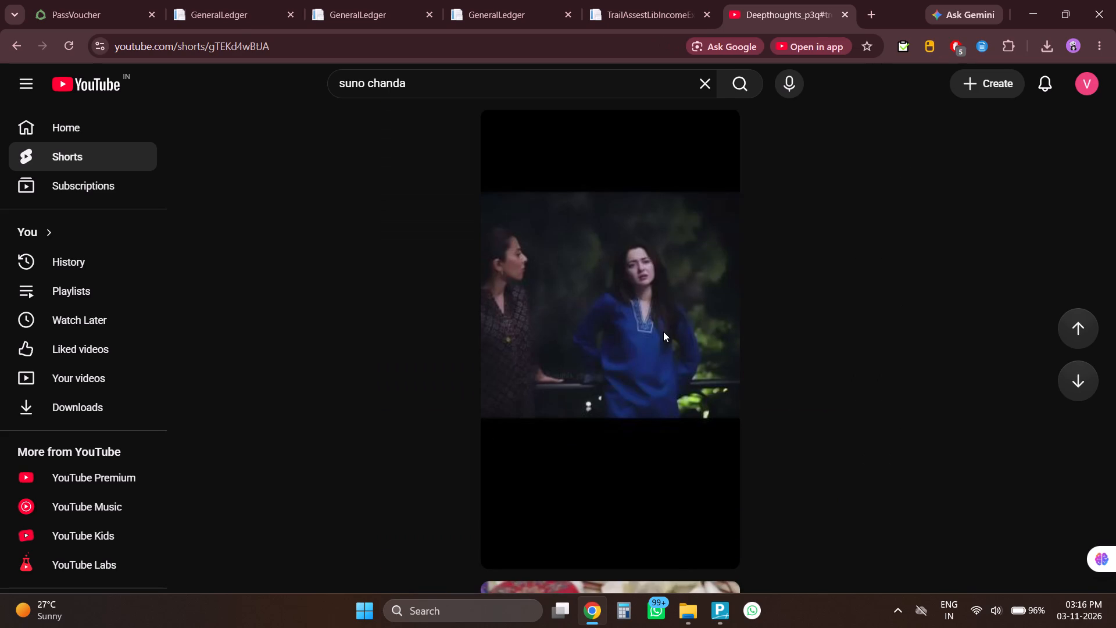
{"action": "scroll", "coordinate": [663, 331], "scroll_direction": "down", "scroll_amount": 2}
{"action": "scroll", "coordinate": [663, 331], "scroll_direction": "up", "scroll_amount": 3}
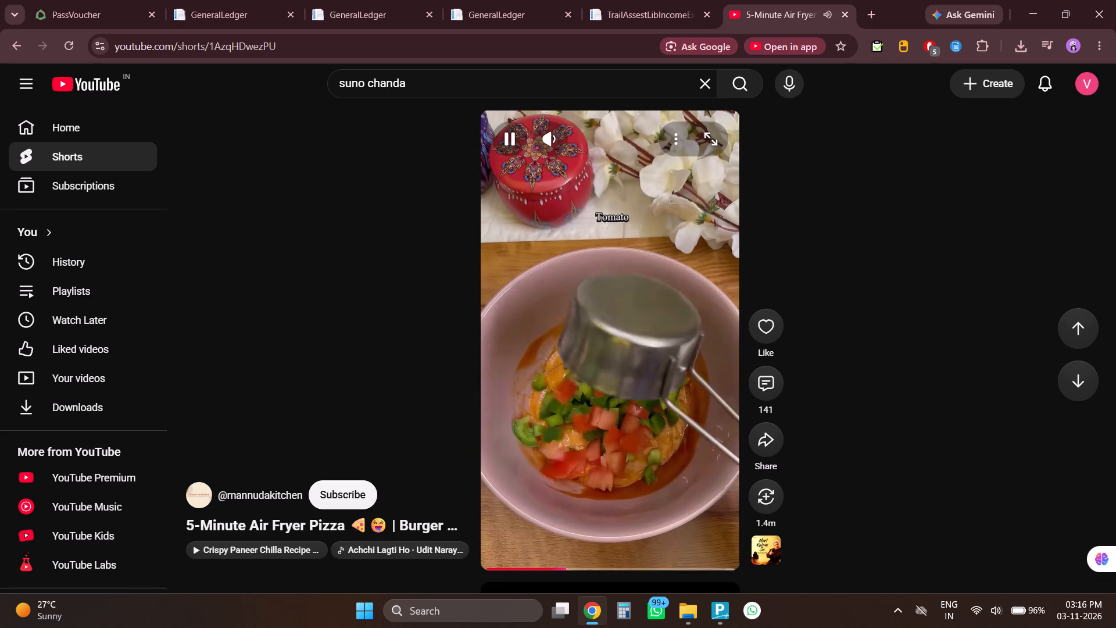
{"action": "scroll", "coordinate": [575, 254], "scroll_direction": "down", "scroll_amount": 5}
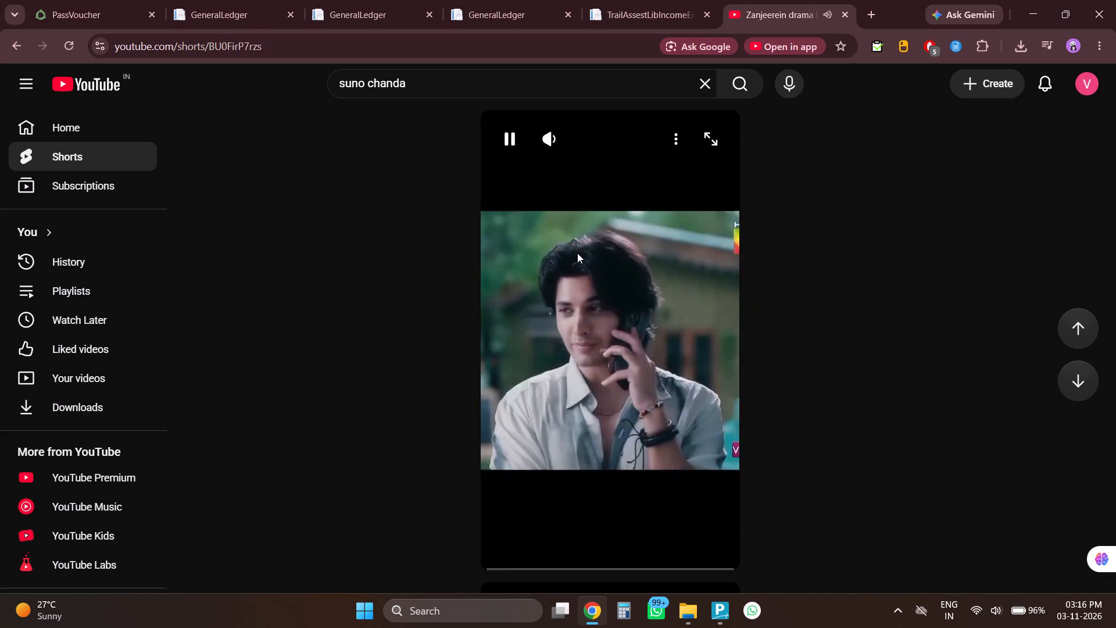
{"action": "scroll", "coordinate": [577, 253], "scroll_direction": "down", "scroll_amount": 2}
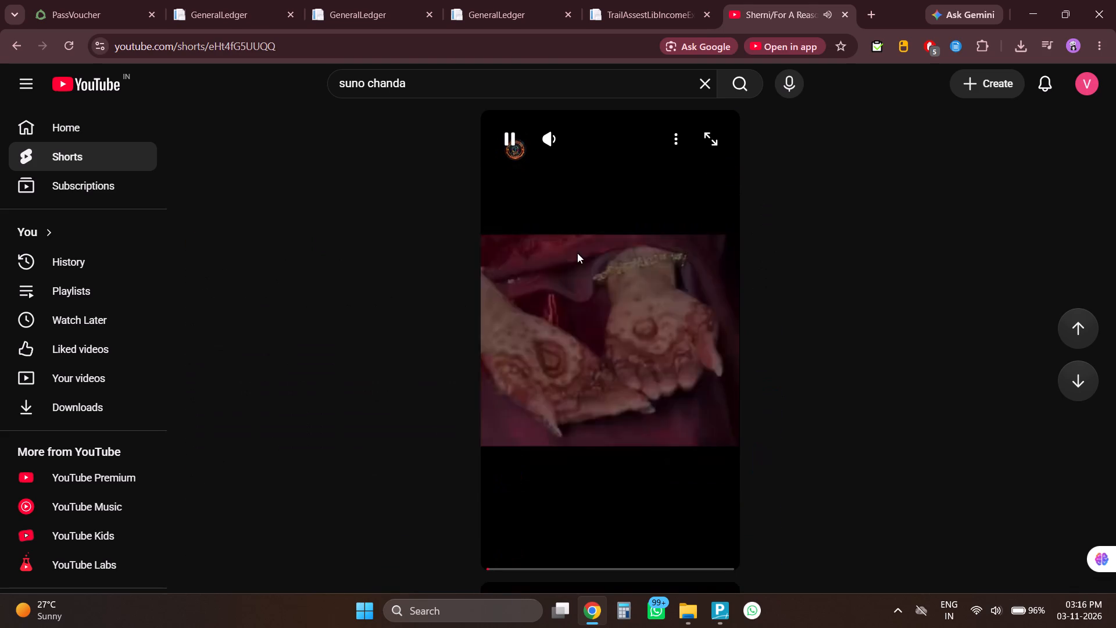
Leave the Shorts feed for the YouTube home page and look through its recommended videos and Shorts.
{"action": "scroll", "coordinate": [577, 253], "scroll_direction": "down", "scroll_amount": 3}
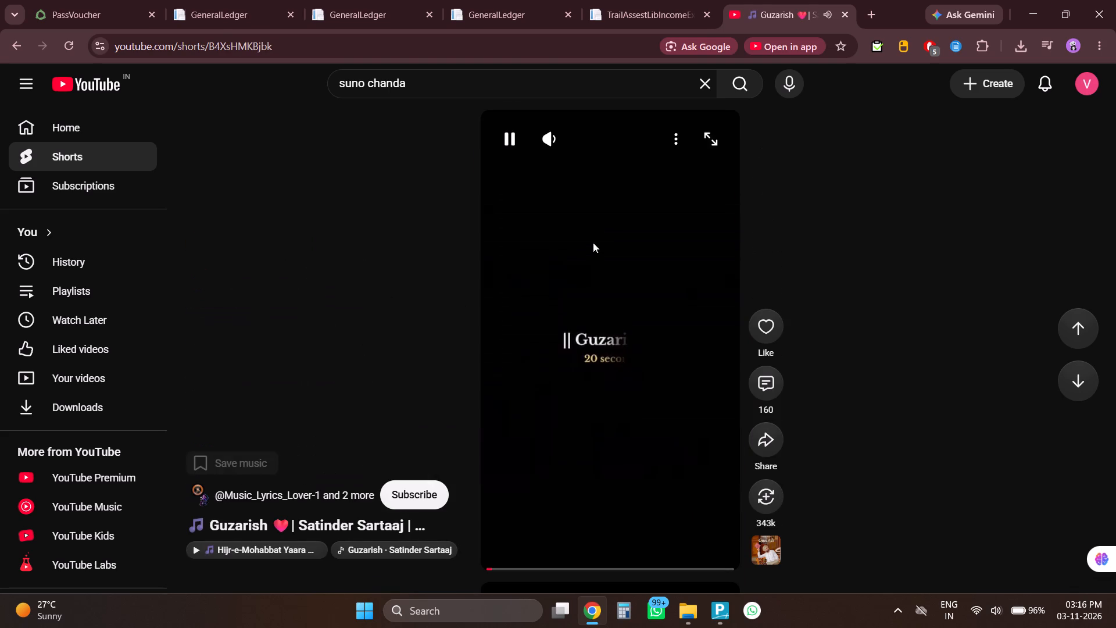
{"action": "left_click", "coordinate": [41, 129]}
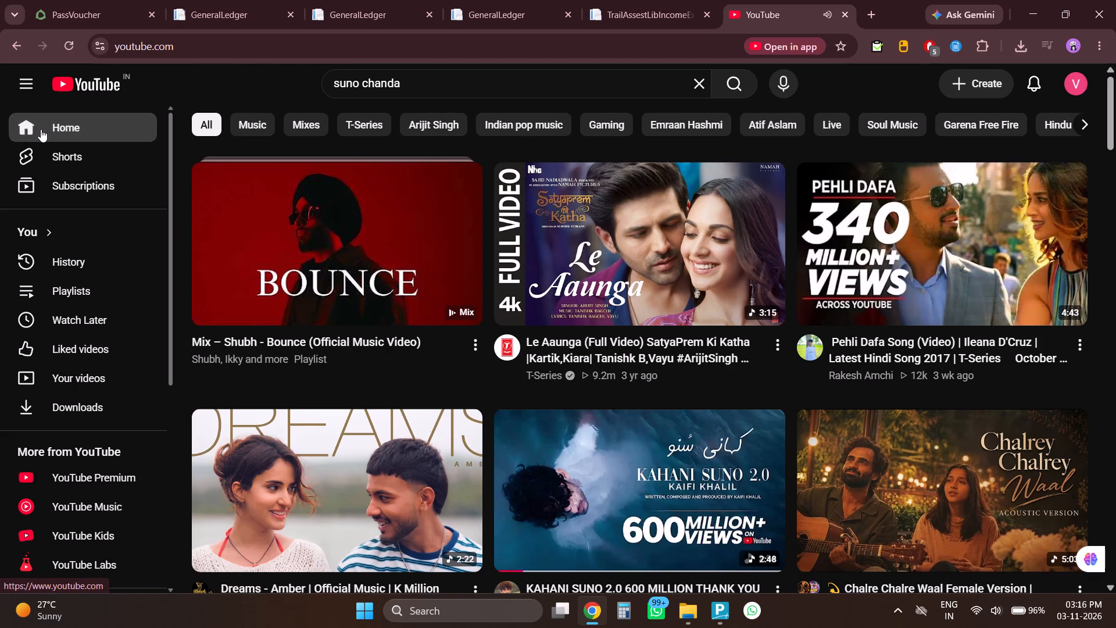
{"action": "scroll", "coordinate": [667, 363], "scroll_direction": "down", "scroll_amount": 16}
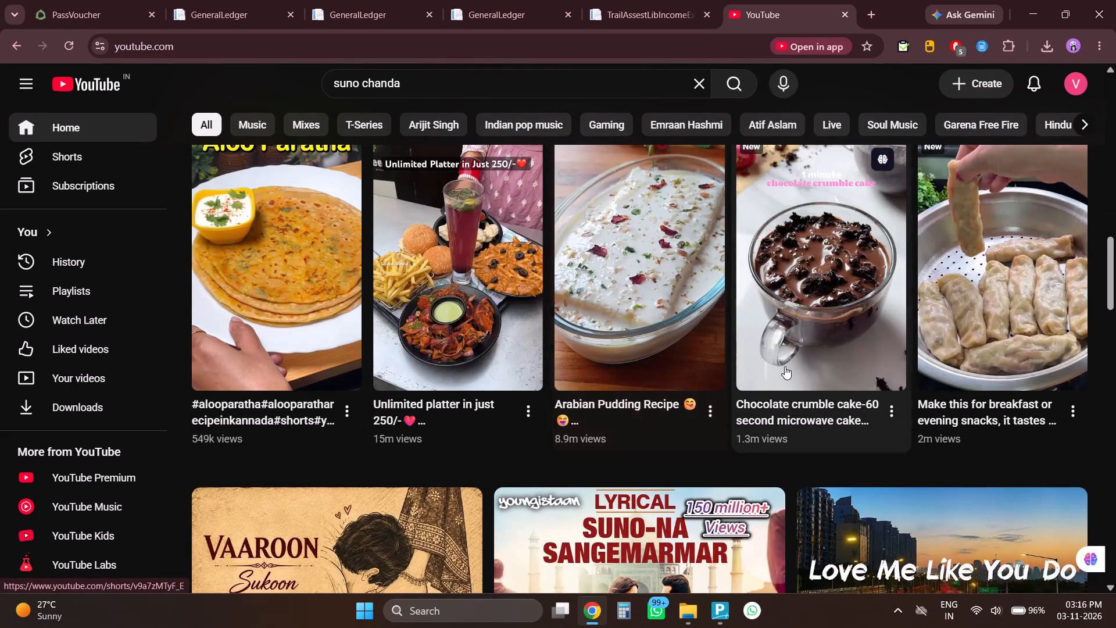
{"action": "scroll", "coordinate": [634, 319], "scroll_direction": "down", "scroll_amount": 5}
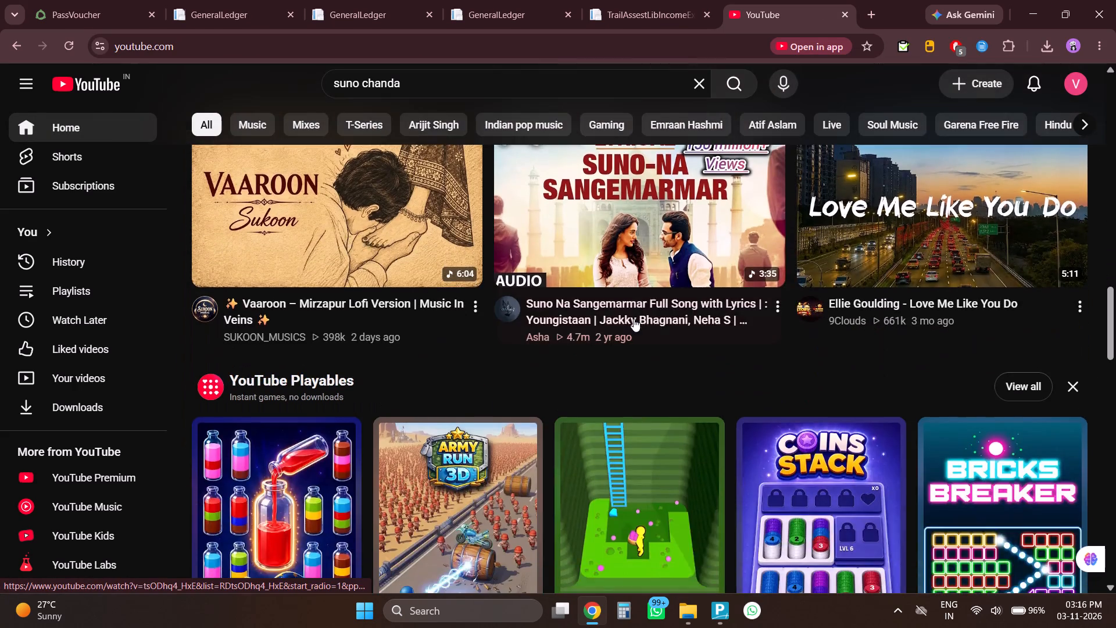
{"action": "scroll", "coordinate": [634, 319], "scroll_direction": "down", "scroll_amount": 3}
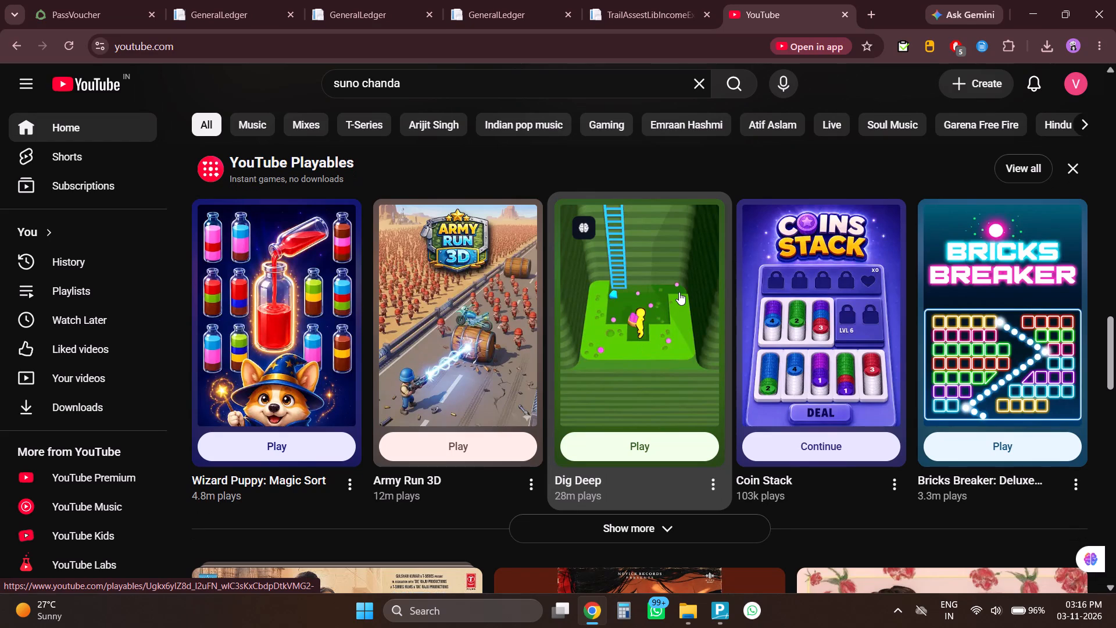
{"action": "scroll", "coordinate": [722, 370], "scroll_direction": "down", "scroll_amount": 2}
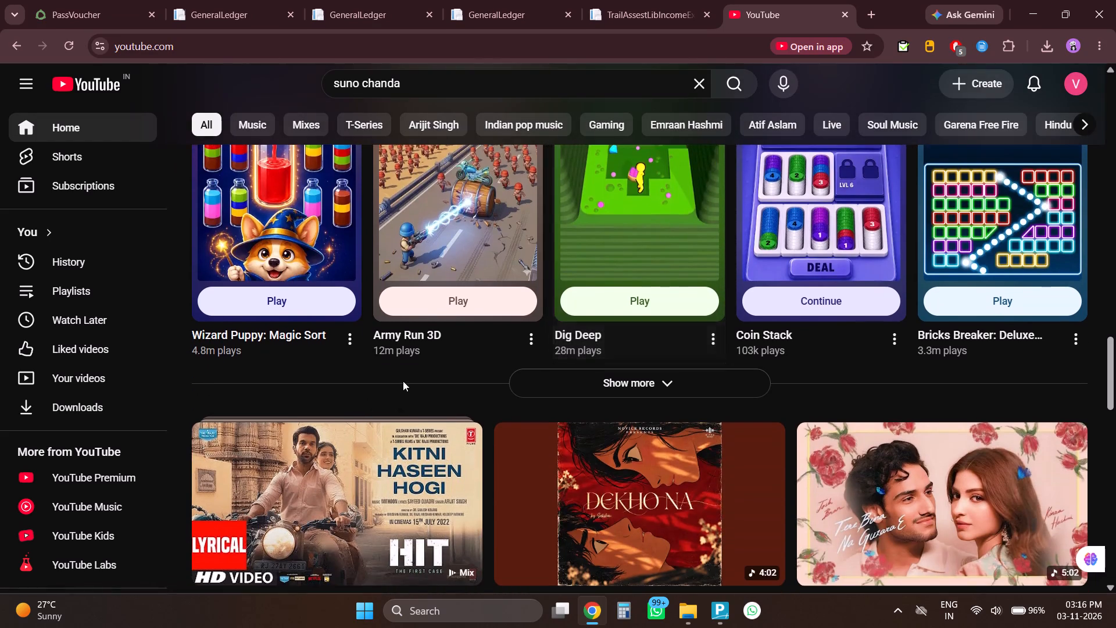
{"action": "scroll", "coordinate": [462, 443], "scroll_direction": "down", "scroll_amount": 3}
{"action": "scroll", "coordinate": [746, 436], "scroll_direction": "down", "scroll_amount": 3}
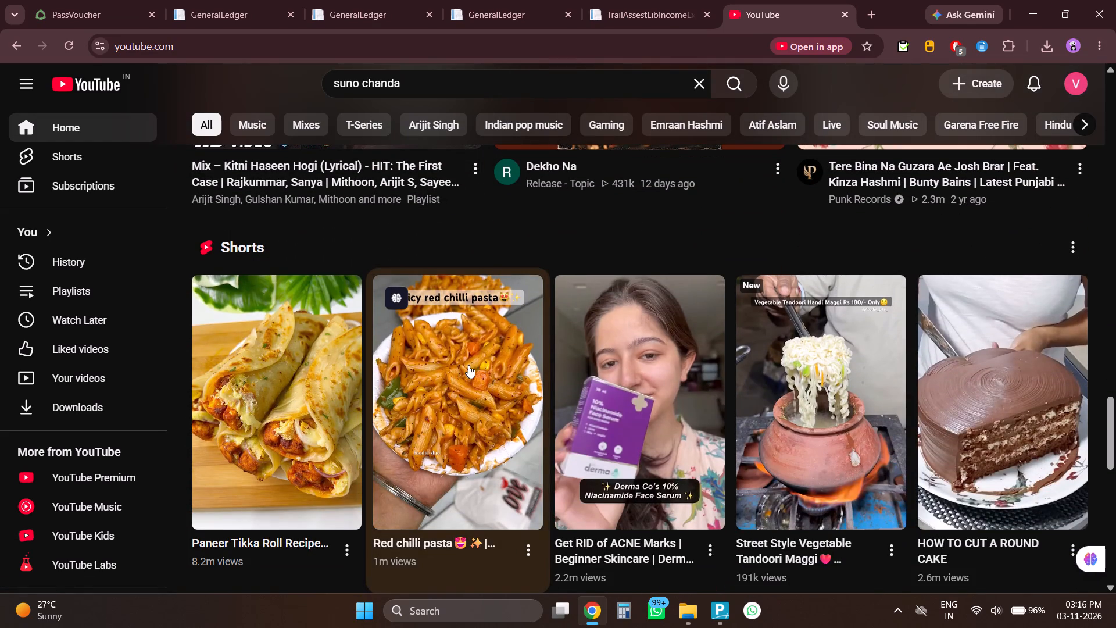
{"action": "scroll", "coordinate": [725, 378], "scroll_direction": "down", "scroll_amount": 5}
{"action": "scroll", "coordinate": [725, 378], "scroll_direction": "up", "scroll_amount": 4}
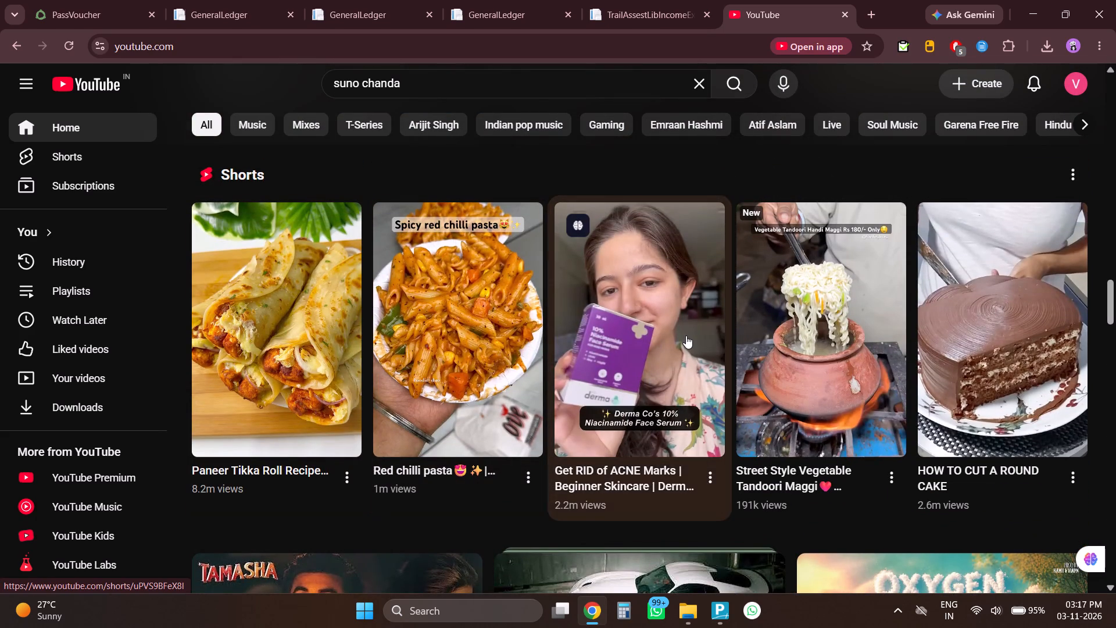
Open the Short "Get RID of ACNE Marks", clear the old search text, and go back to the home feed.
{"action": "left_click", "coordinate": [686, 336]}
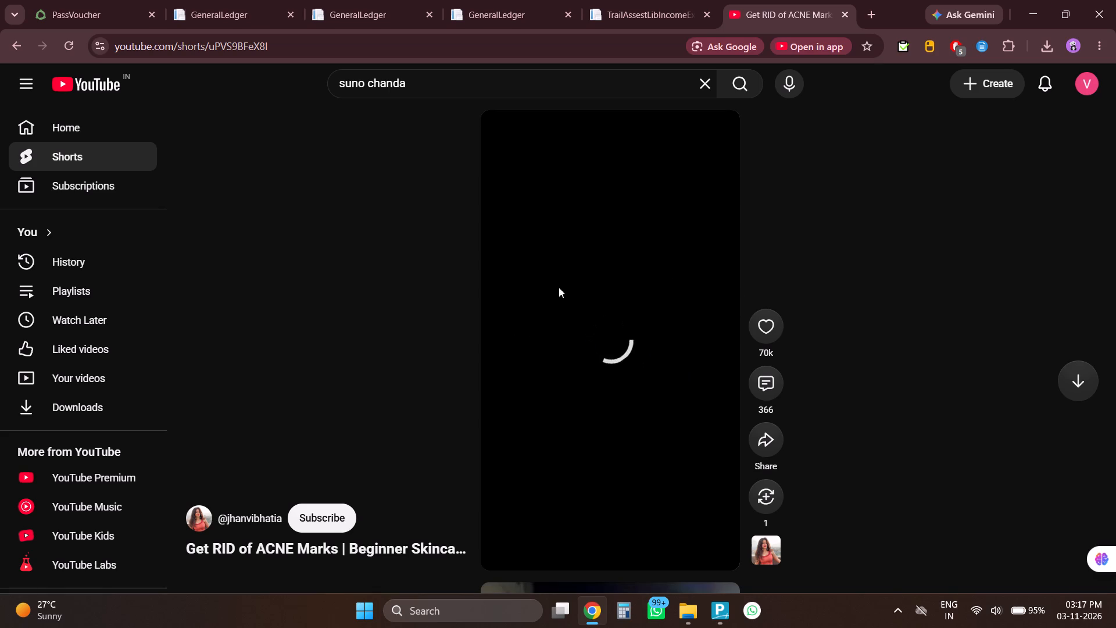
{"action": "left_click", "coordinate": [706, 90]}
{"action": "left_click", "coordinate": [288, 95]}
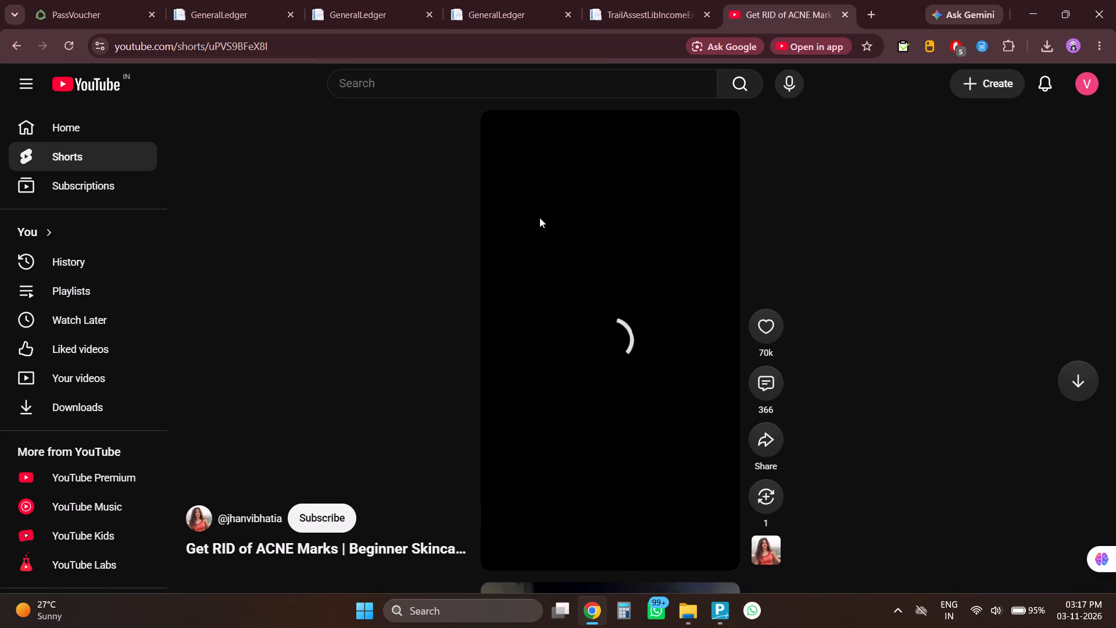
{"action": "left_click", "coordinate": [17, 42]}
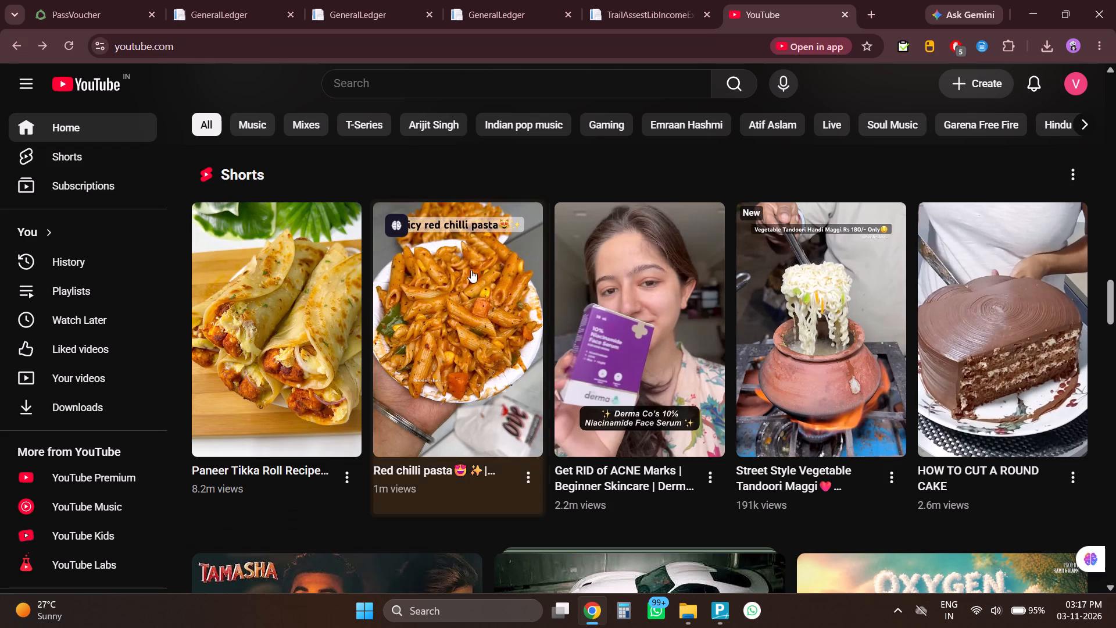
Open the "Paneer Tikka Roll Recipe" Short from the home feed and browse through the food and comedy Shorts that follow.
{"action": "left_click", "coordinate": [267, 272]}
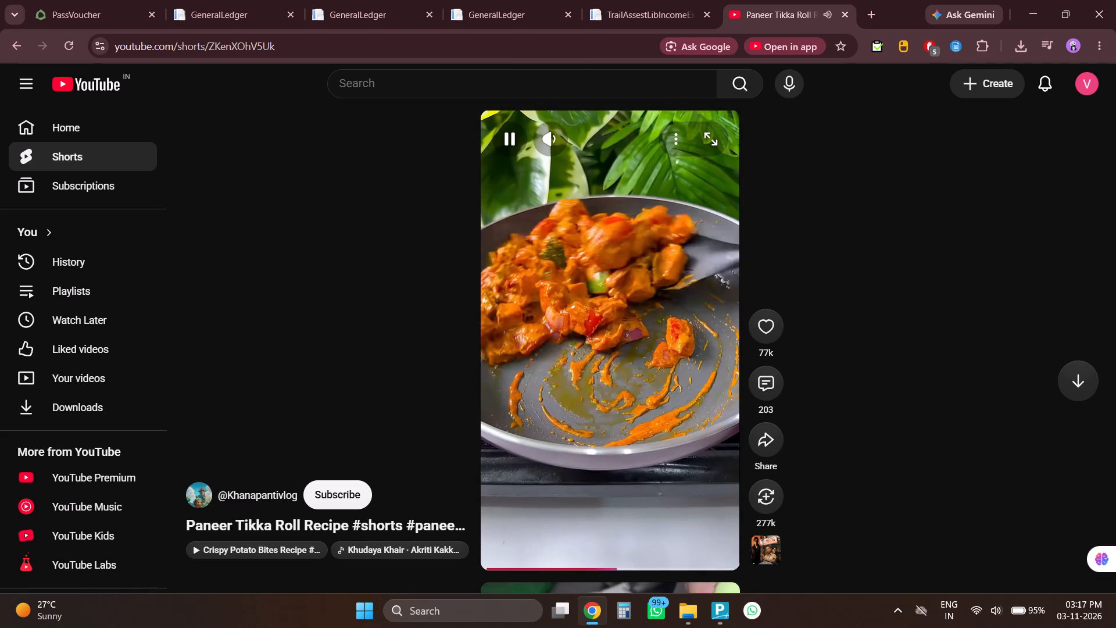
{"action": "scroll", "coordinate": [589, 364], "scroll_direction": "down", "scroll_amount": 5}
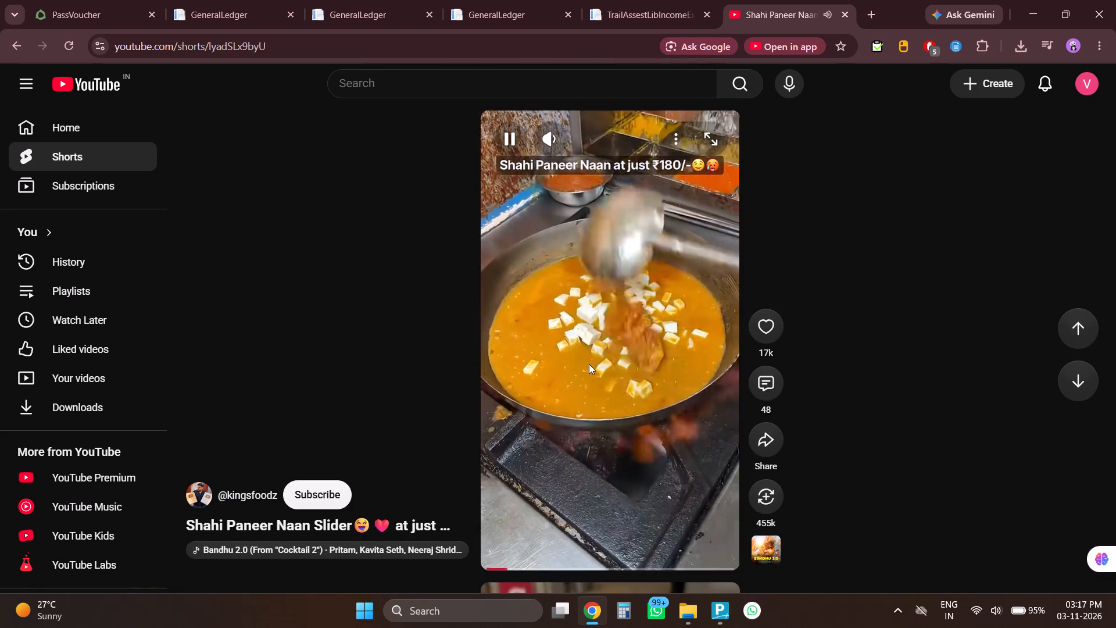
{"action": "scroll", "coordinate": [589, 364], "scroll_direction": "down", "scroll_amount": 6}
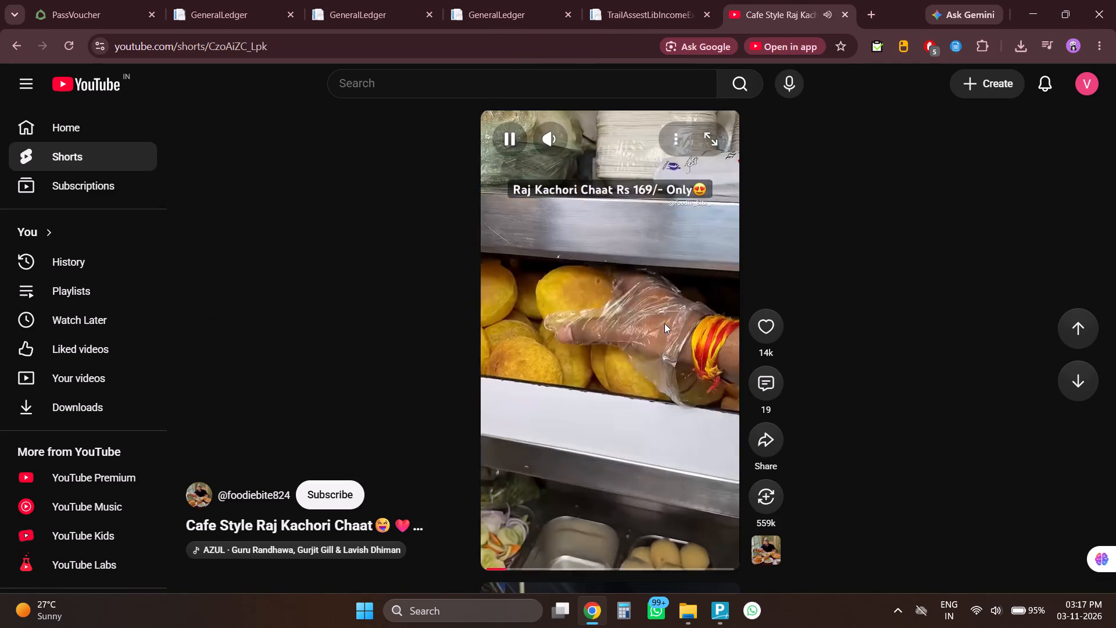
{"action": "scroll", "coordinate": [664, 323], "scroll_direction": "down", "scroll_amount": 2}
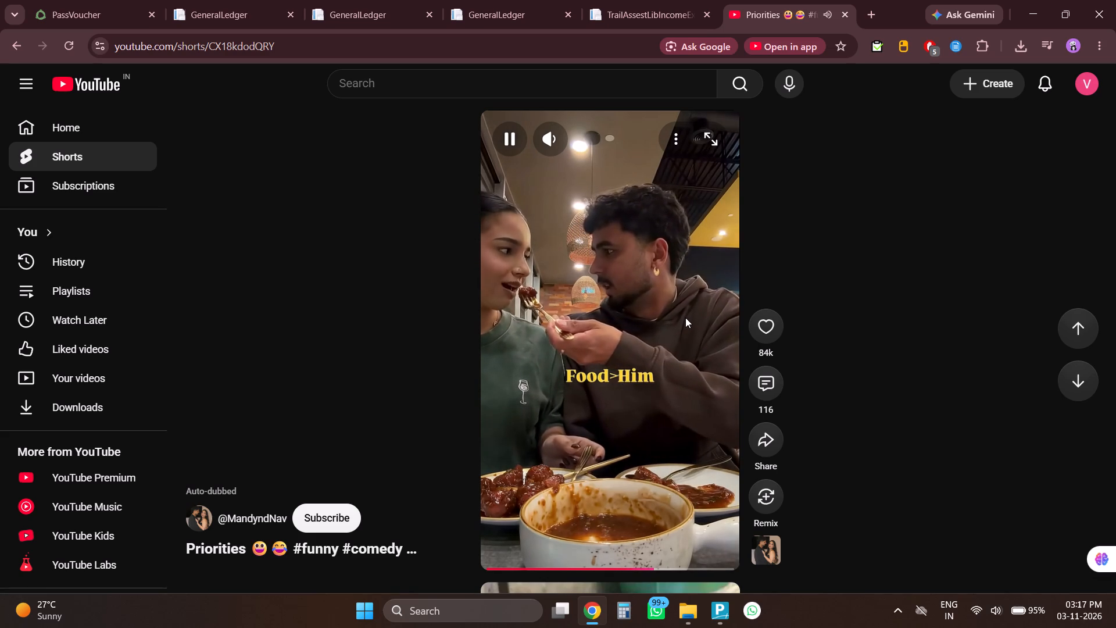
{"action": "scroll", "coordinate": [685, 317], "scroll_direction": "down", "scroll_amount": 5}
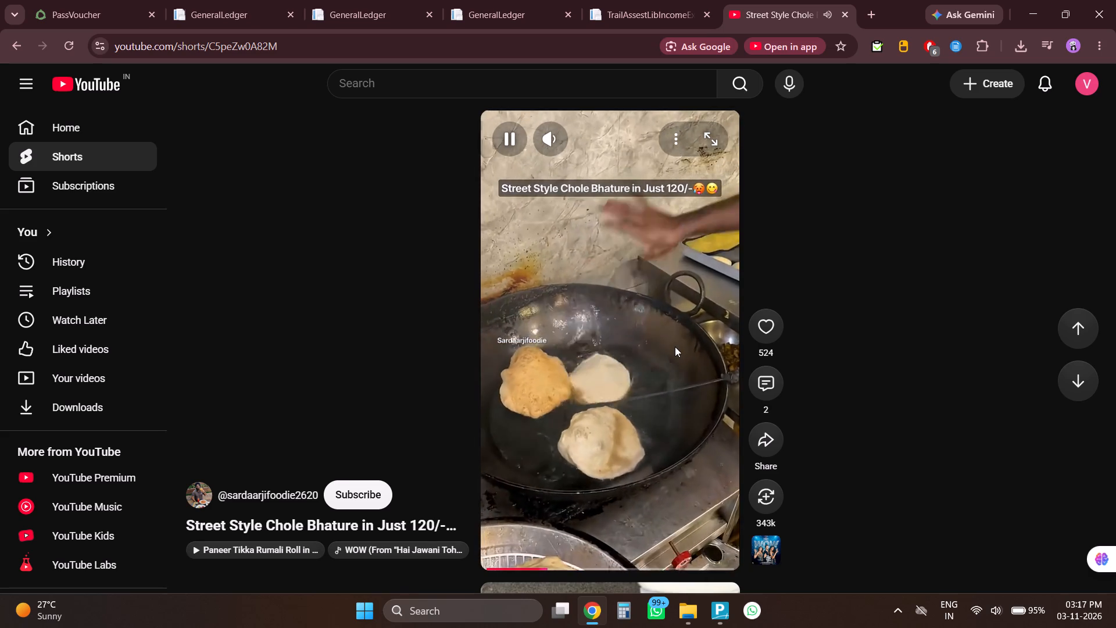
{"action": "scroll", "coordinate": [675, 347], "scroll_direction": "down", "scroll_amount": 4}
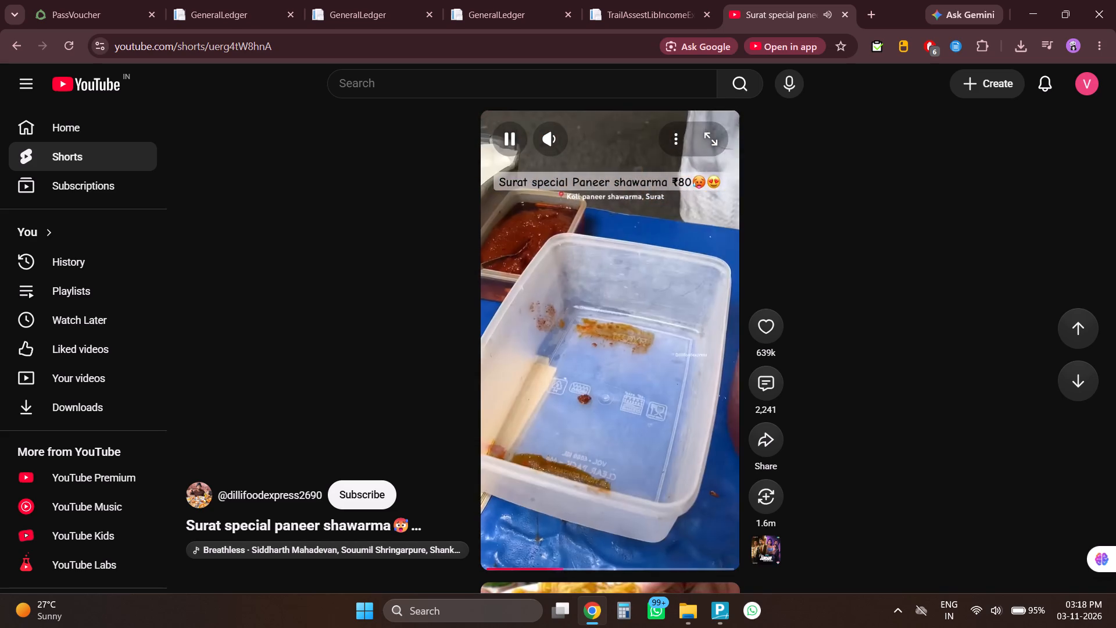
{"action": "scroll", "coordinate": [677, 366], "scroll_direction": "down", "scroll_amount": 4}
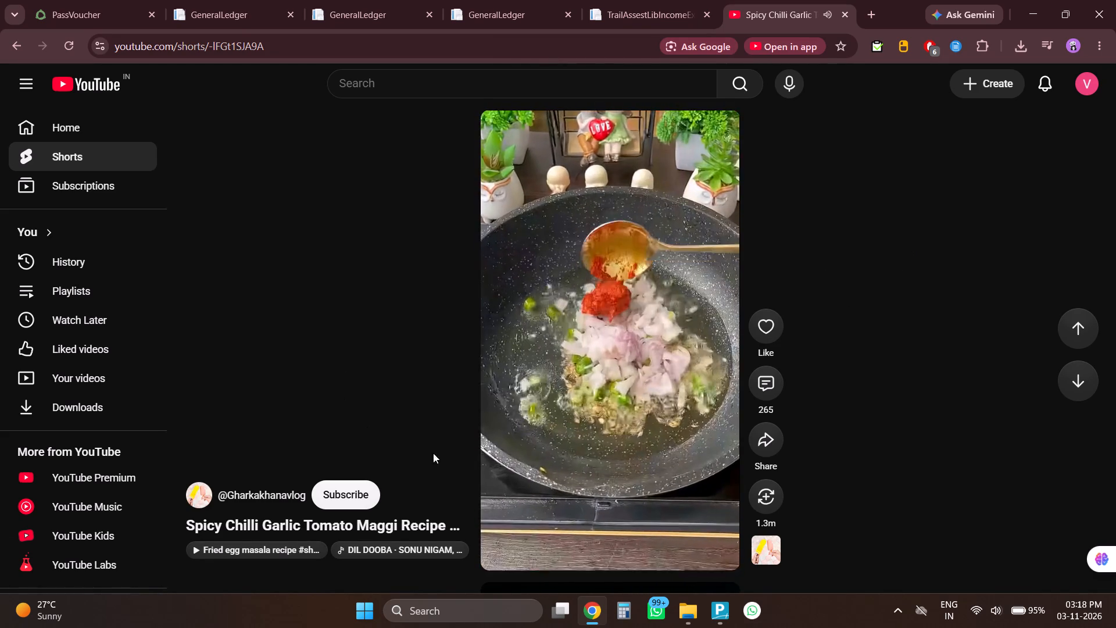
{"action": "scroll", "coordinate": [616, 437], "scroll_direction": "down", "scroll_amount": 7}
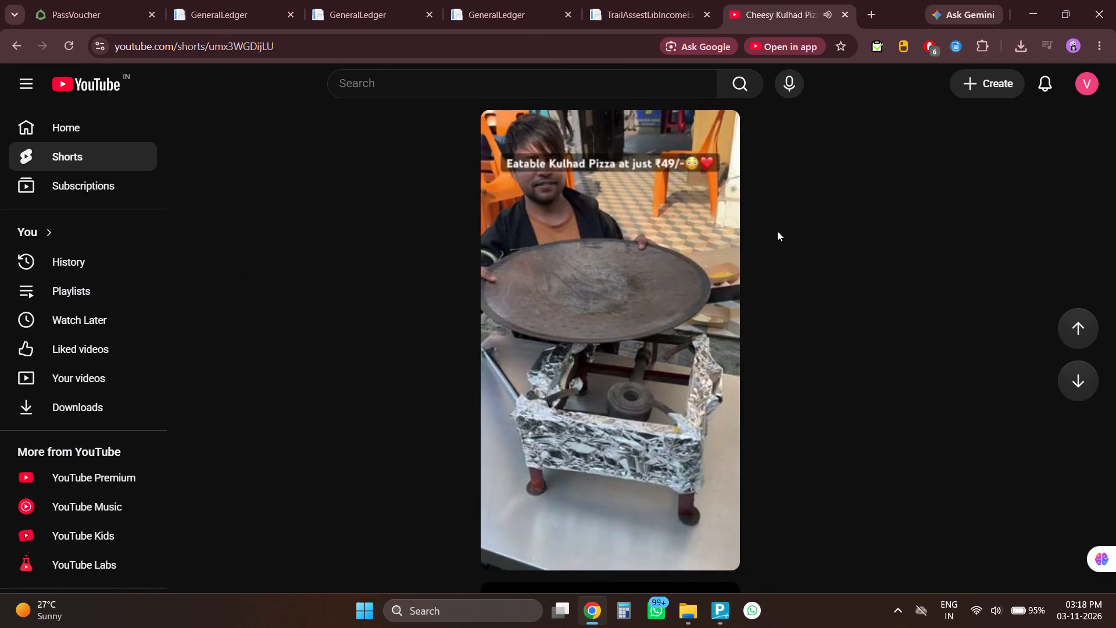
Try to play the Kulhad Pizza Short, move on to the "#trending #like #viralshorts" music Short, and reload the page.
{"action": "left_click", "coordinate": [624, 338]}
{"action": "left_click", "coordinate": [624, 338]}
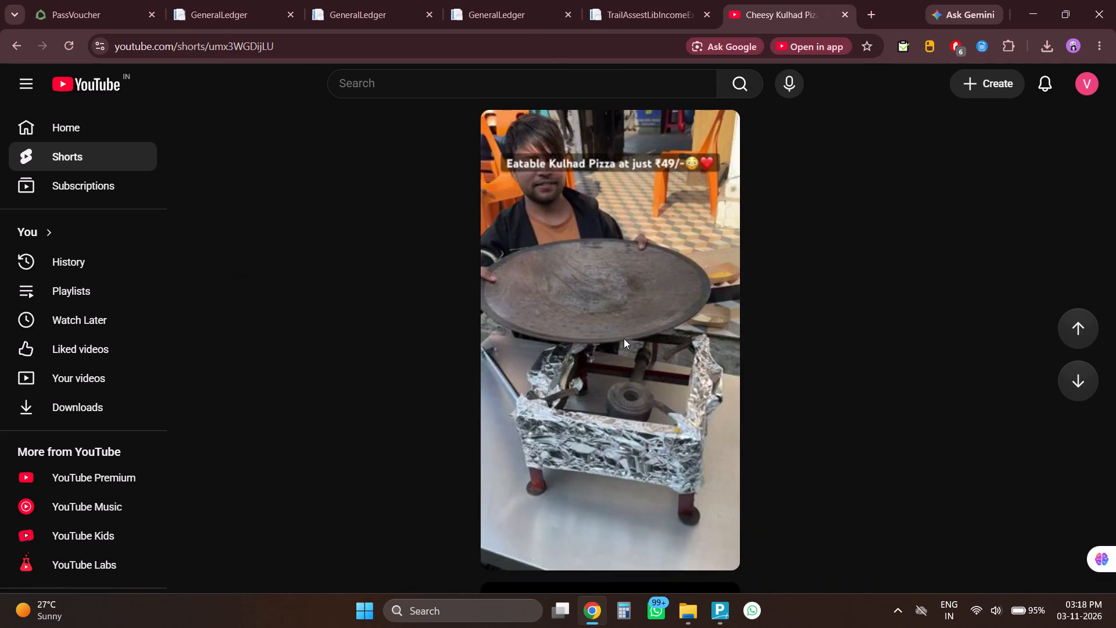
{"action": "scroll", "coordinate": [684, 298], "scroll_direction": "down", "scroll_amount": 3}
{"action": "scroll", "coordinate": [687, 299], "scroll_direction": "up", "scroll_amount": 9}
{"action": "scroll", "coordinate": [687, 299], "scroll_direction": "down", "scroll_amount": 11}
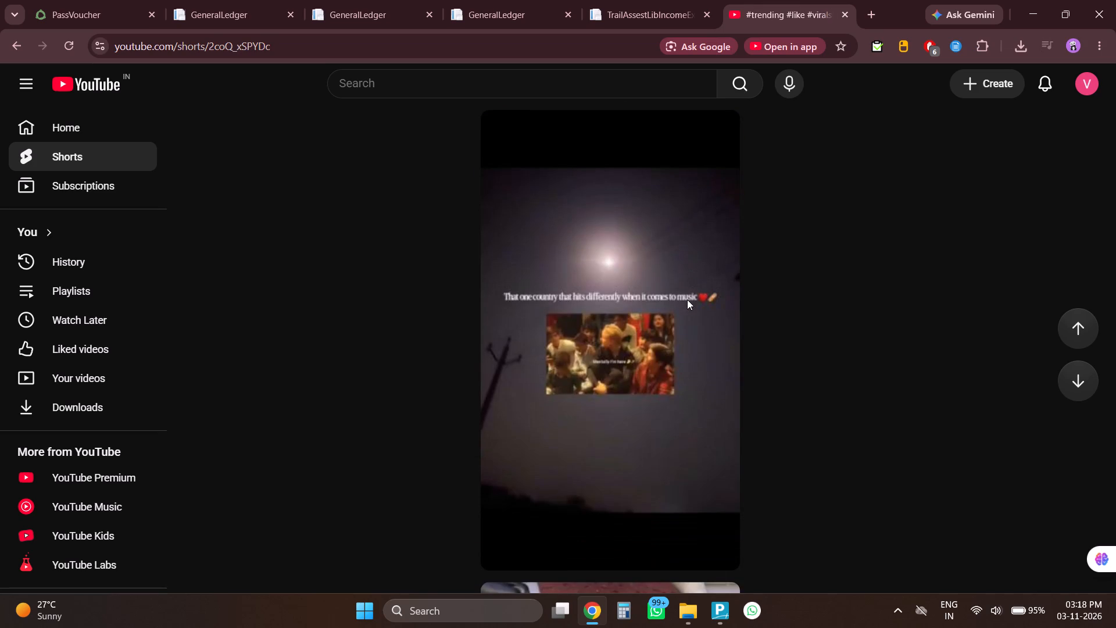
{"action": "scroll", "coordinate": [687, 299], "scroll_direction": "down", "scroll_amount": 1}
{"action": "scroll", "coordinate": [687, 299], "scroll_direction": "up", "scroll_amount": 4}
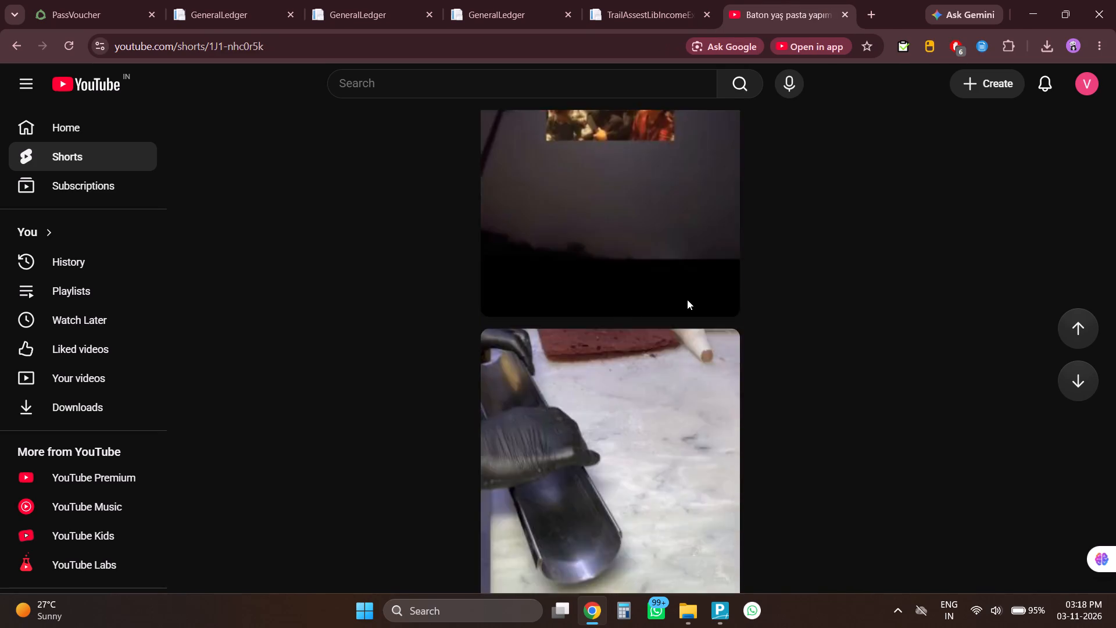
{"action": "key", "text": "F5"}
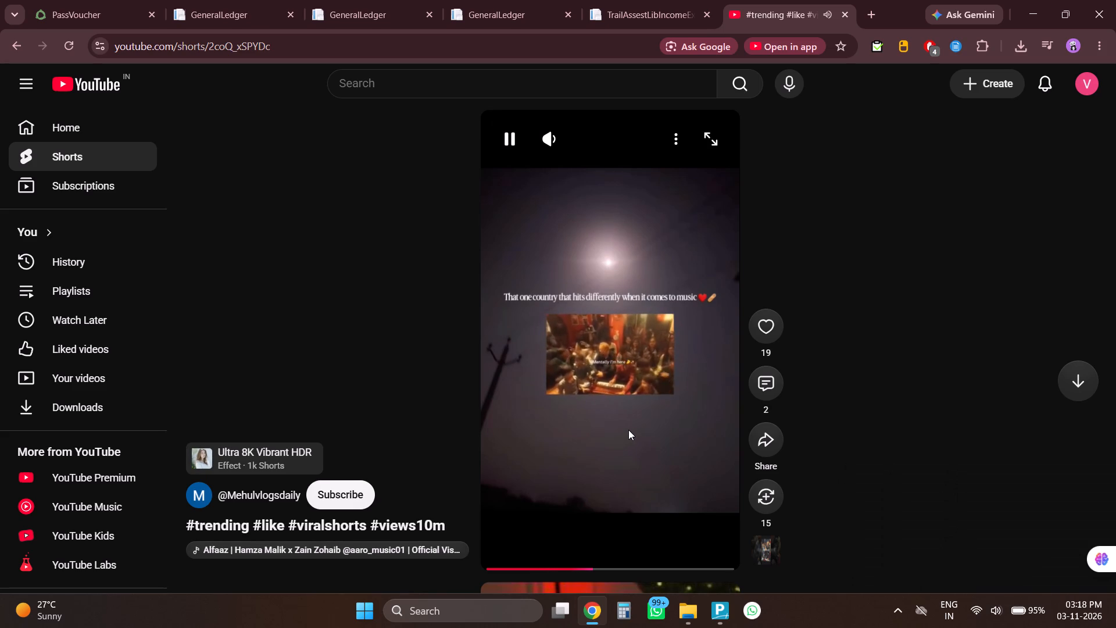
Browse the next few Shorts after the "#trending #like #viralshorts" music Short and go back to it.
{"action": "scroll", "coordinate": [628, 430], "scroll_direction": "down", "scroll_amount": 6}
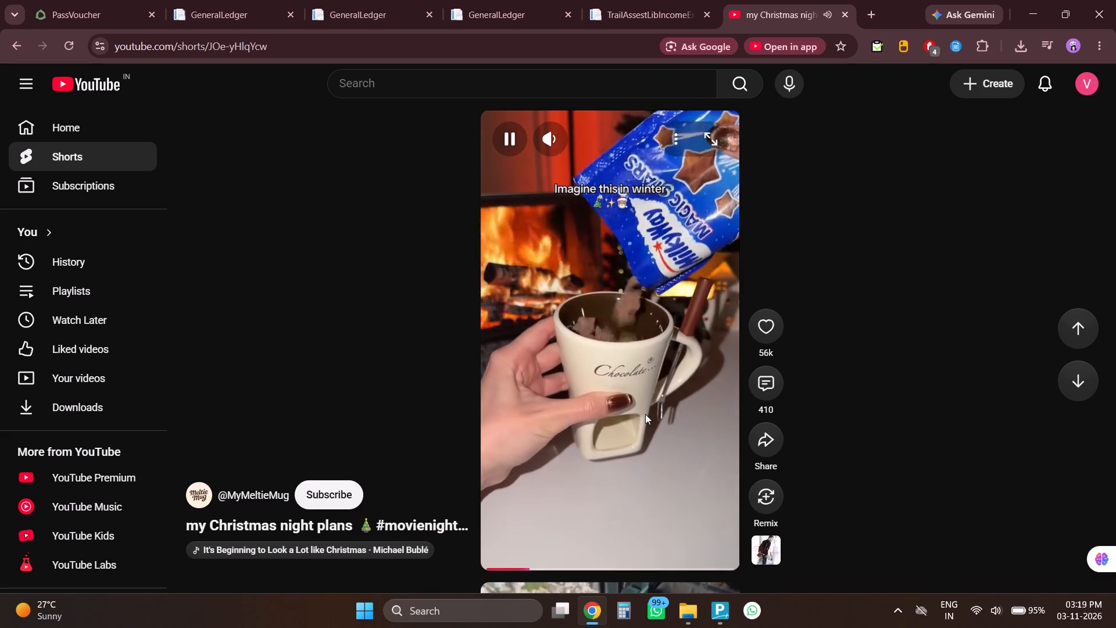
{"action": "scroll", "coordinate": [645, 414], "scroll_direction": "down", "scroll_amount": 4}
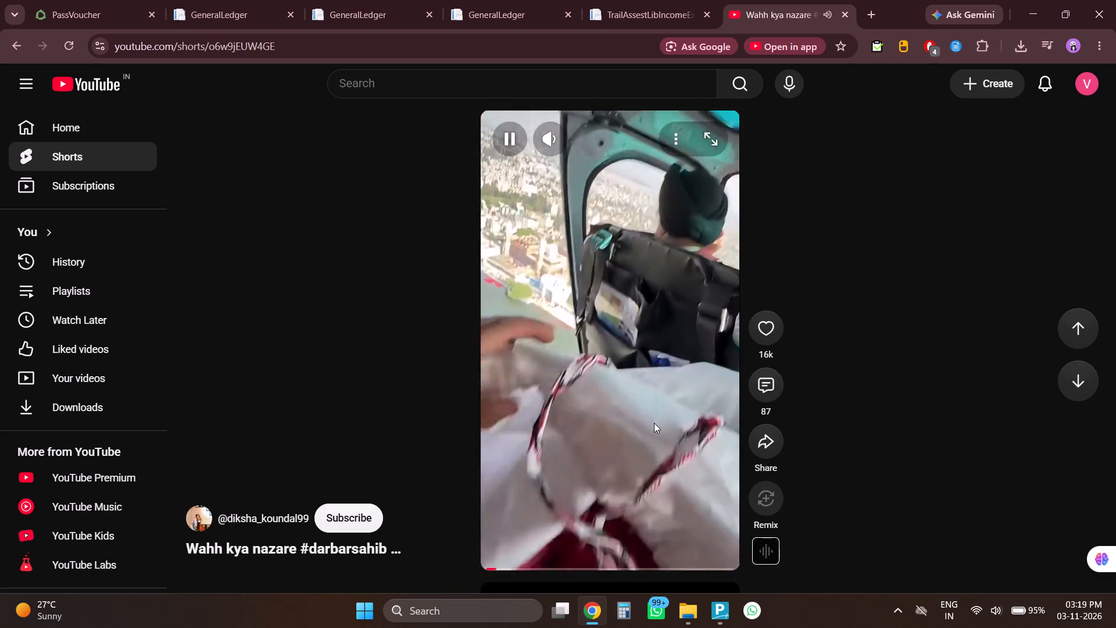
{"action": "scroll", "coordinate": [654, 423], "scroll_direction": "down", "scroll_amount": 5}
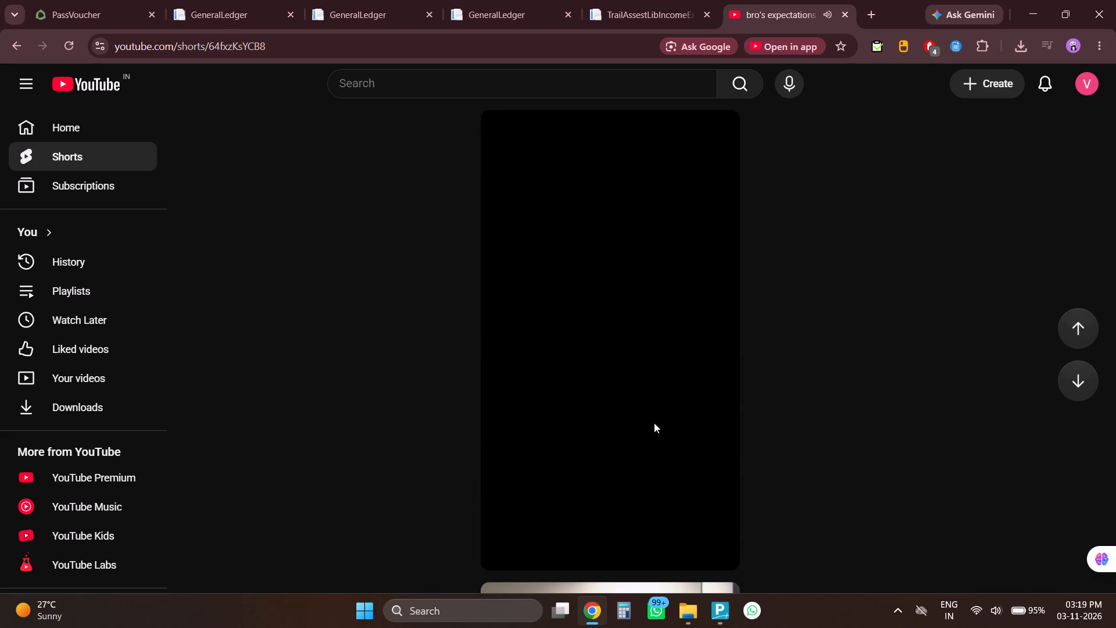
{"action": "scroll", "coordinate": [654, 423], "scroll_direction": "up", "scroll_amount": 11}
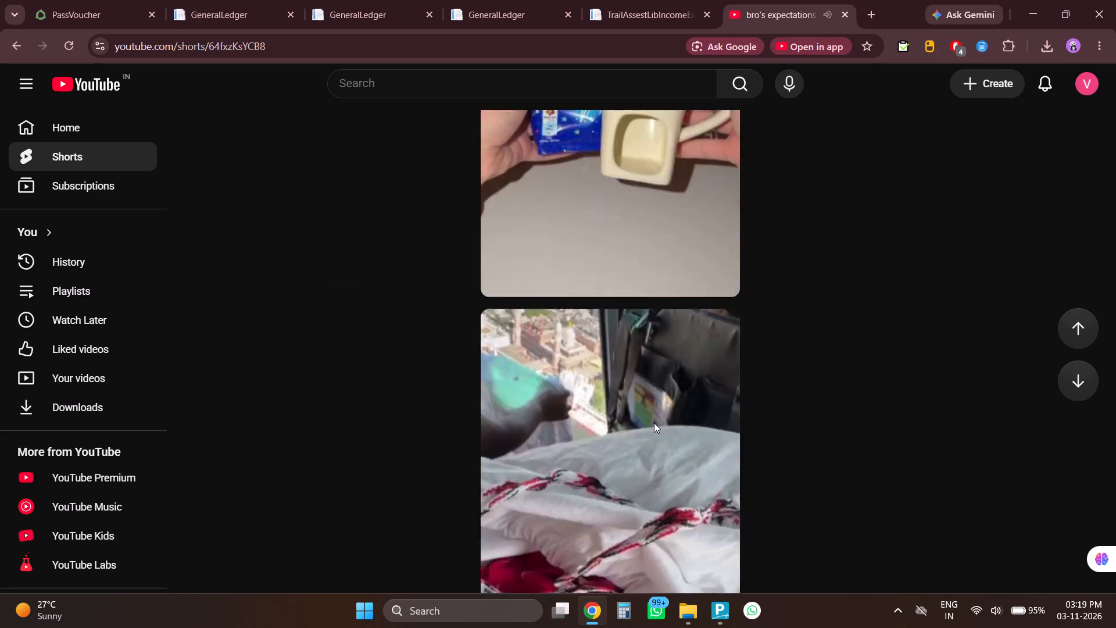
{"action": "scroll", "coordinate": [654, 423], "scroll_direction": "up", "scroll_amount": 17}
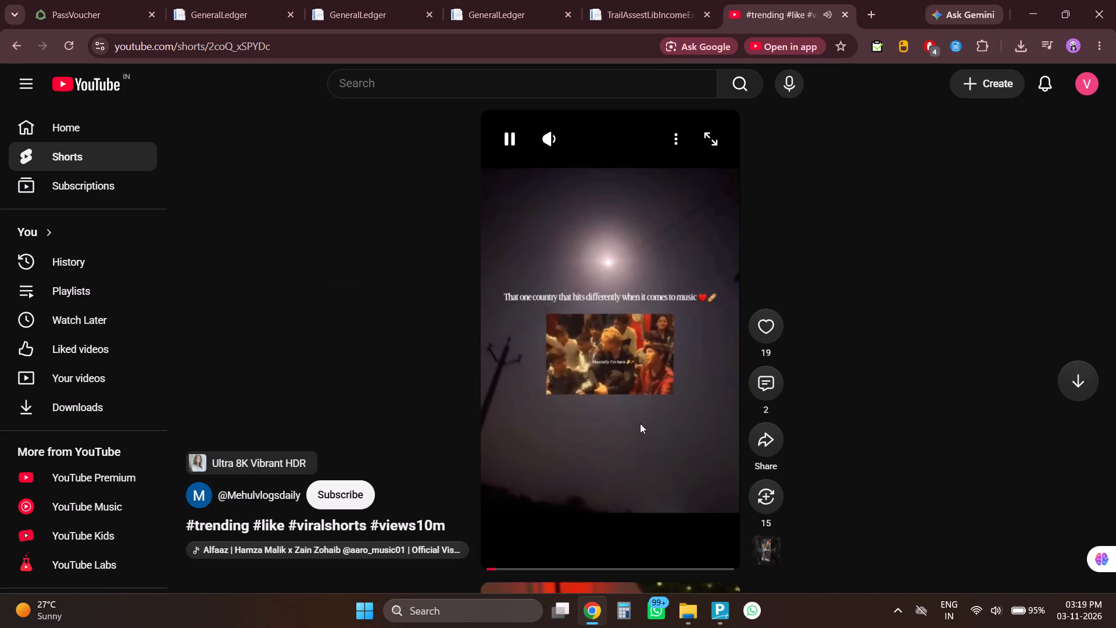
Close YouTube and return to the first GeneralLedger report, the one with the open search for 2518.
{"action": "left_click", "coordinate": [848, 13]}
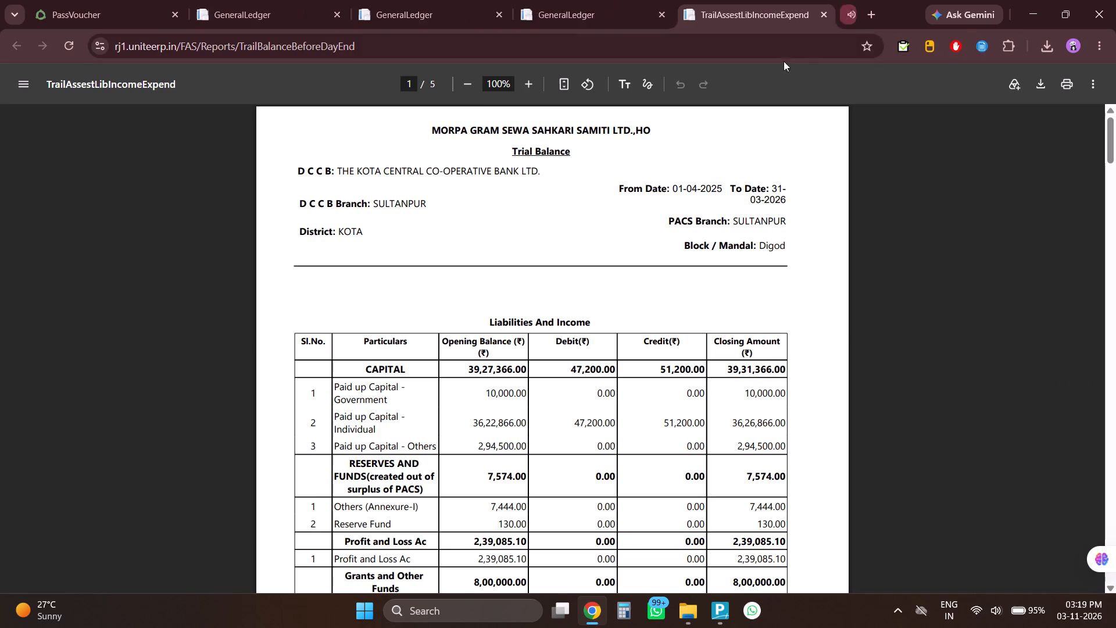
{"action": "left_click", "coordinate": [252, 0]}
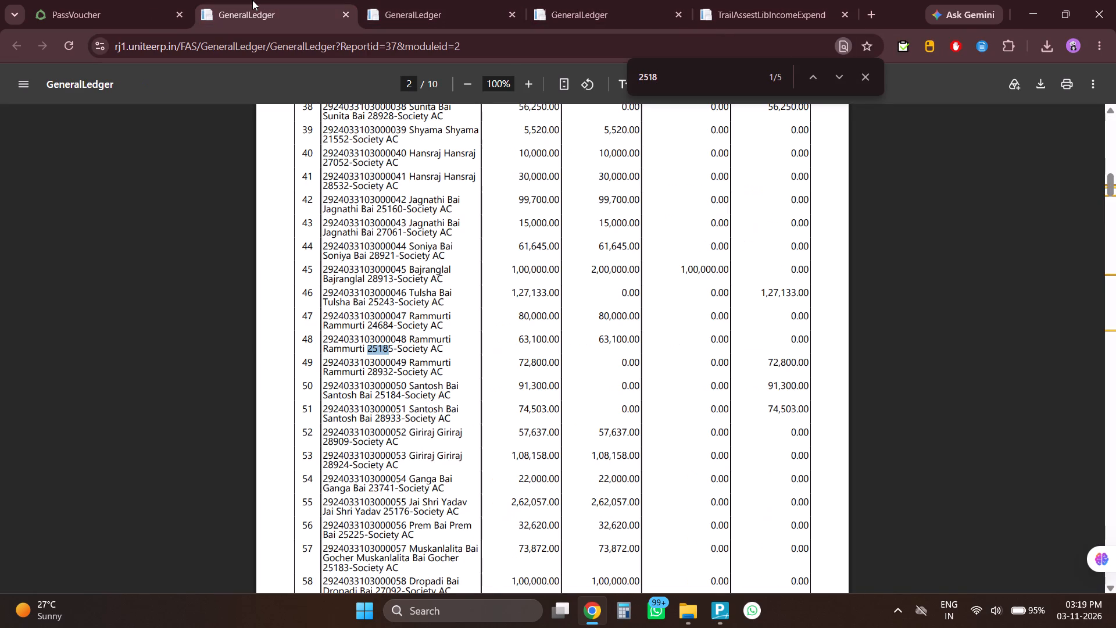
{"action": "key", "text": "alt+Tab"}
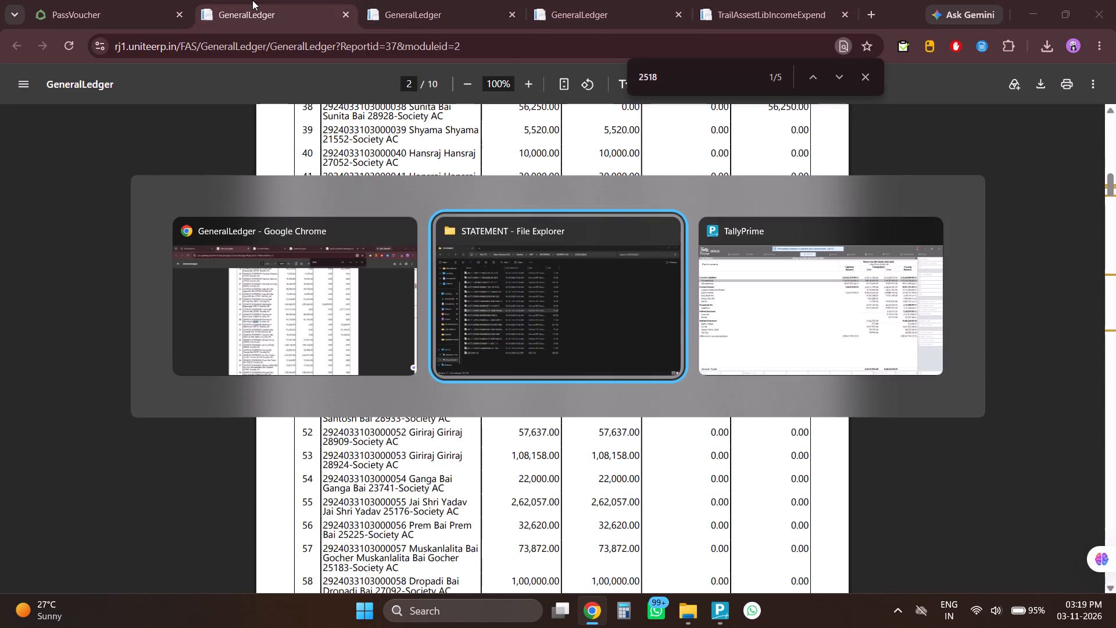
{"action": "key", "text": "alt+Tab"}
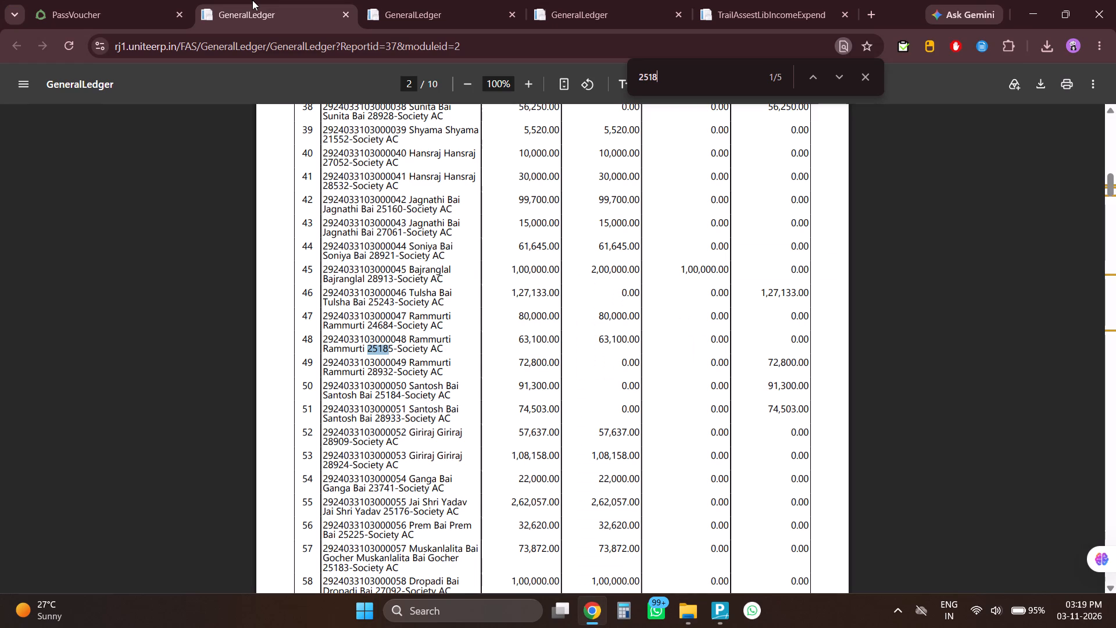
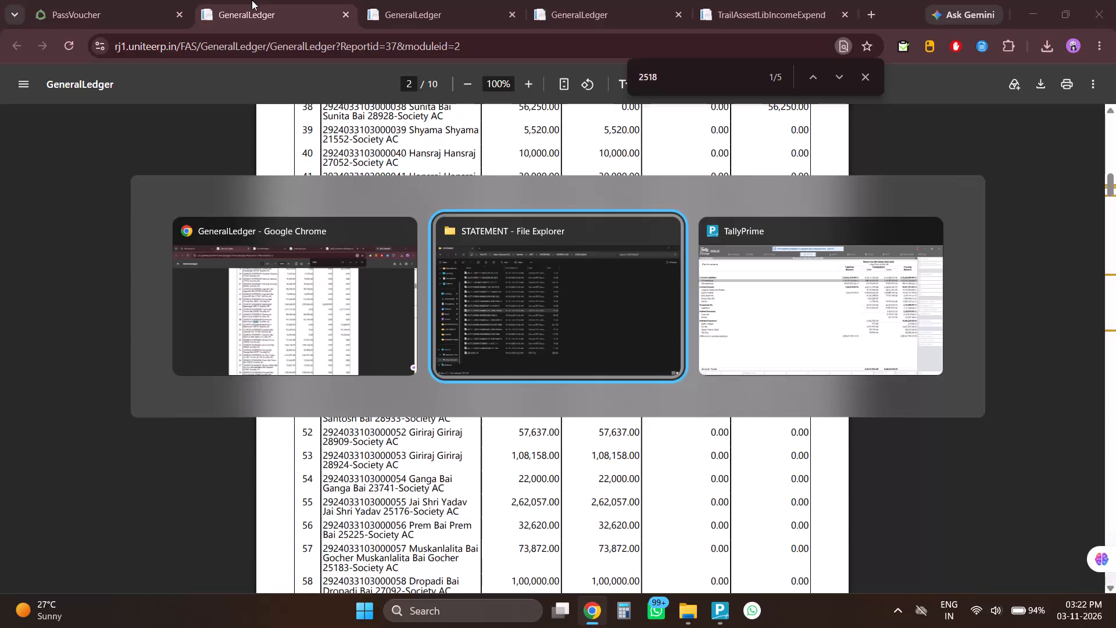
Switch to TallyPrime and go down the Morpa Gss Mini Bank 2025-2026 Trial Balance, examining its group and ledger balances.
{"action": "key", "text": "alt+Tab"}
{"action": "key", "text": "Down"}
{"action": "key", "text": "Down"}
{"action": "key", "text": "Down"}
{"action": "key", "text": "Down"}
{"action": "key", "text": "Down"}
{"action": "key", "text": "Down"}
{"action": "key", "text": "Down"}
{"action": "key", "text": "Down"}
{"action": "key", "text": "Down"}
{"action": "key", "text": "Down"}
{"action": "key", "text": "Down"}
{"action": "key", "text": "Down"}
{"action": "key", "text": "Down"}
{"action": "key", "text": "Down"}
{"action": "key", "text": "Down"}
{"action": "key", "text": "Down"}
{"action": "key", "text": "Down"}
{"action": "key", "text": "Down"}
{"action": "key", "text": "Down"}
{"action": "key", "text": "Down"}
{"action": "key", "text": "Down"}
{"action": "key", "text": "Down"}
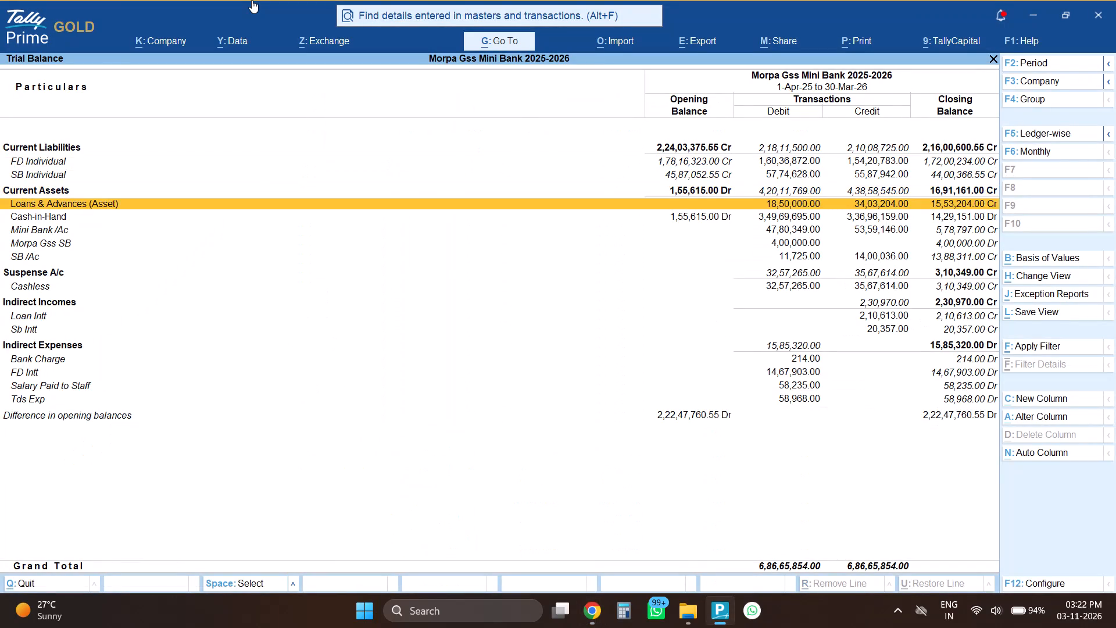
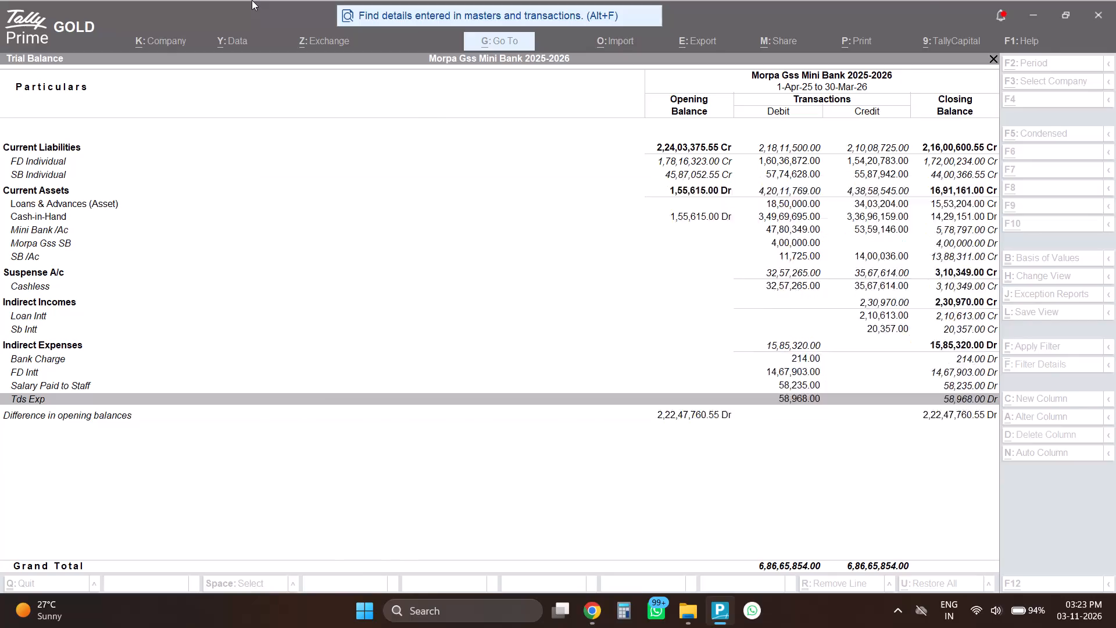
Switch to Chrome, examine the Other Deposits (Annexure-III) ledger report enlarged to 175%, and close it.
{"action": "left_click", "coordinate": [434, 0]}
{"action": "left_click", "coordinate": [644, 0]}
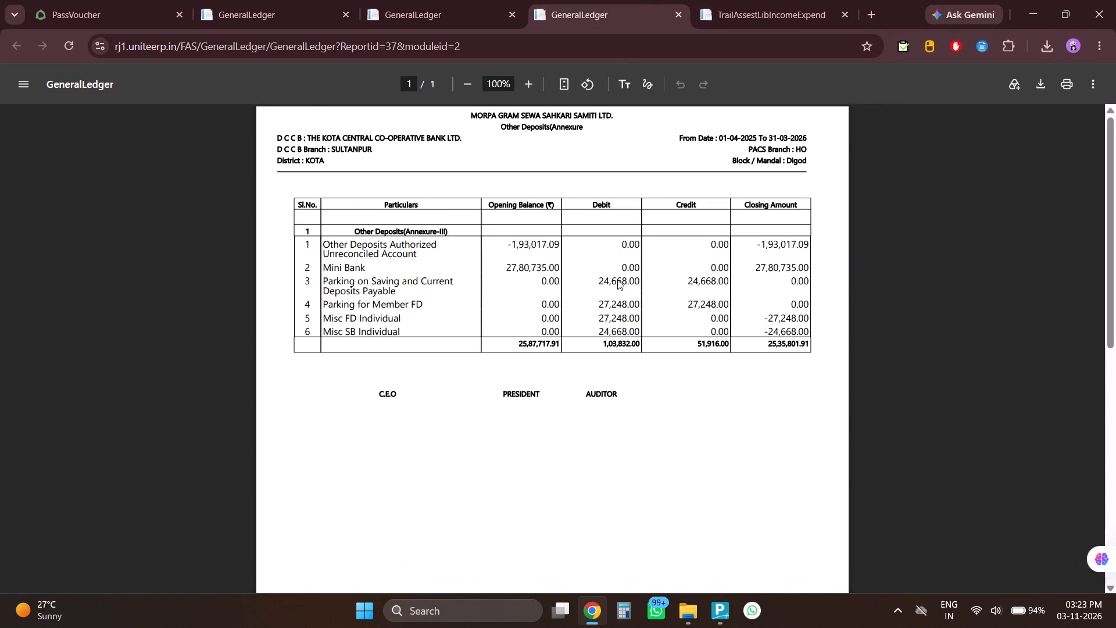
{"action": "triple_click", "coordinate": [538, 87]}
{"action": "left_click", "coordinate": [538, 87]}
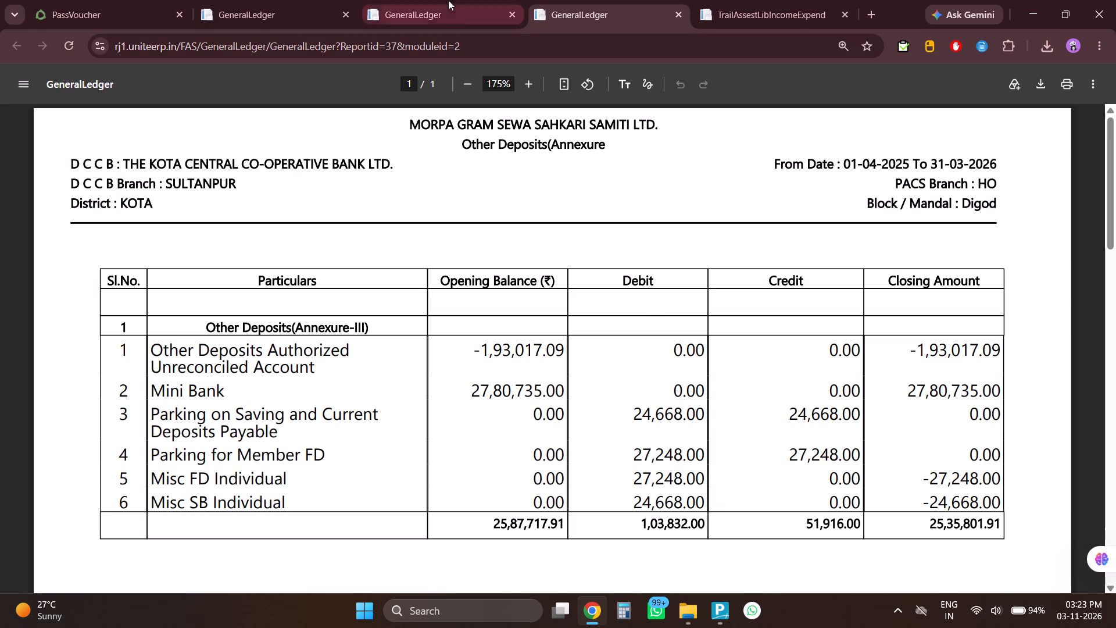
{"action": "left_click", "coordinate": [682, 18]}
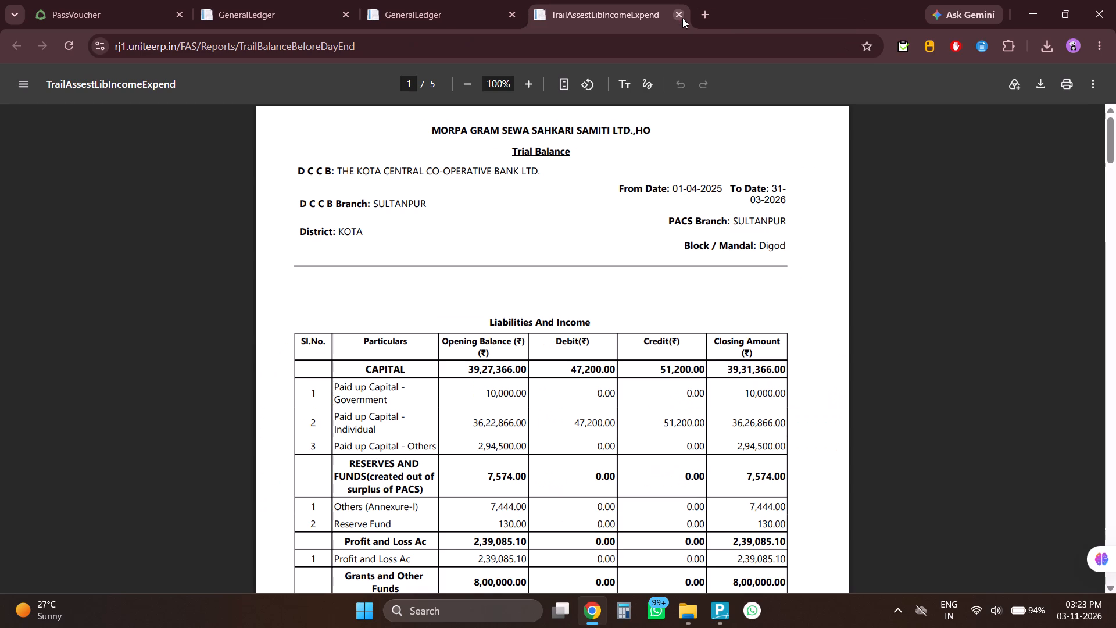
Enlarge the ERP Trial Balance report to 175% and examine its Deposits section.
{"action": "triple_click", "coordinate": [525, 84]}
{"action": "double_click", "coordinate": [525, 84]}
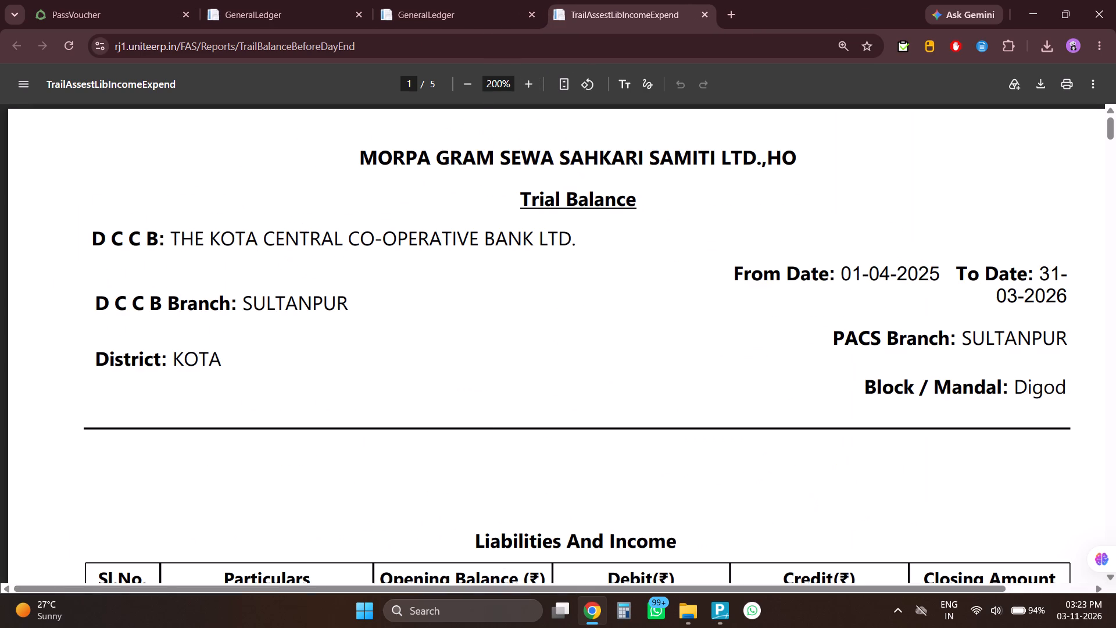
{"action": "left_click", "coordinate": [474, 82]}
{"action": "scroll", "coordinate": [517, 266], "scroll_direction": "down", "scroll_amount": 6}
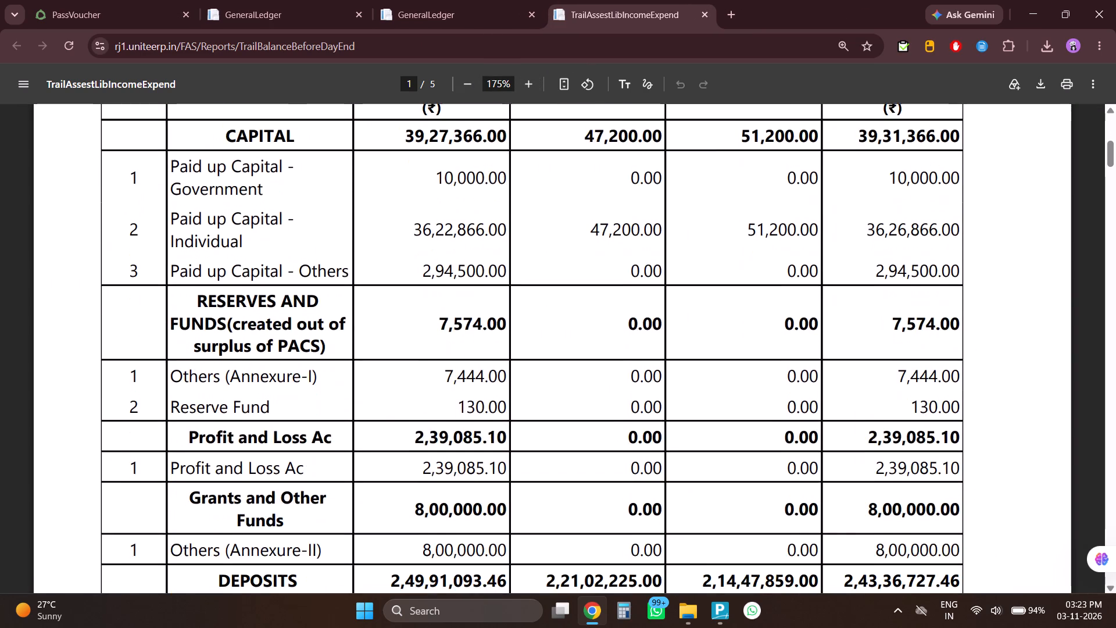
{"action": "scroll", "coordinate": [521, 267], "scroll_direction": "down", "scroll_amount": 5}
{"action": "scroll", "coordinate": [521, 273], "scroll_direction": "up", "scroll_amount": 1}
Switch to TallyPrime and go up the Trial Balance to FD Individual, comparing the deposit balances with the ERP Trial Balance.
{"action": "key", "text": "alt+Tab"}
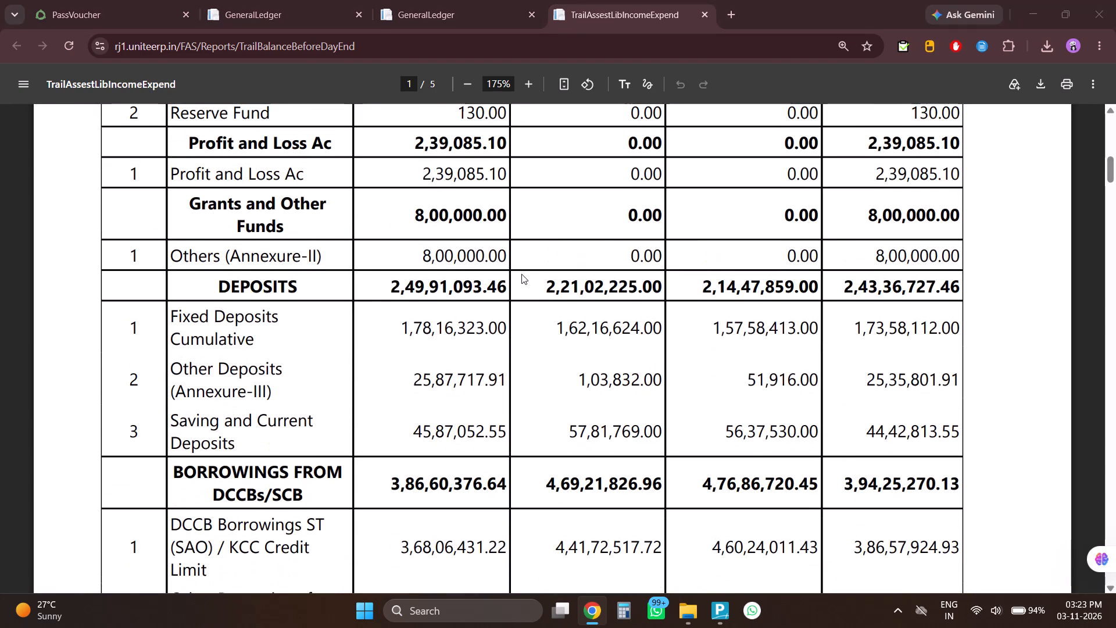
{"action": "key", "text": "Up"}
{"action": "key", "text": "Up"}
{"action": "key", "text": "Up"}
{"action": "key", "text": "Up"}
{"action": "key", "text": "Up"}
{"action": "key", "text": "Up"}
{"action": "key", "text": "Up"}
{"action": "key", "text": "Up"}
{"action": "key", "text": "Up"}
{"action": "key", "text": "Up"}
{"action": "key", "text": "Up"}
{"action": "key", "text": "Up"}
{"action": "key", "text": "Up"}
{"action": "key", "text": "Up"}
{"action": "key", "text": "Up"}
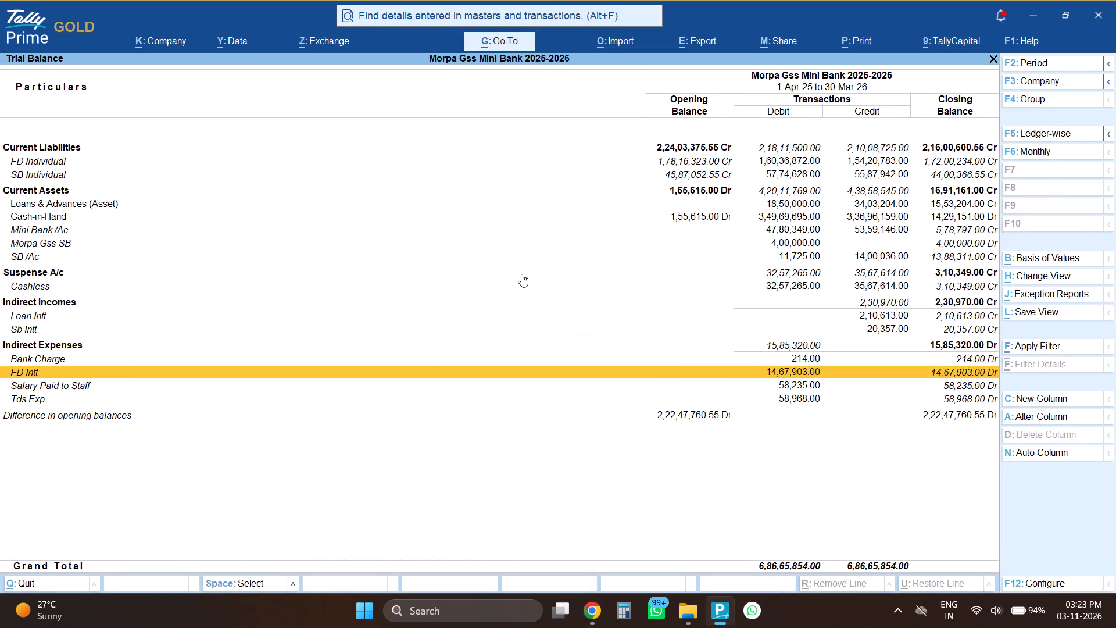
{"action": "key", "text": "Up"}
{"action": "key", "text": "Up"}
{"action": "key", "text": "alt+Tab"}
{"action": "key", "text": "alt+Tab"}
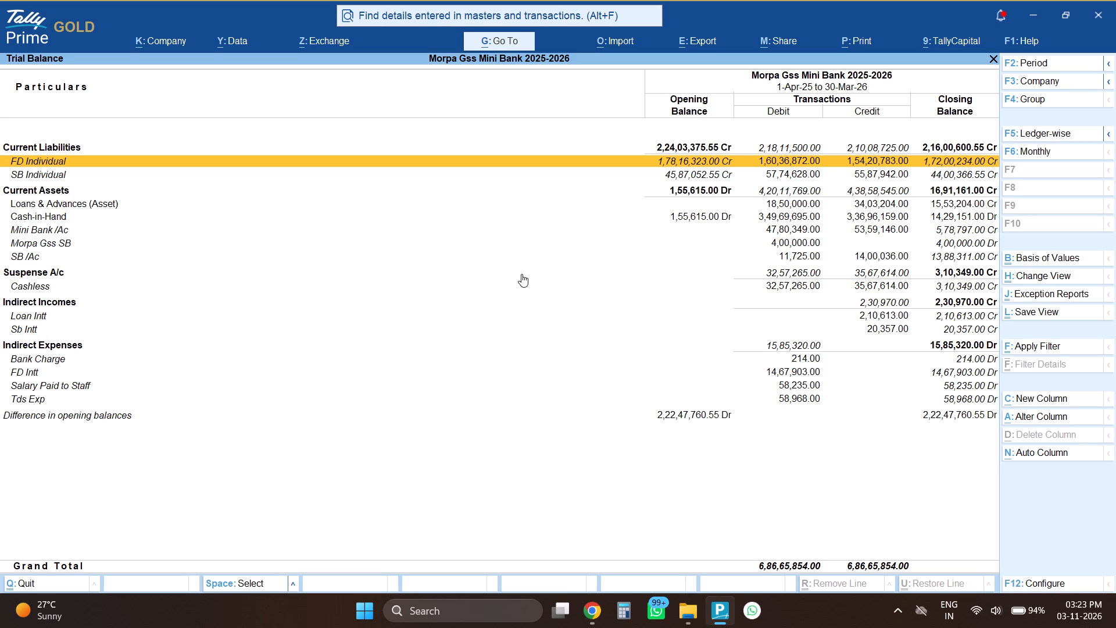
Open the Cash ledger vouchers from Cash-in-Hand and set their period to 1-Apr-25 to 30-Mar-26.
{"action": "key", "text": "Down"}
{"action": "key", "text": "Down"}
{"action": "key", "text": "Down"}
{"action": "key", "text": "Down"}
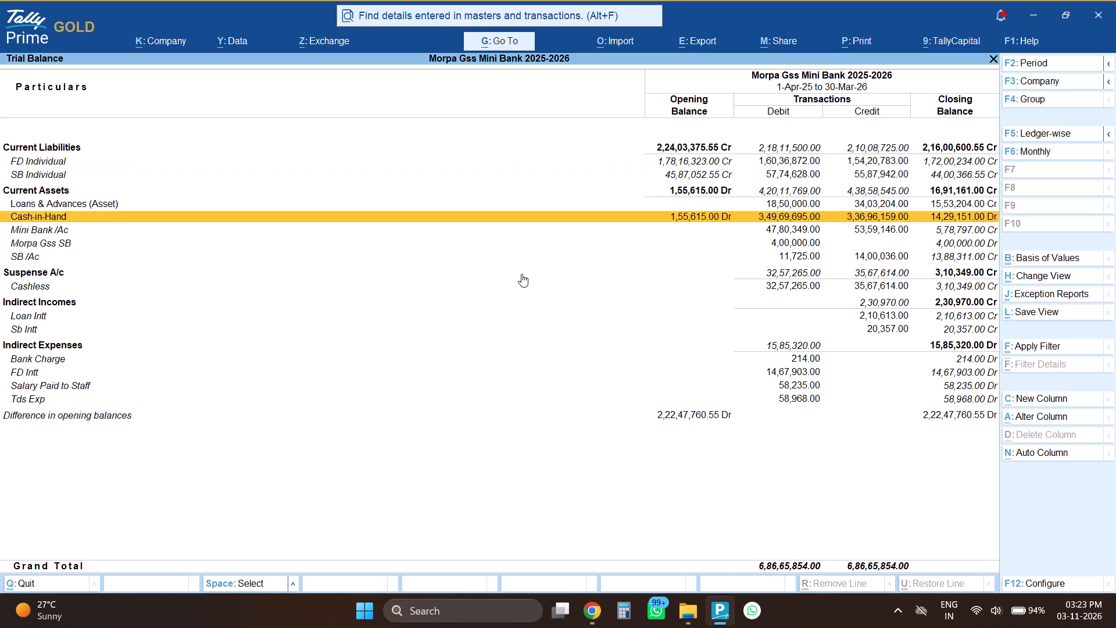
{"action": "key", "text": "Return"}
{"action": "key", "text": "Return"}
{"action": "key", "text": "Return"}
{"action": "key", "text": "F2"}
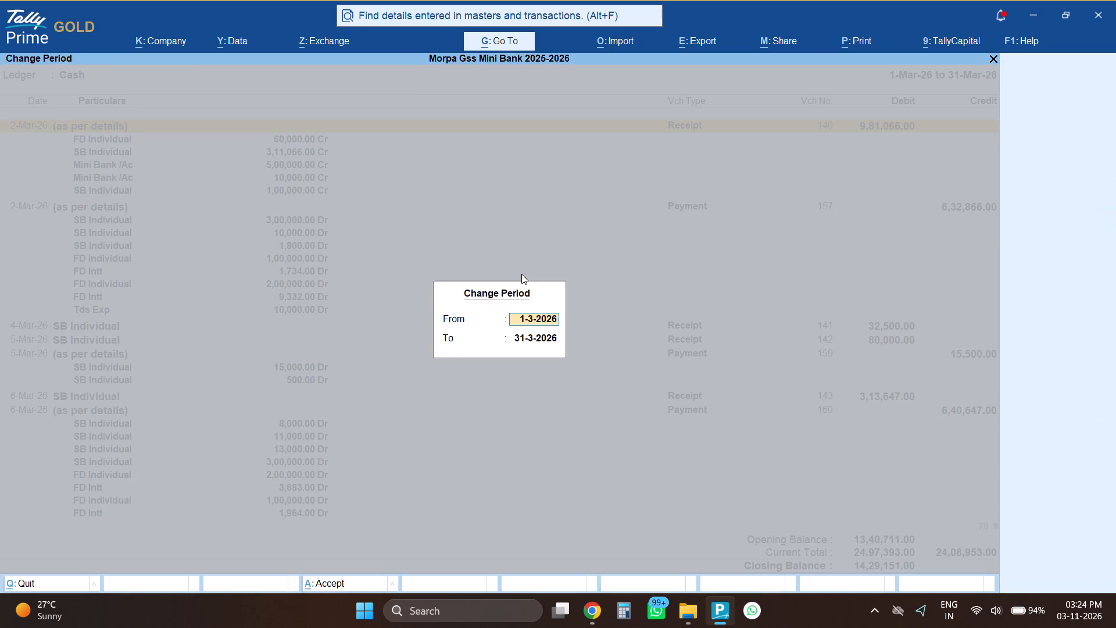
{"action": "key", "text": "space"}
{"action": "key", "text": "Return"}
{"action": "key", "text": "space"}
{"action": "key", "text": "Return"}
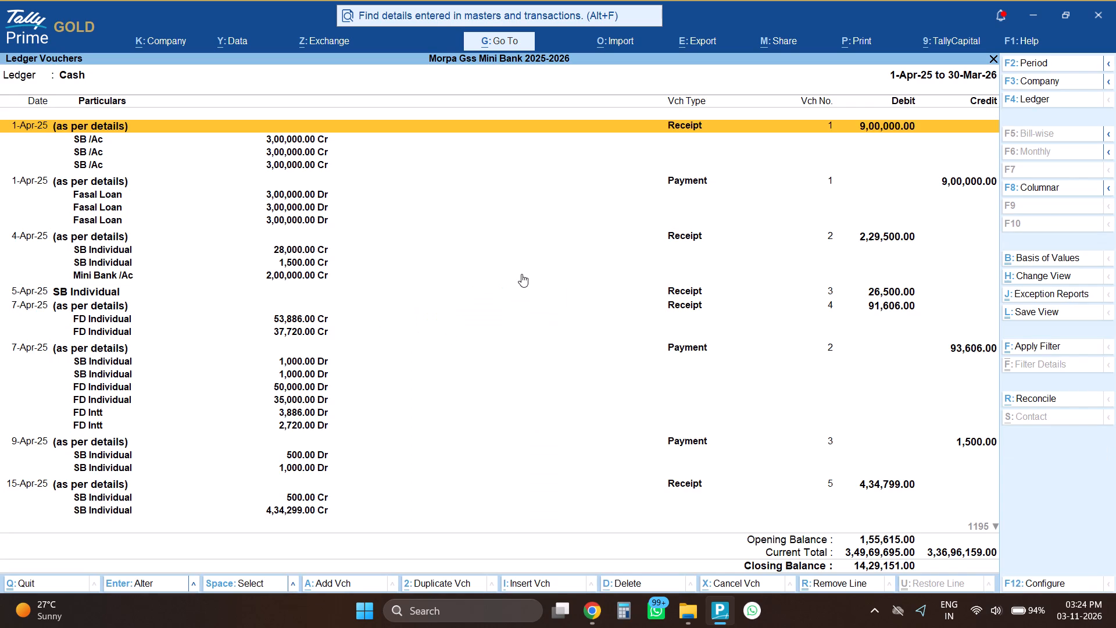
Narrow the Cash ledger vouchers to 1-Apr-25 and examine each line of that day's receipt and payment.
{"action": "key", "text": "ctrl+F6"}
{"action": "key", "text": "Home"}
{"action": "key", "text": "Return"}
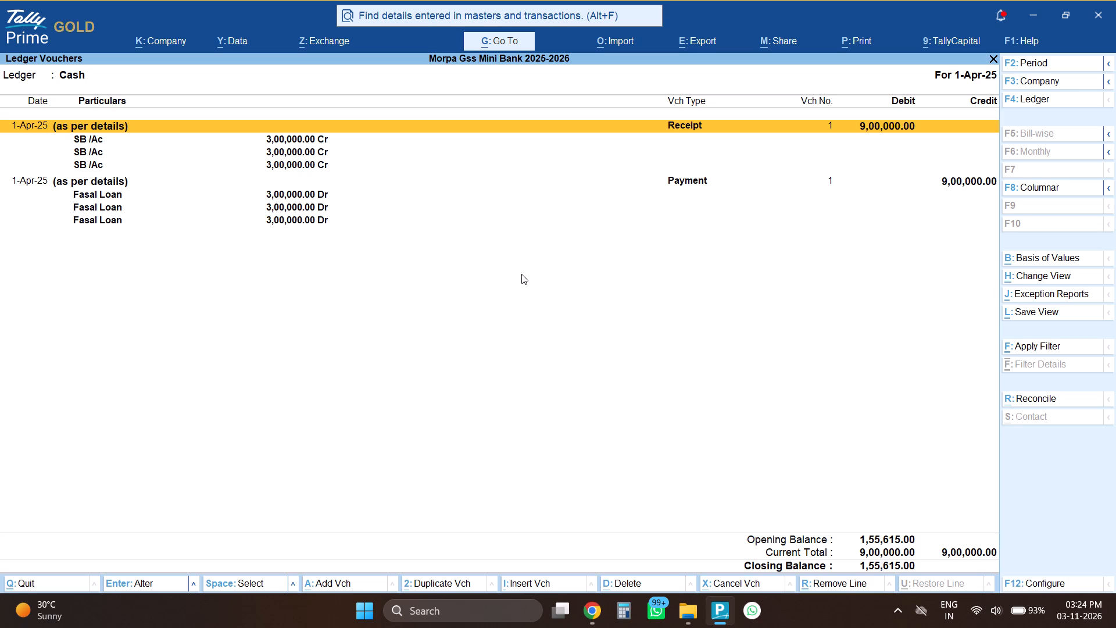
{"action": "key", "text": "Down"}
{"action": "key", "text": "Down"}
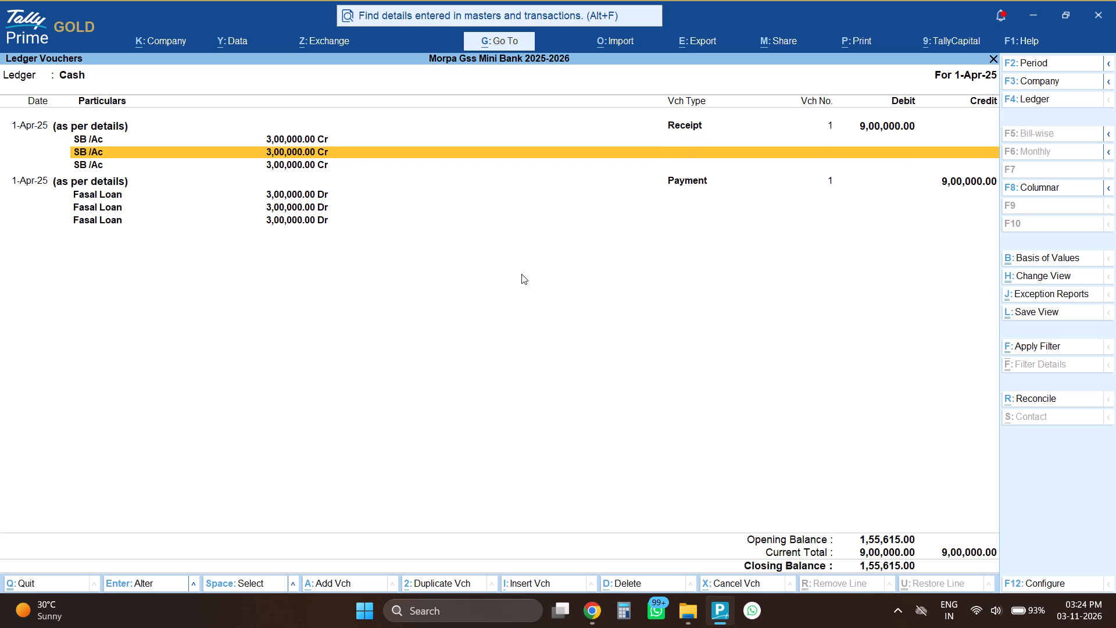
{"action": "key", "text": "Down"}
{"action": "key", "text": "Down"}
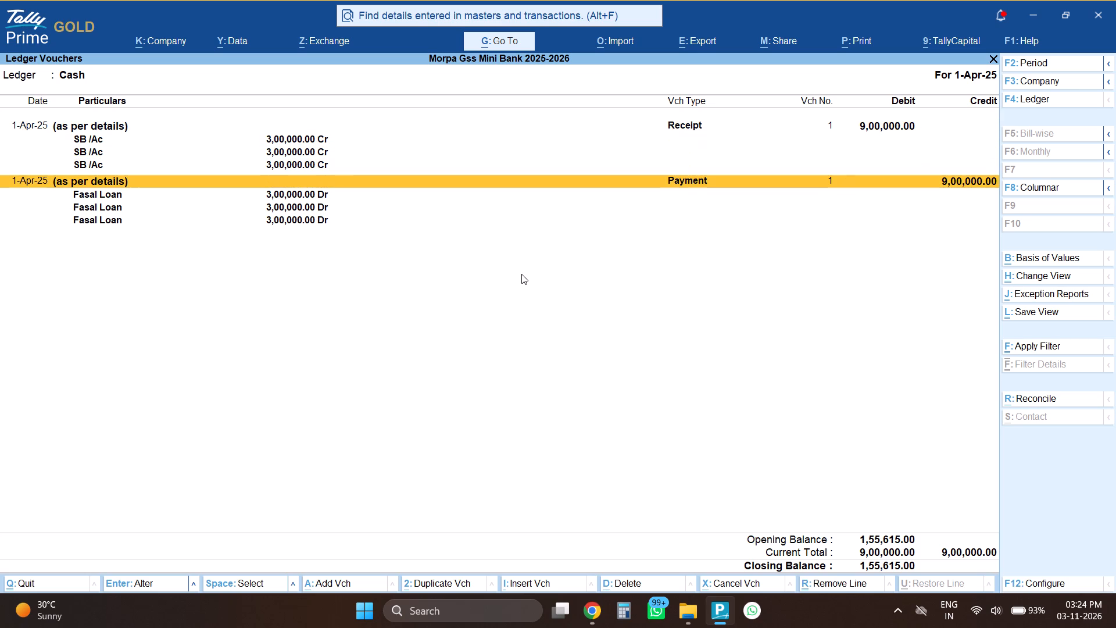
{"action": "key", "text": "Down"}
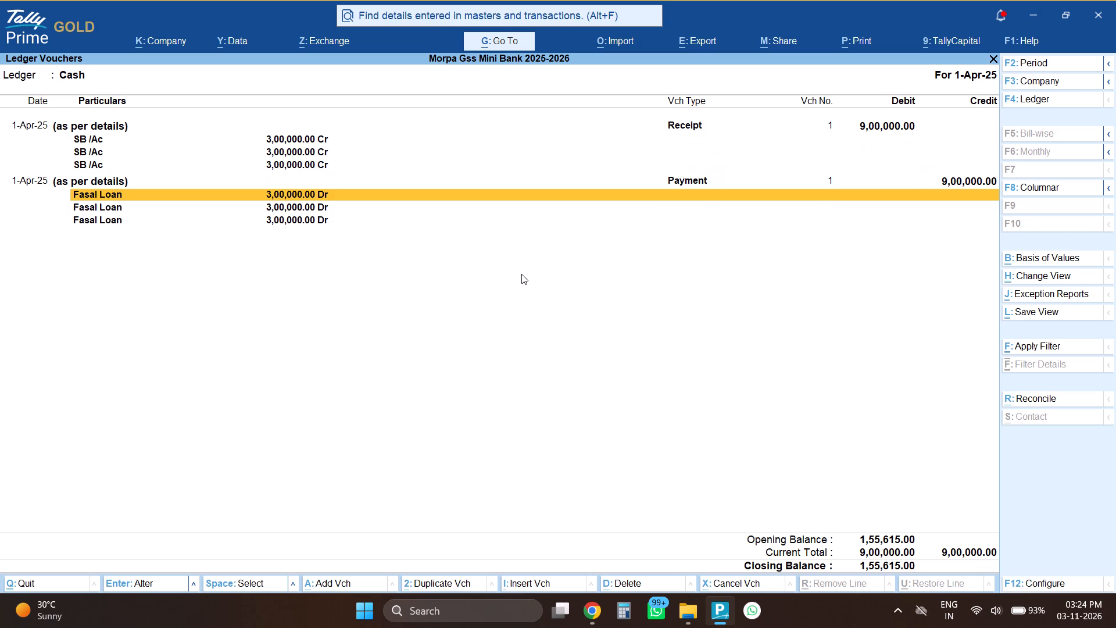
{"action": "key", "text": "Down"}
{"action": "key", "text": "Down"}
{"action": "key", "text": "Down"}
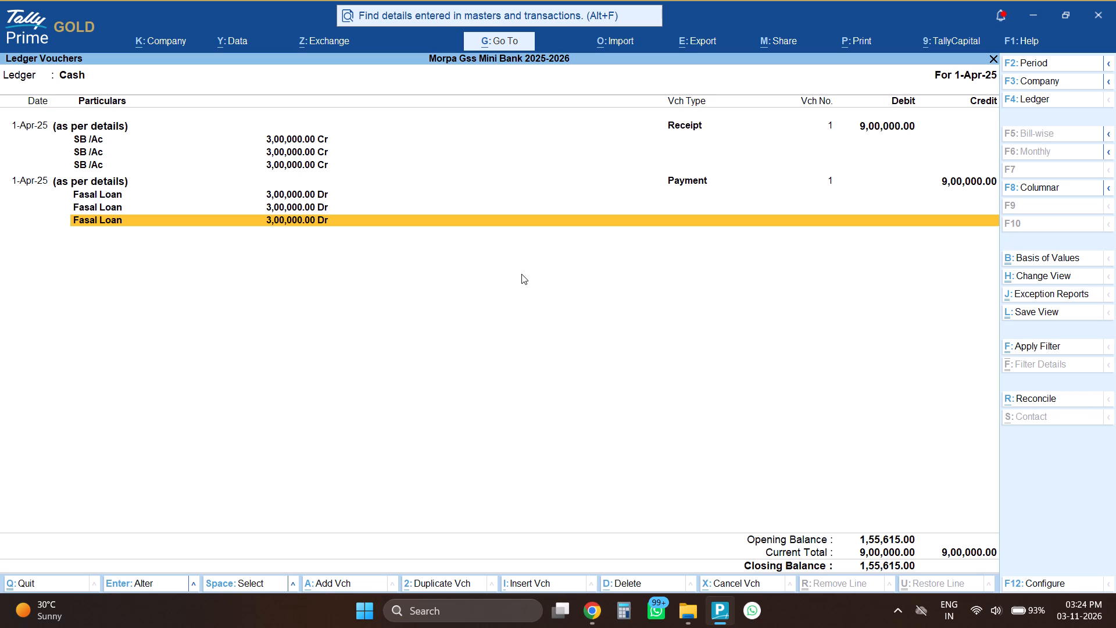
Switch to File Explorer and look through the bank statement files in the Morpa GSS STATEMENT folder.
{"action": "key", "text": "alt+Tab"}
{"action": "key", "text": "alt+Tab"}
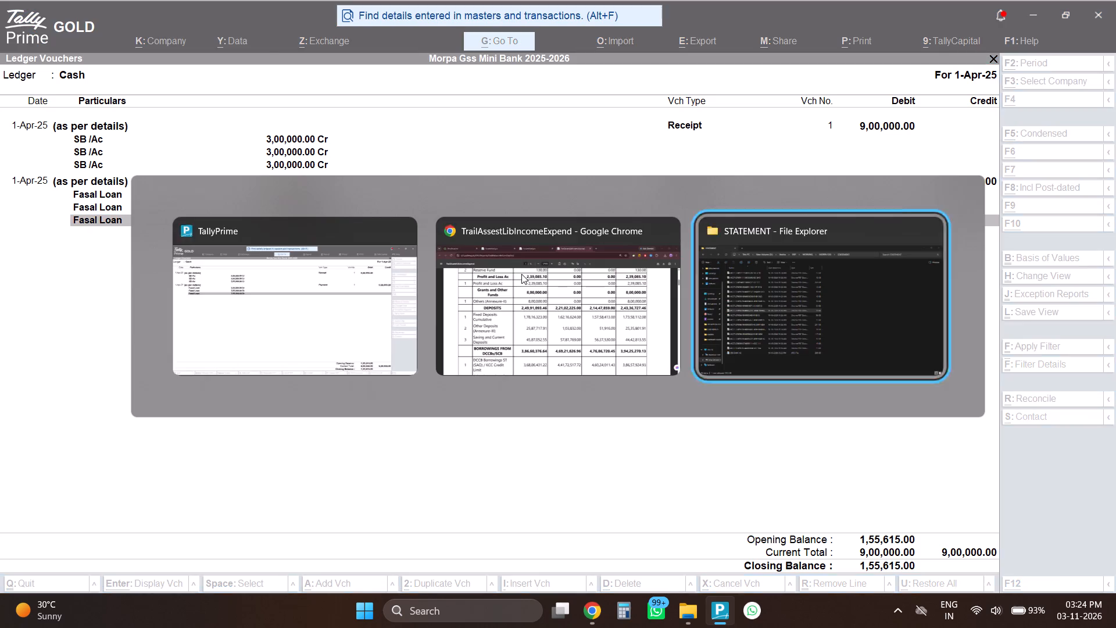
{"action": "key", "text": "Up"}
{"action": "key", "text": "Up"}
{"action": "key", "text": "Up"}
{"action": "key", "text": "Up"}
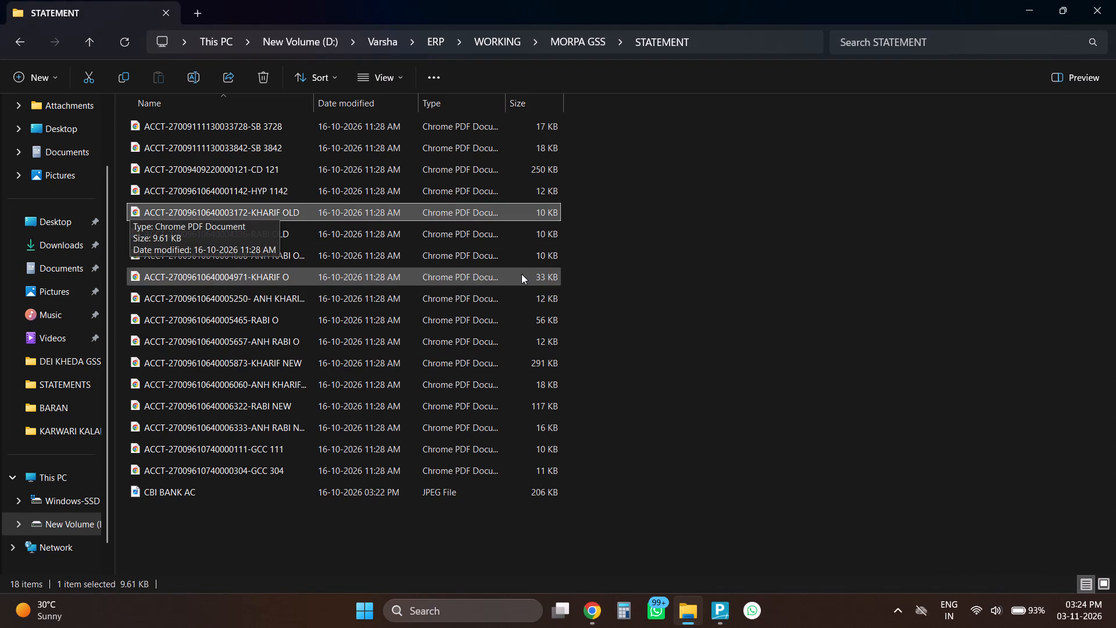
Return to TallyPrime, advance the Cash ledger to 4-Apr-25, and examine each line of that day's receipt.
{"action": "key", "text": "alt+Tab"}
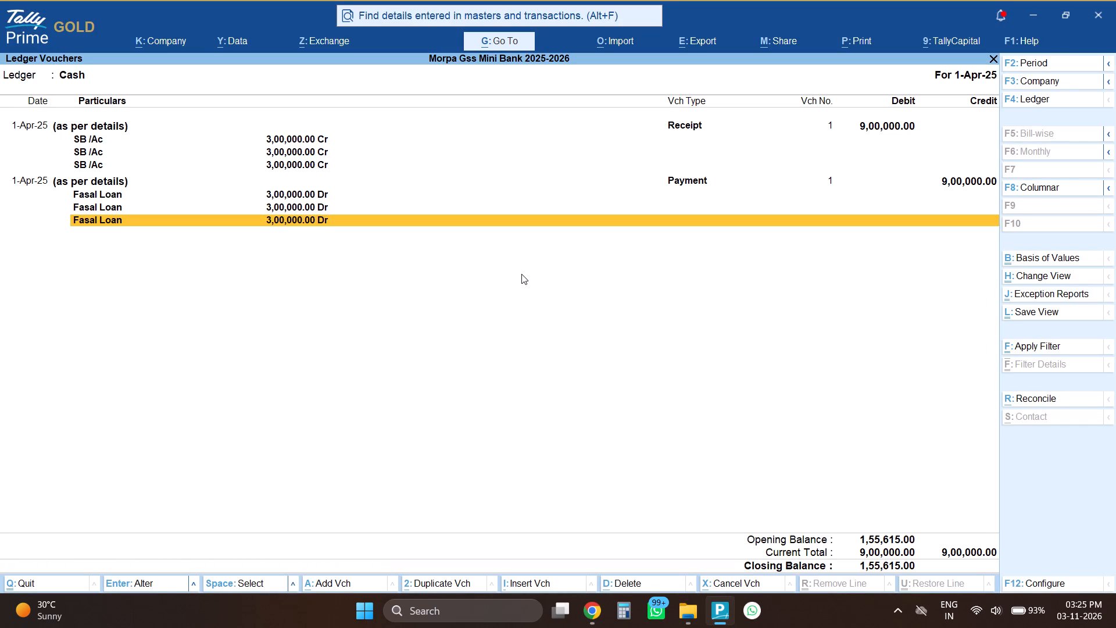
{"action": "type", "text": "+++"}
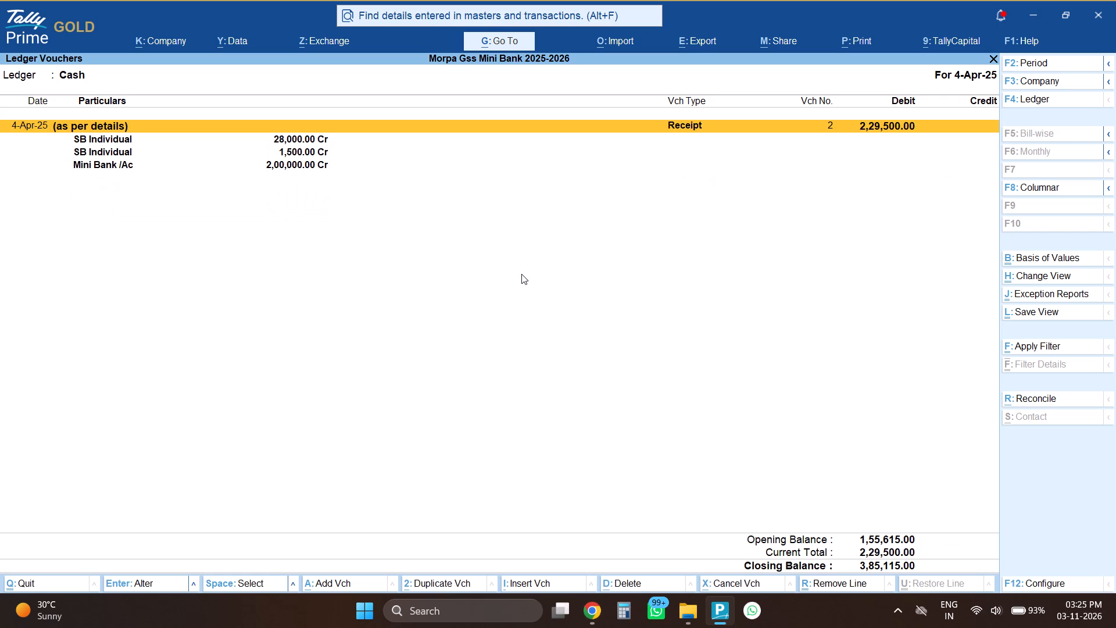
{"action": "key", "text": "Down"}
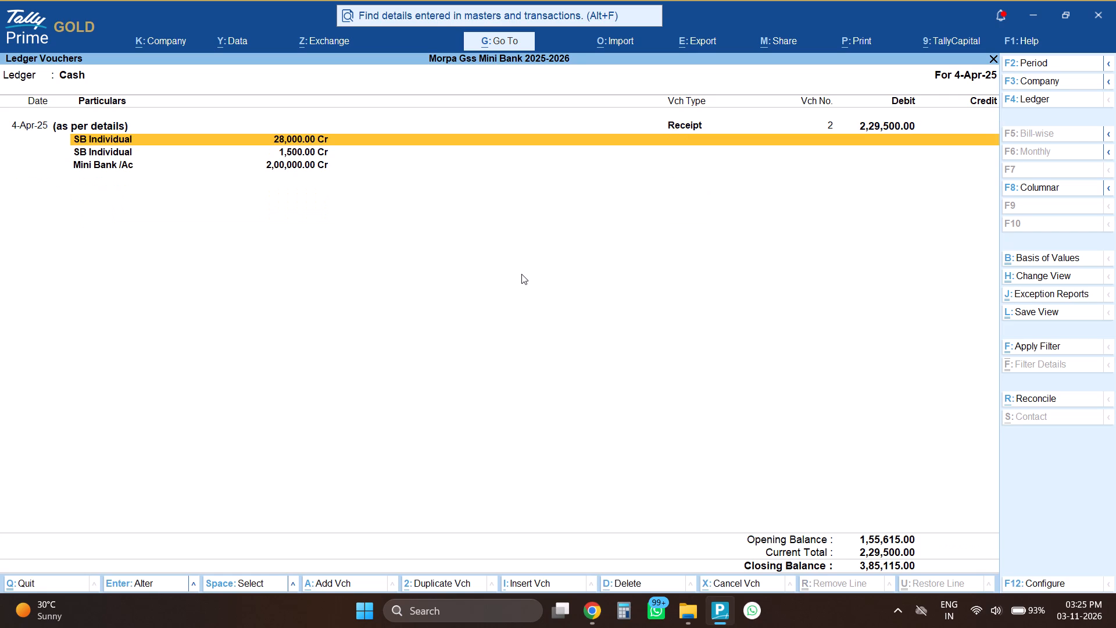
{"action": "key", "text": "Down"}
{"action": "key", "text": "Down"}
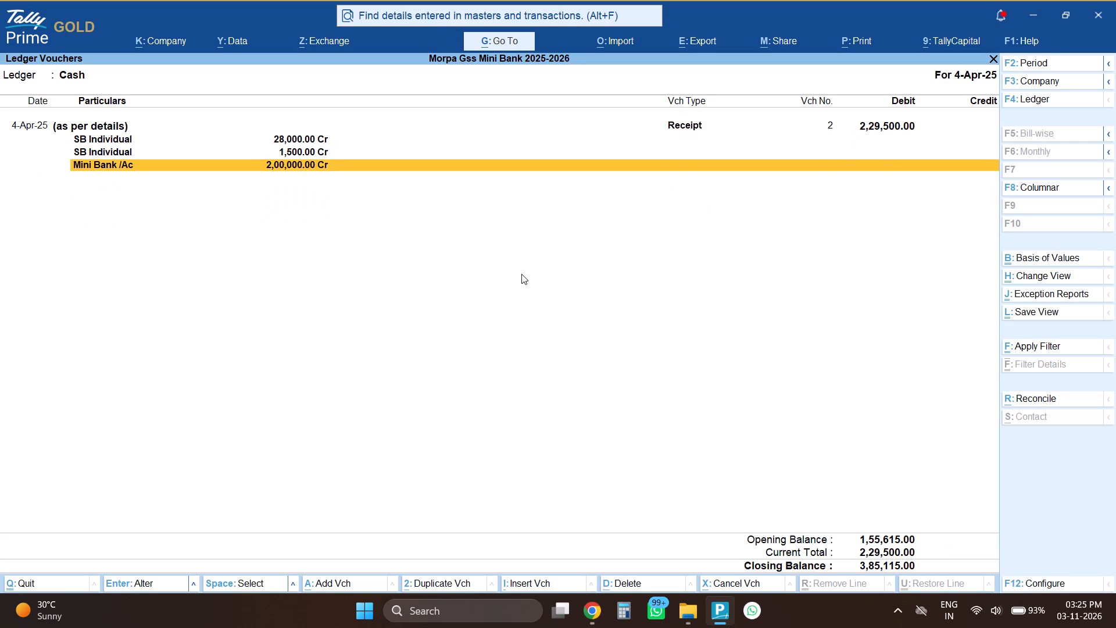
{"action": "key", "text": "Down"}
{"action": "key", "text": "Down"}
{"action": "key", "text": "Down"}
{"action": "key", "text": "Down"}
Advance the Cash ledger through 5-Apr-25 to 7-Apr-25, examining the receipt and payment lines.
{"action": "key", "text": "plus"}
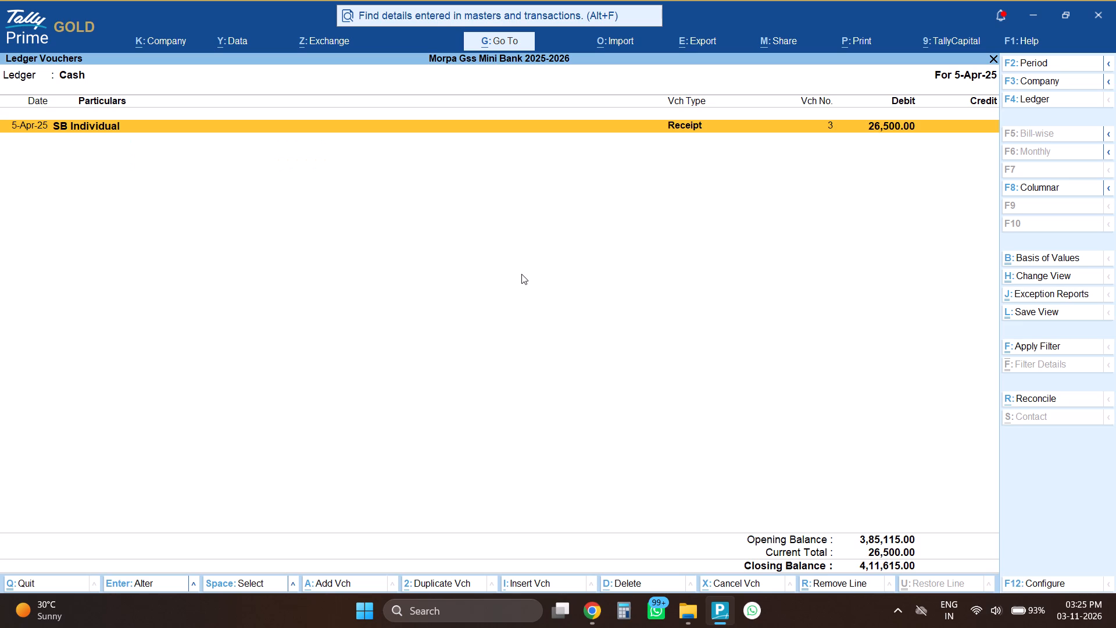
{"action": "type", "text": "+++-"}
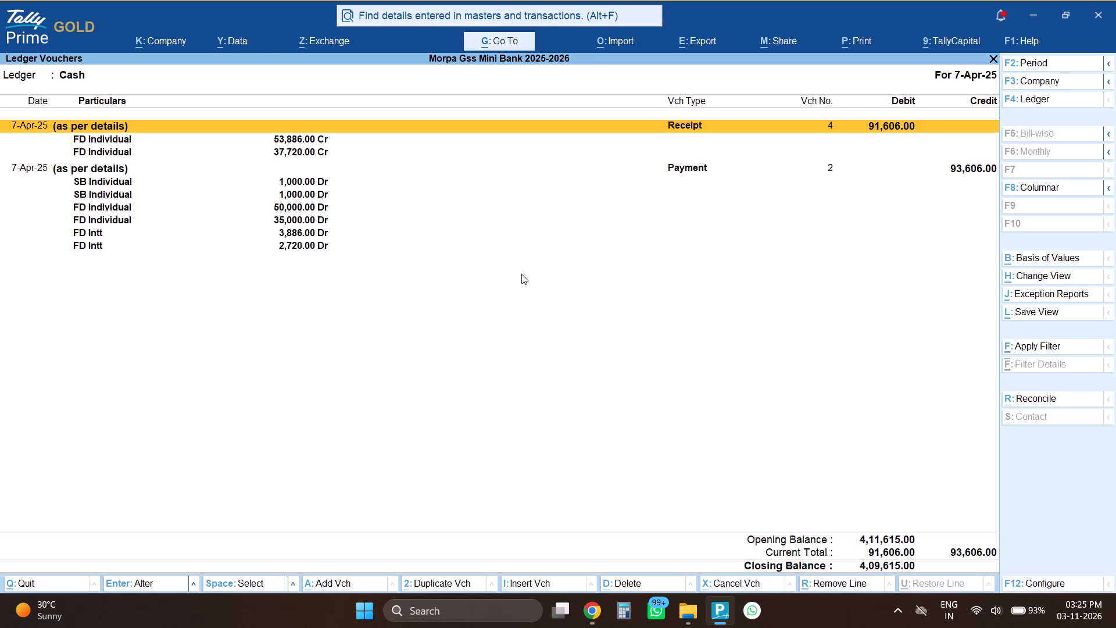
{"action": "key", "text": "Down"}
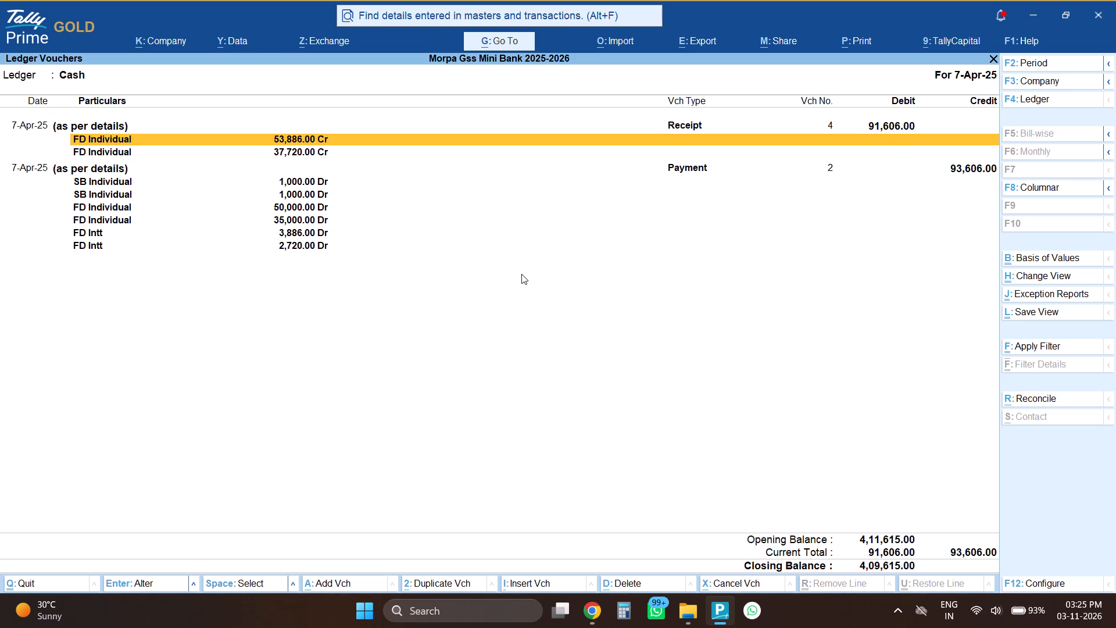
{"action": "key", "text": "Down"}
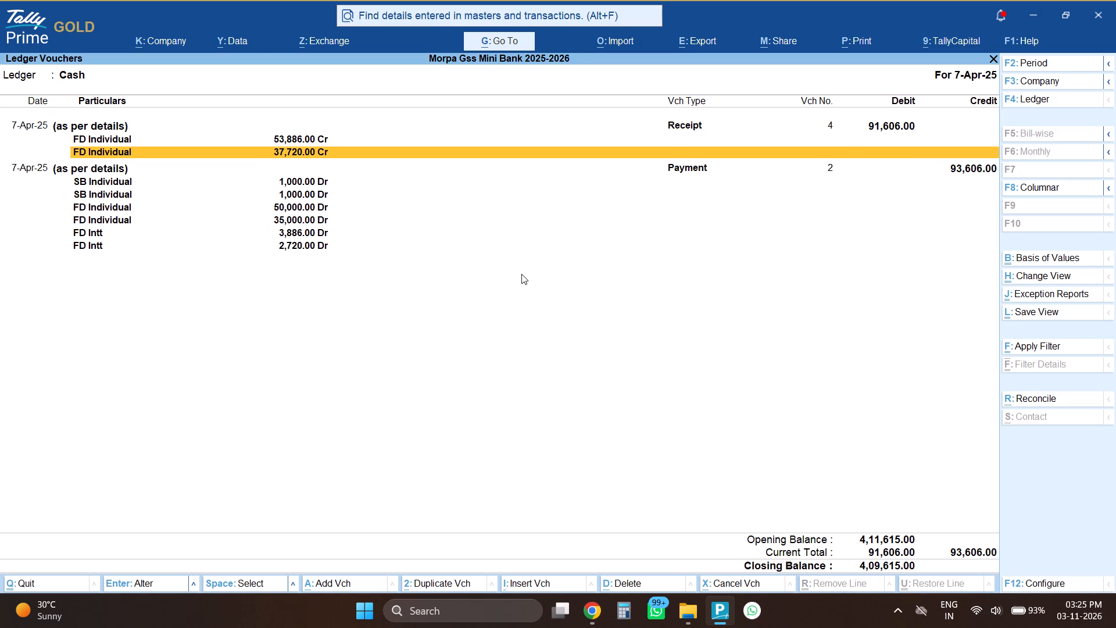
{"action": "key", "text": "Down"}
{"action": "key", "text": "Down"}
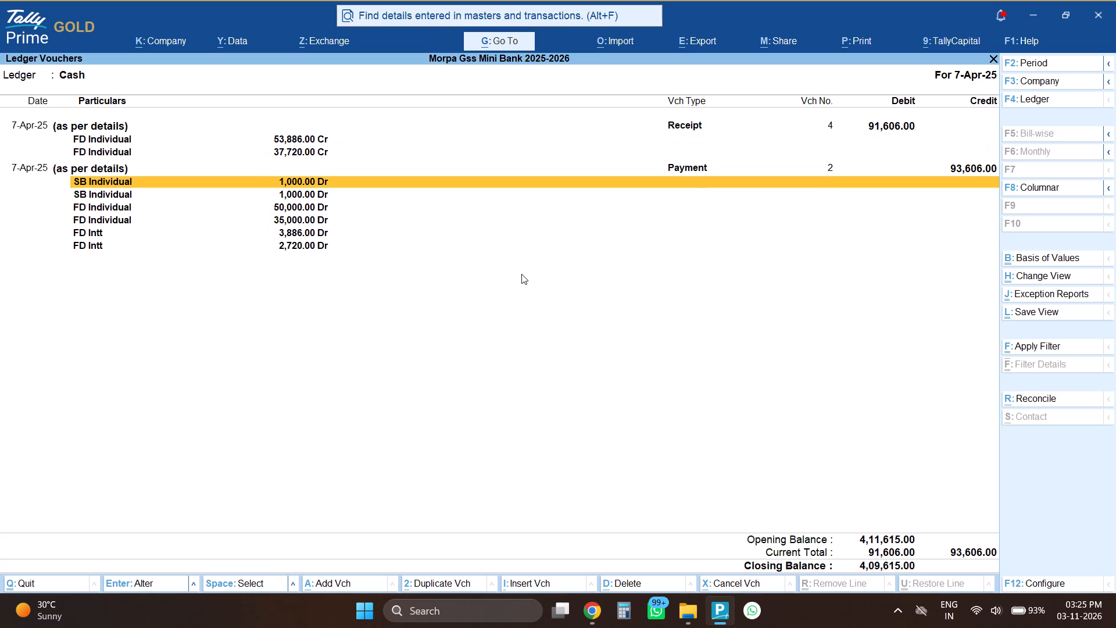
{"action": "key", "text": "Down"}
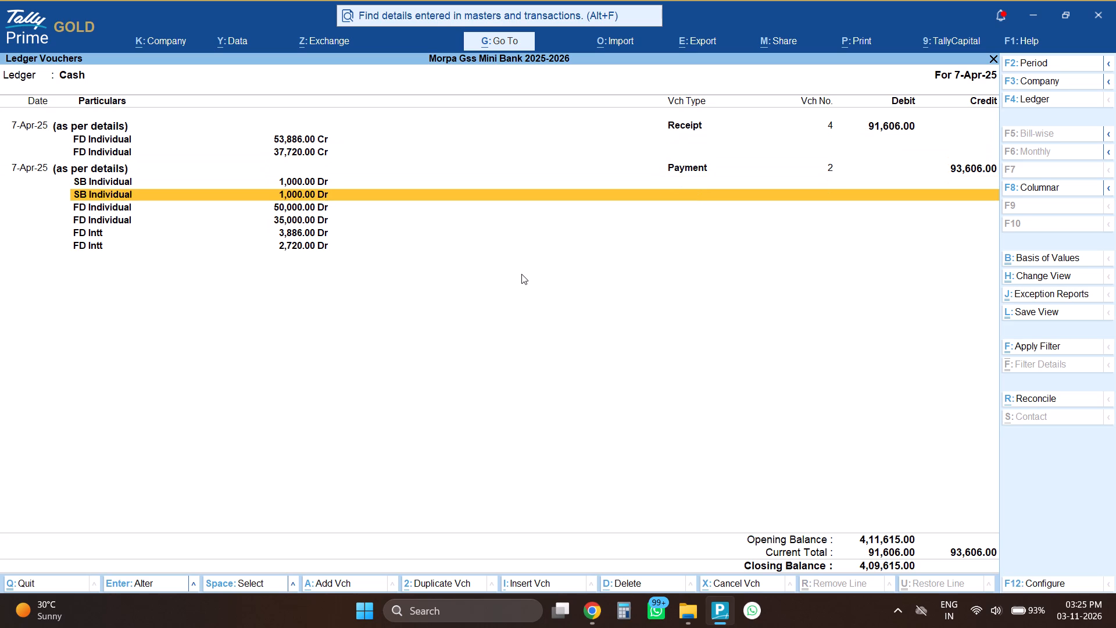
{"action": "key", "text": "Down"}
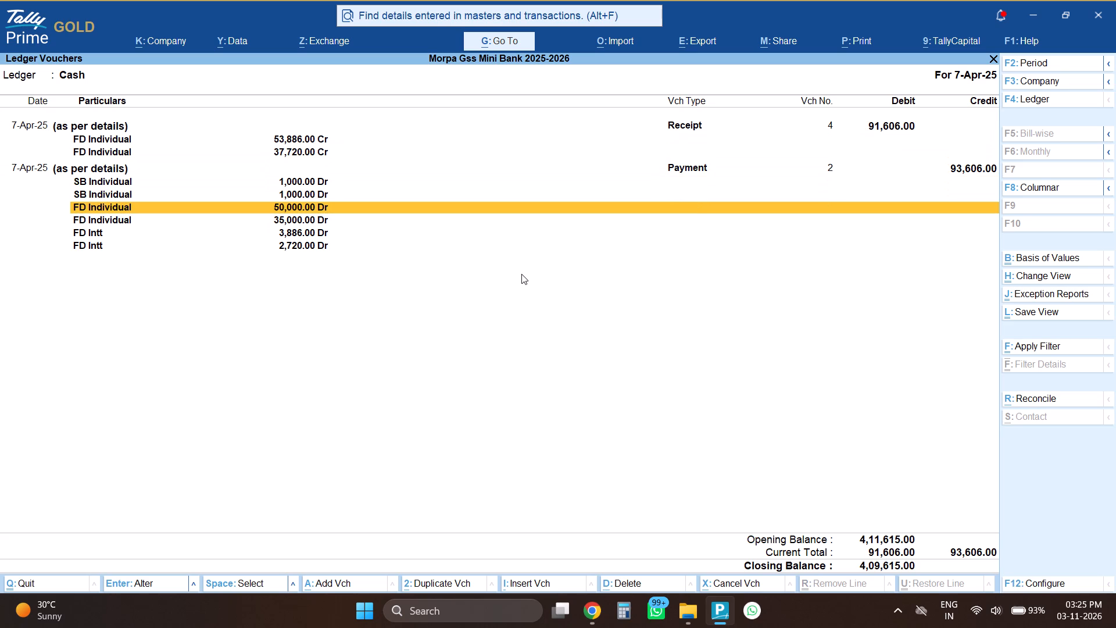
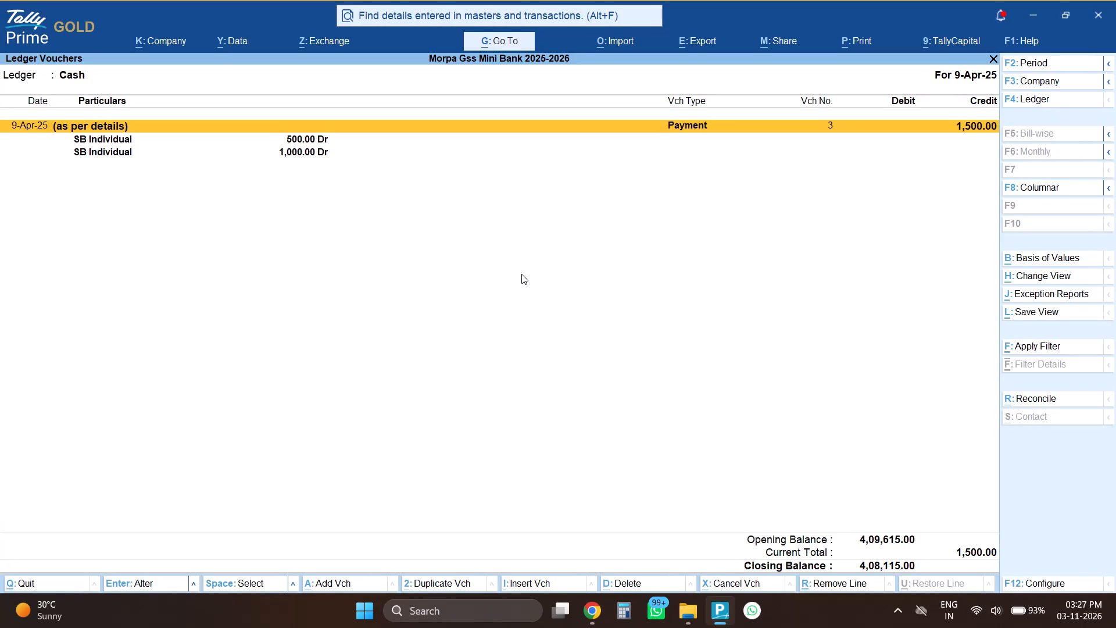
Advance the Cash ledger to 15-Apr-25 and examine each line of that day's receipt and payment.
{"action": "type", "text": "+++++++-"}
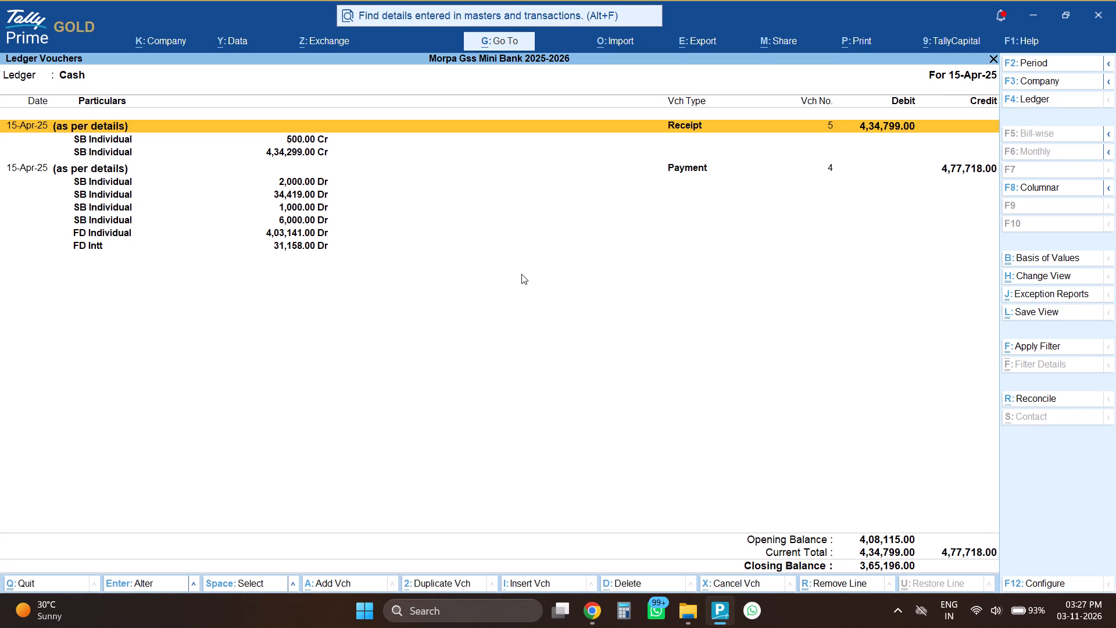
{"action": "key", "text": "Down"}
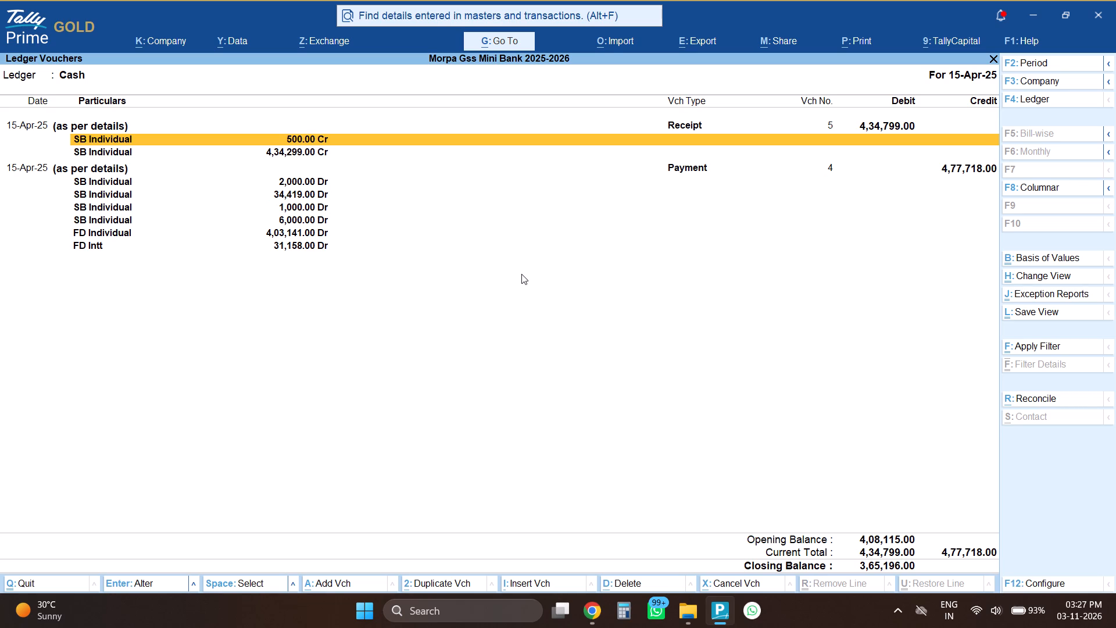
{"action": "key", "text": "Down"}
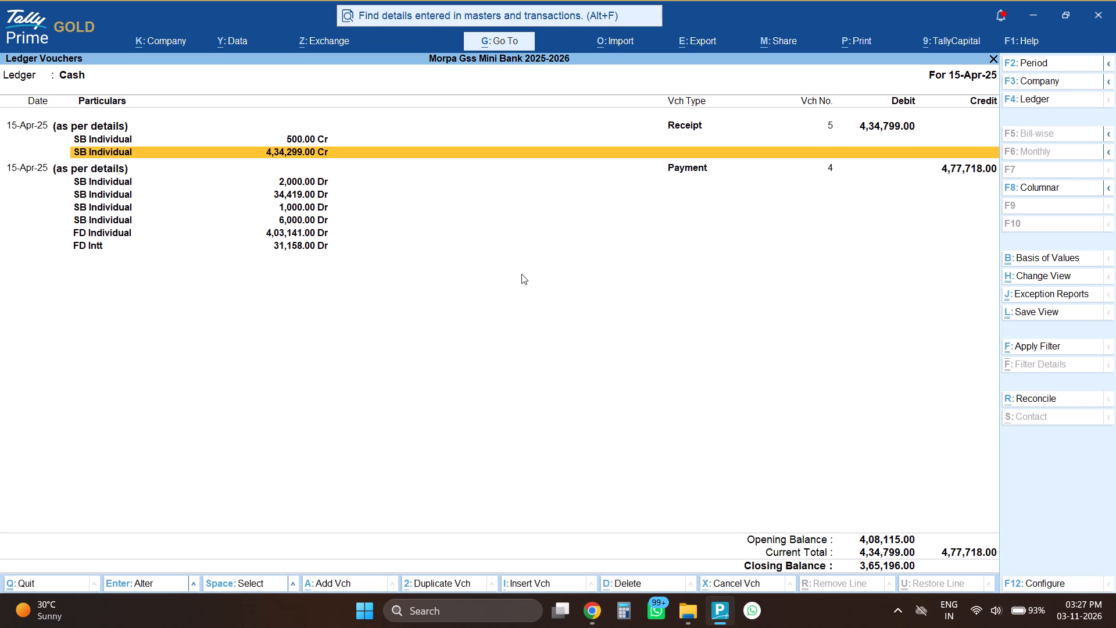
{"action": "key", "text": "Down"}
{"action": "key", "text": "Down"}
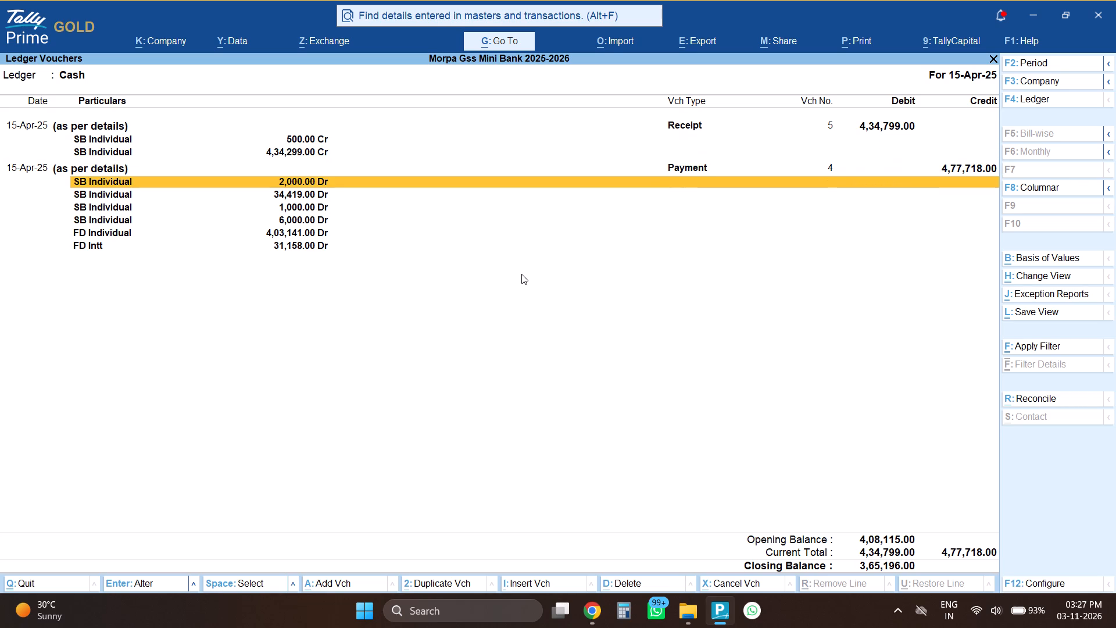
{"action": "key", "text": "Down"}
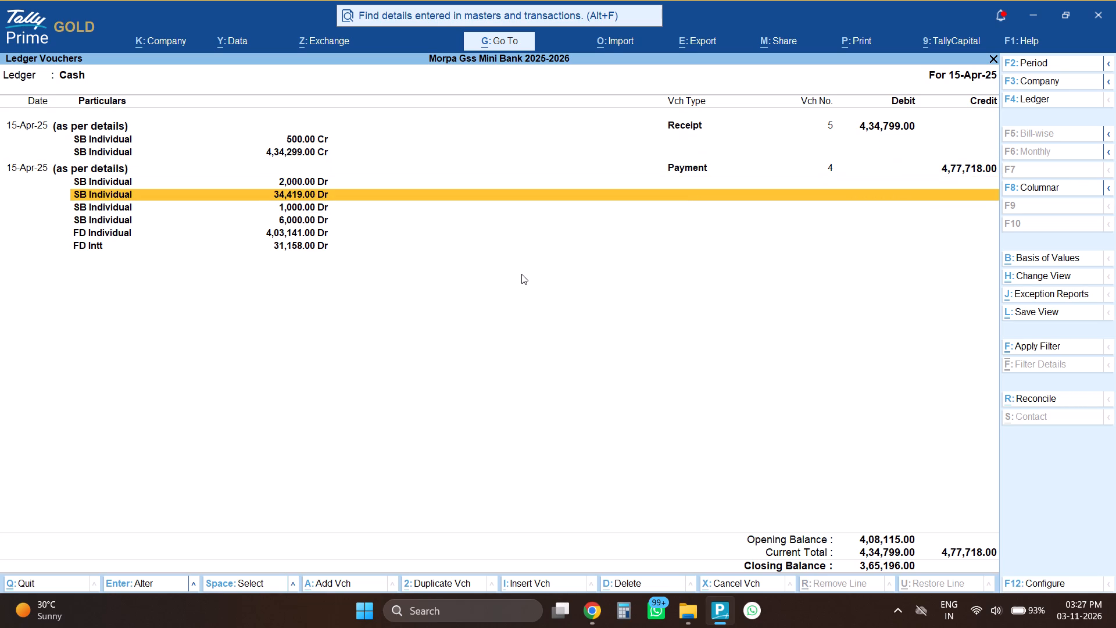
{"action": "key", "text": "Down"}
{"action": "key", "text": "Down"}
{"action": "key", "text": "Down"}
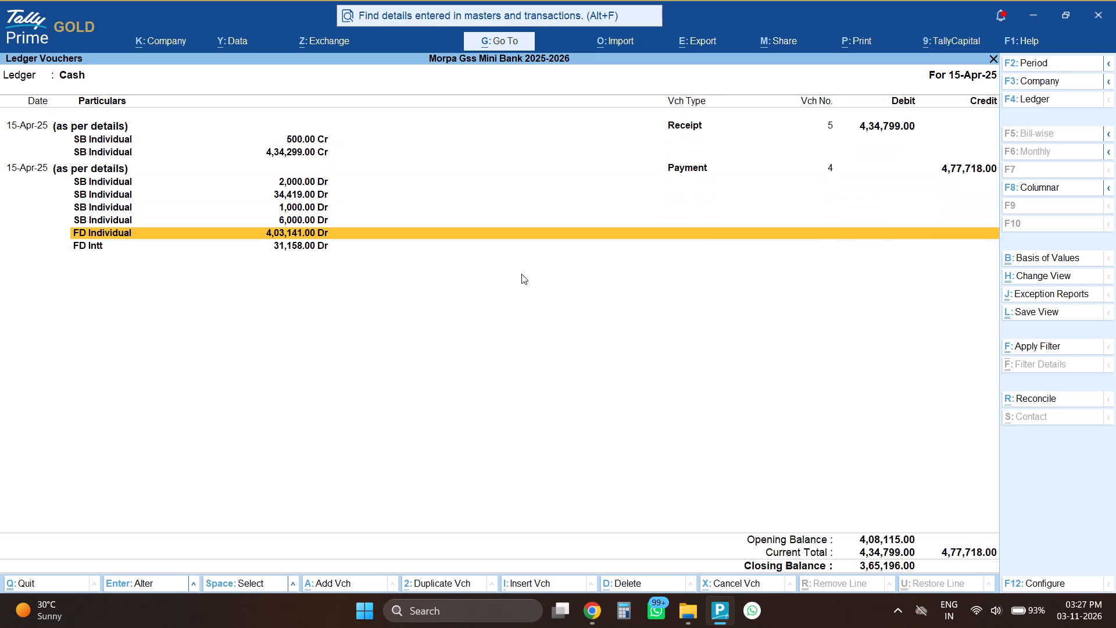
{"action": "key", "text": "Down"}
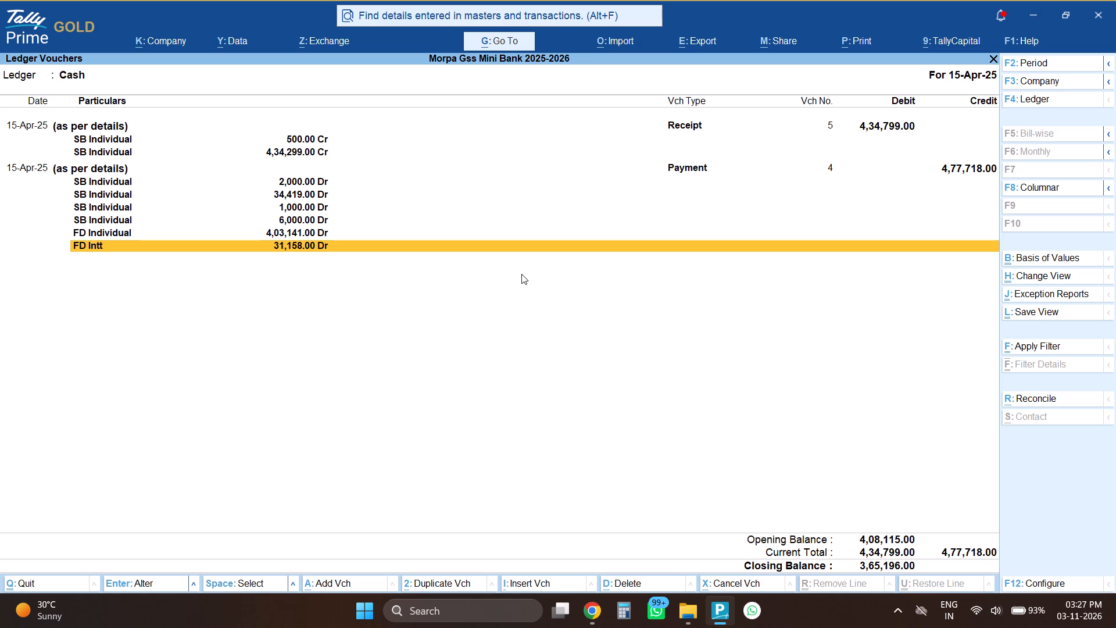
Advance the Cash ledger to 16-Apr-25 and examine the lines of that day's receipt and payment.
{"action": "key", "text": "plus"}
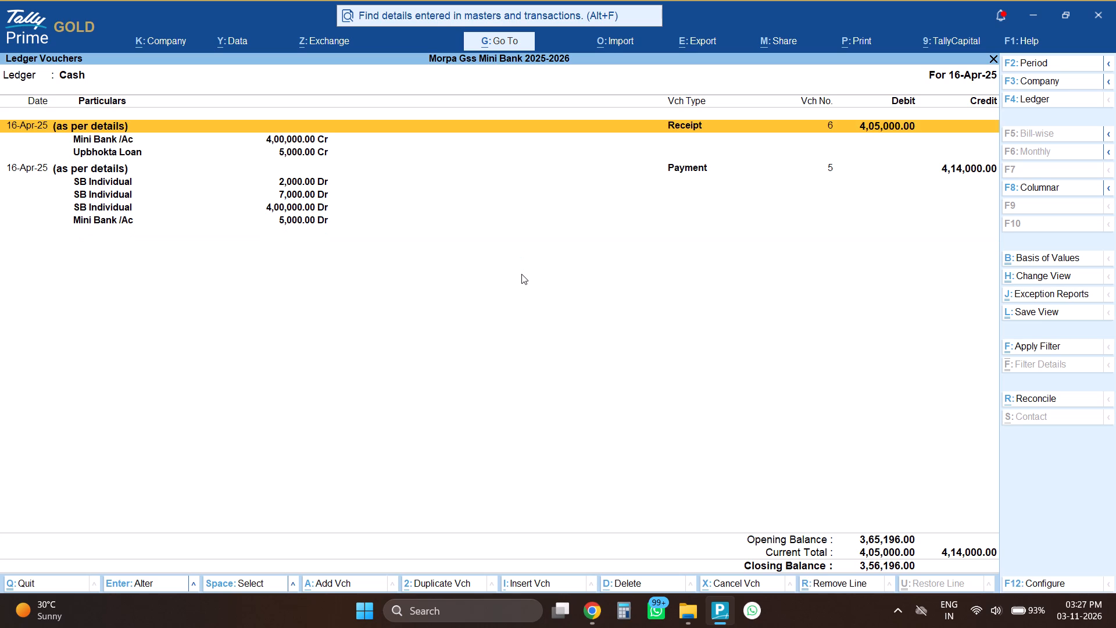
{"action": "key", "text": "Down"}
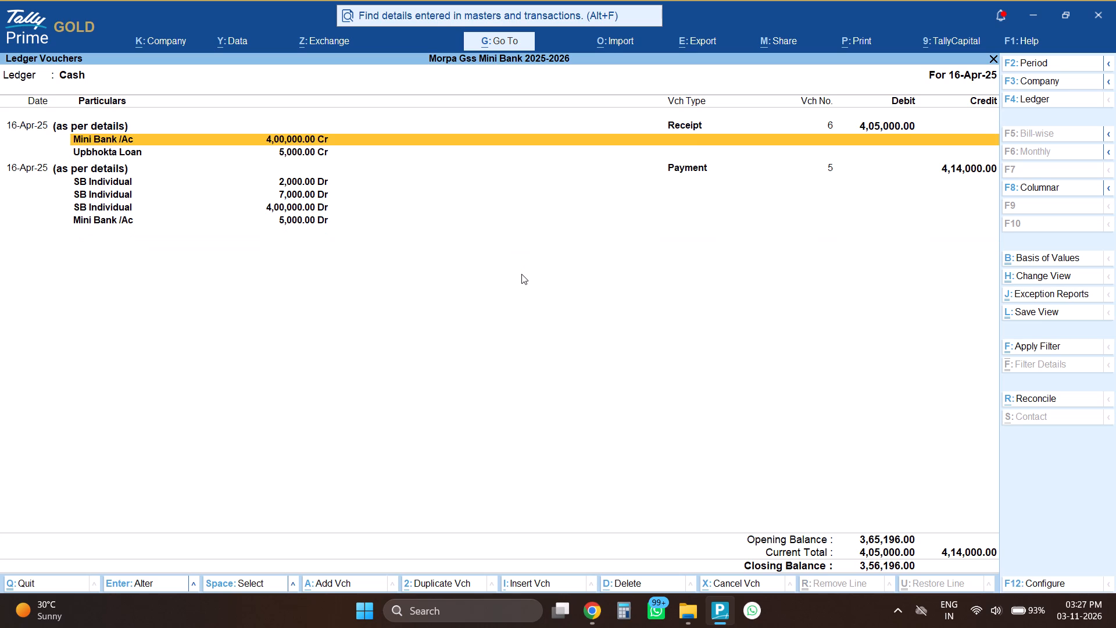
{"action": "key", "text": "Down"}
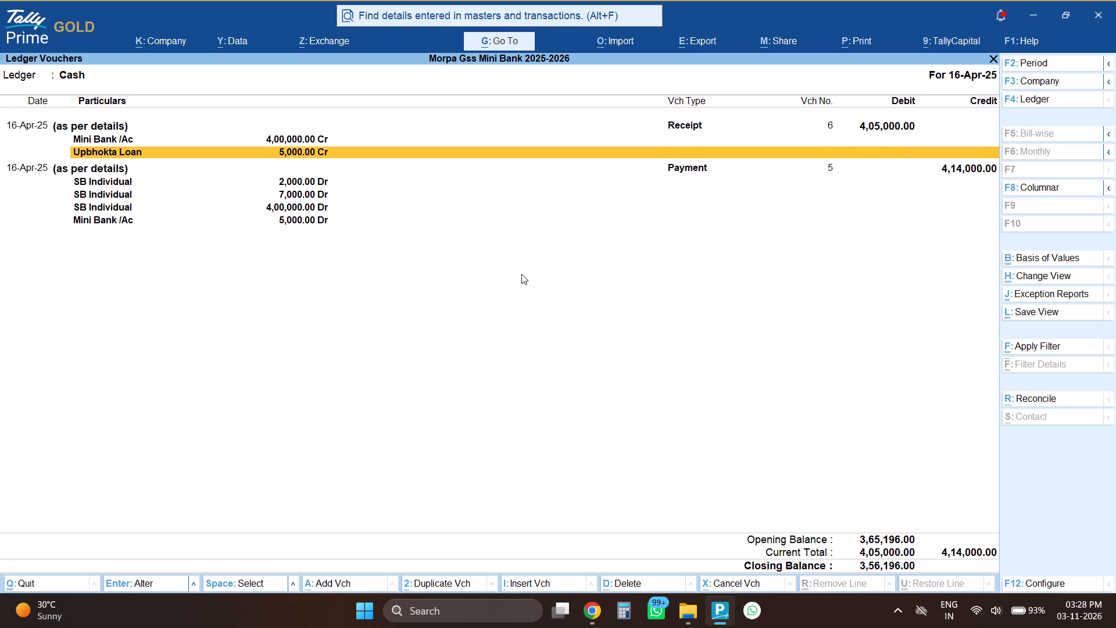
{"action": "key", "text": "Down"}
{"action": "key", "text": "Down"}
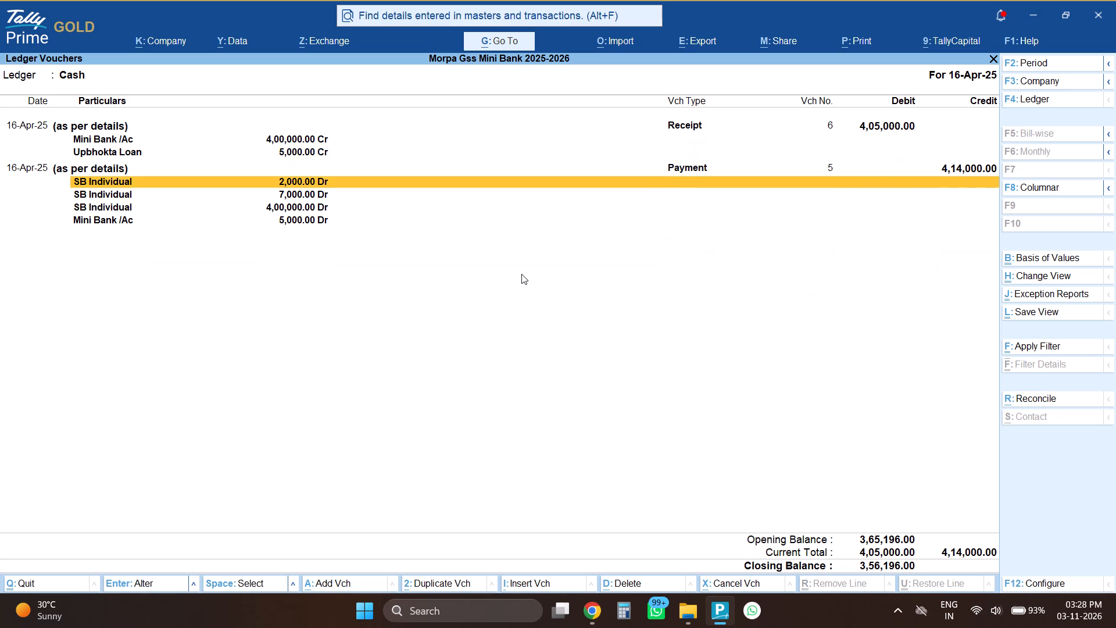
{"action": "key", "text": "Down"}
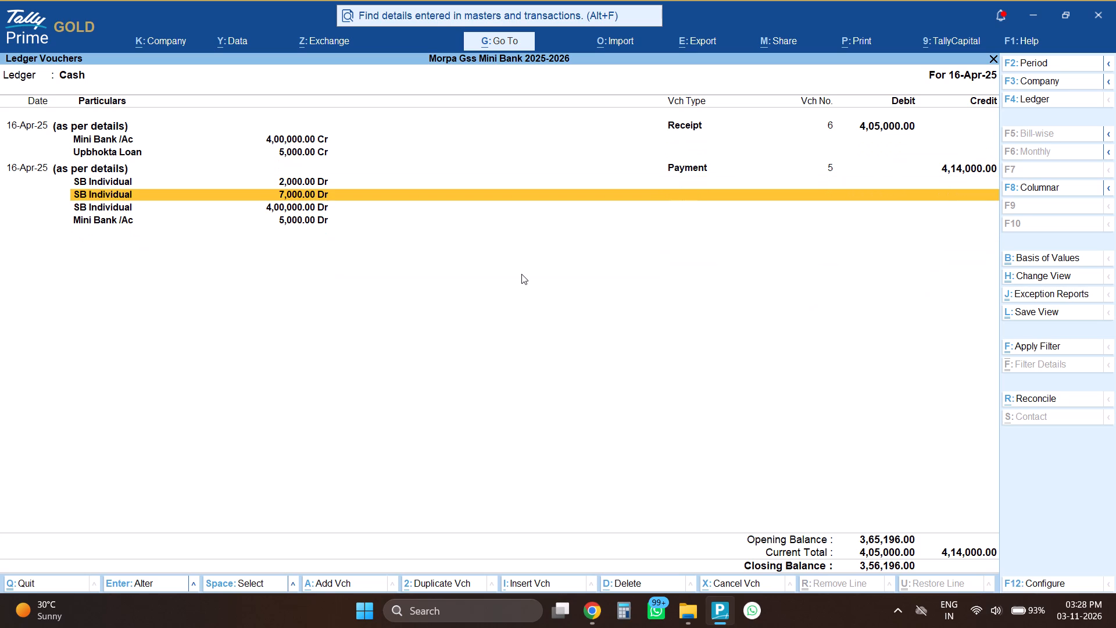
{"action": "key", "text": "Down"}
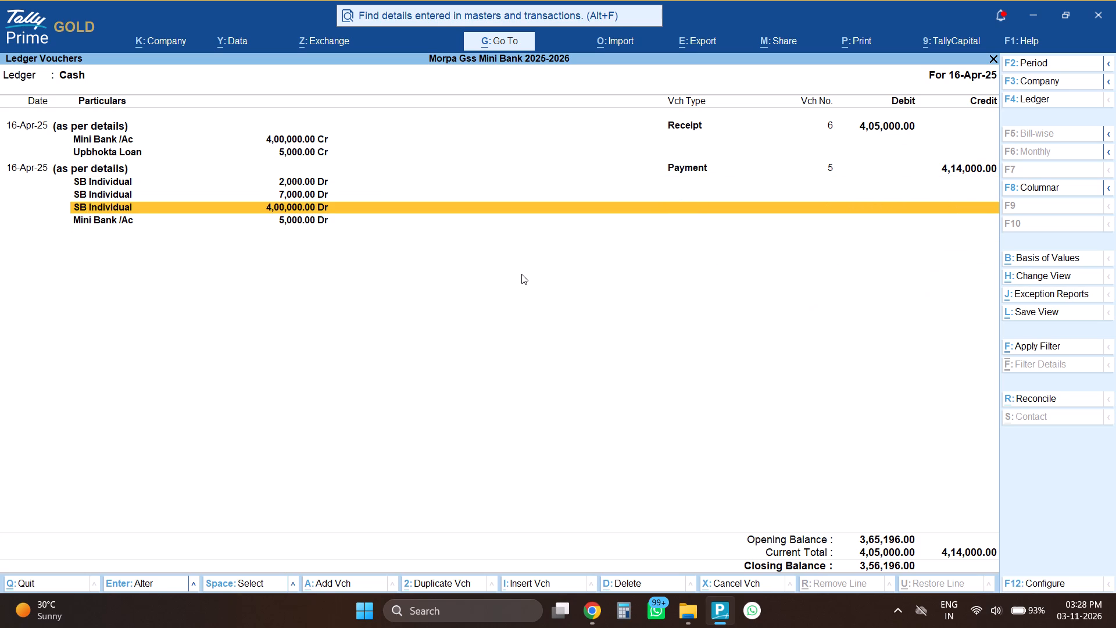
Advance the Cash ledger through 17-Apr-25 to 22-Apr-25, examining the payment lines and the Cashless receipt.
{"action": "key", "text": "plus"}
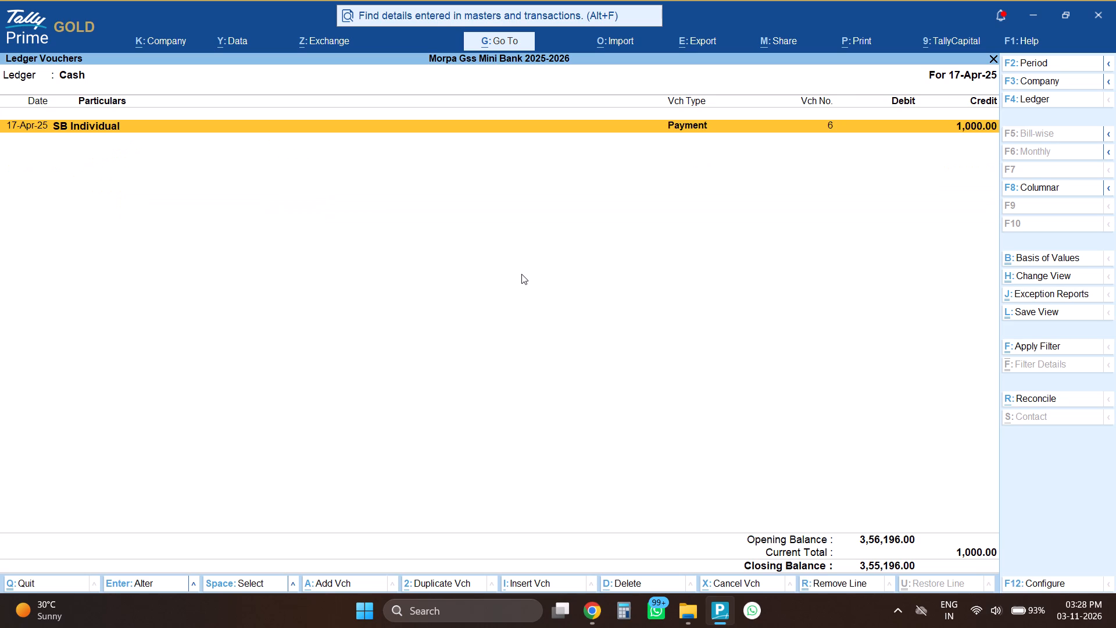
{"action": "type", "text": "+++++"}
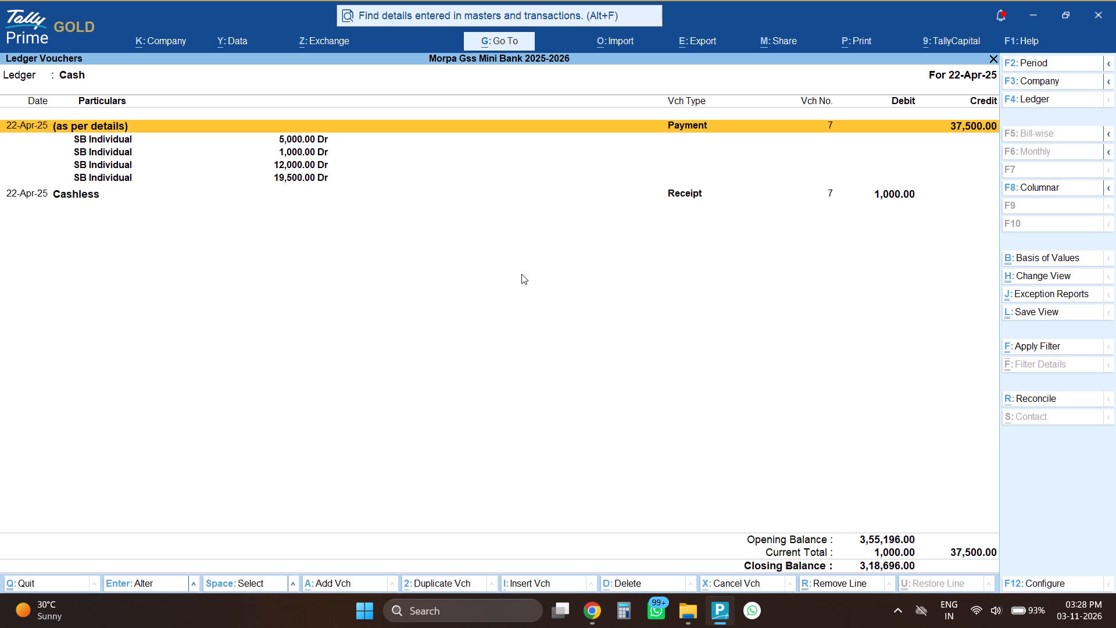
{"action": "key", "text": "Down"}
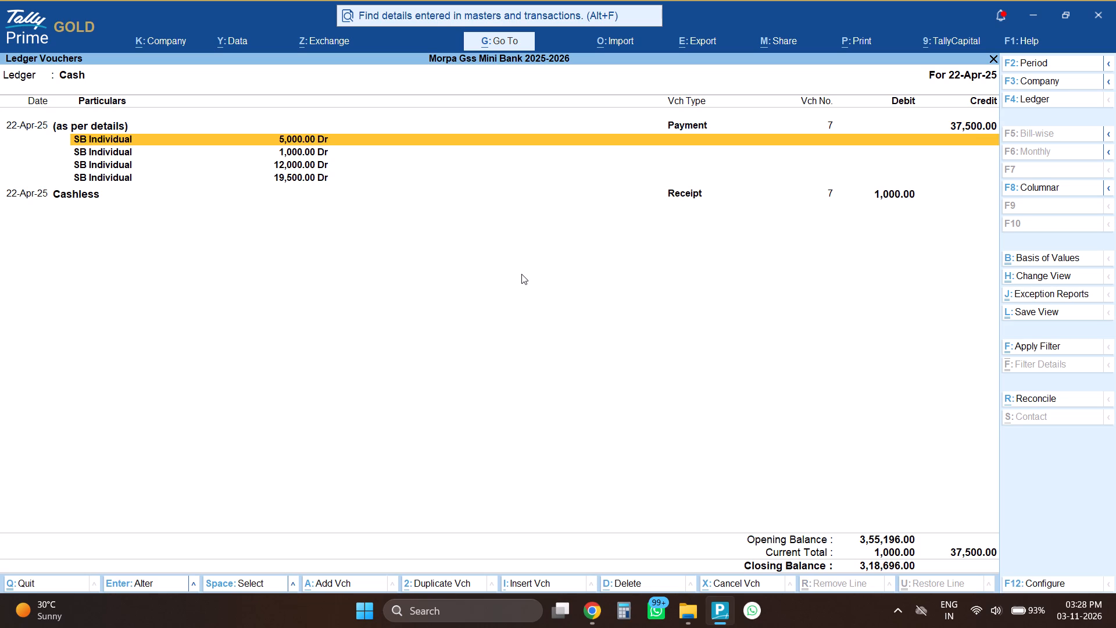
{"action": "key", "text": "Down"}
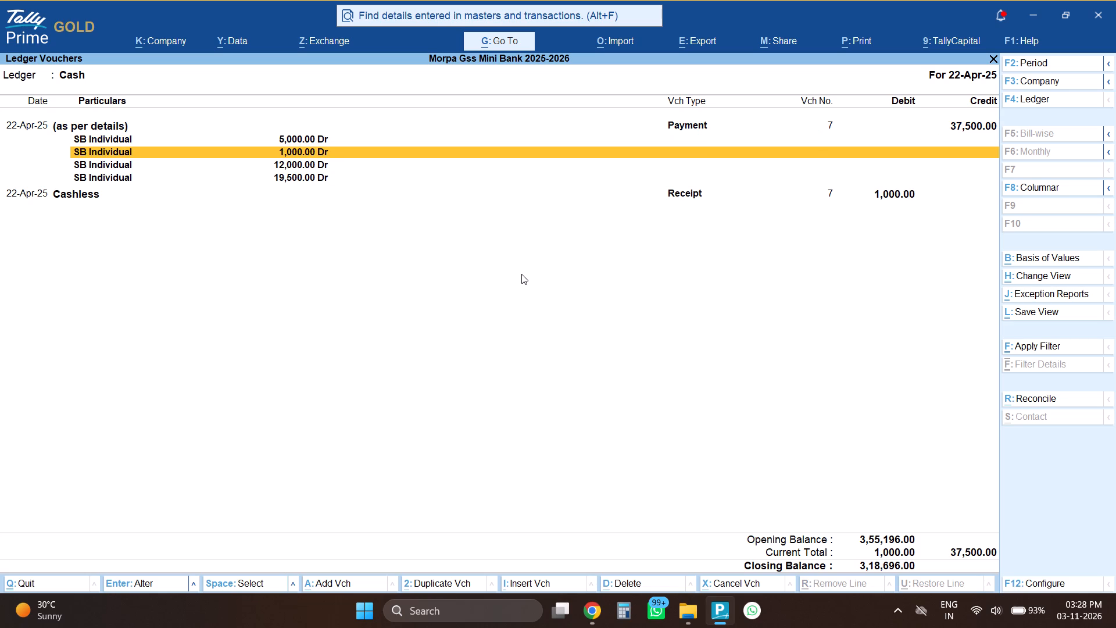
{"action": "key", "text": "Down"}
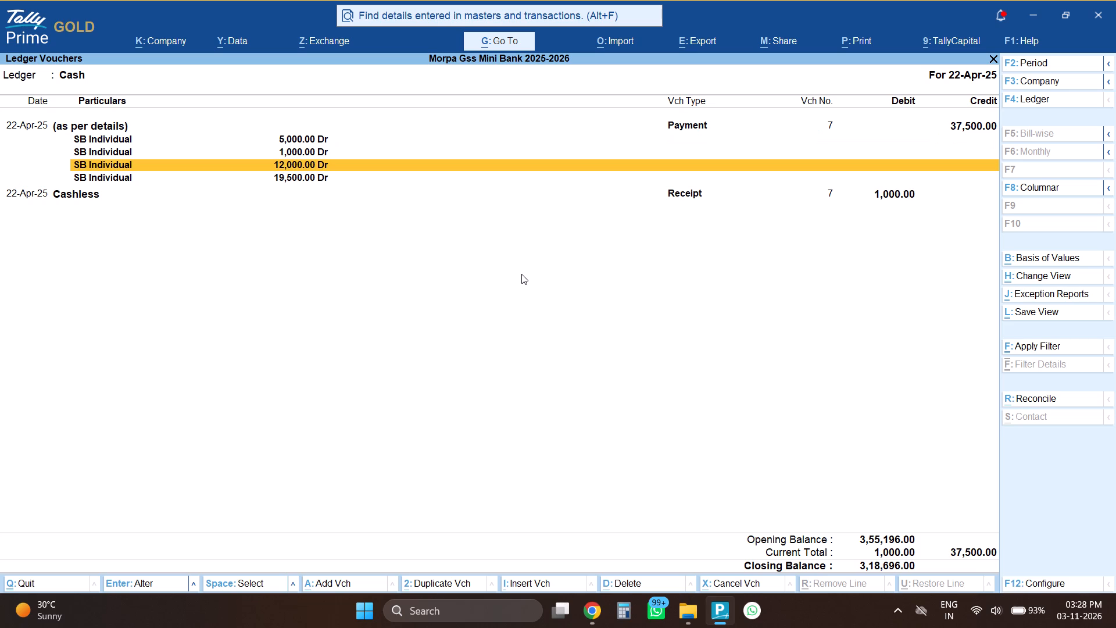
{"action": "key", "text": "Down"}
{"action": "key", "text": "Down"}
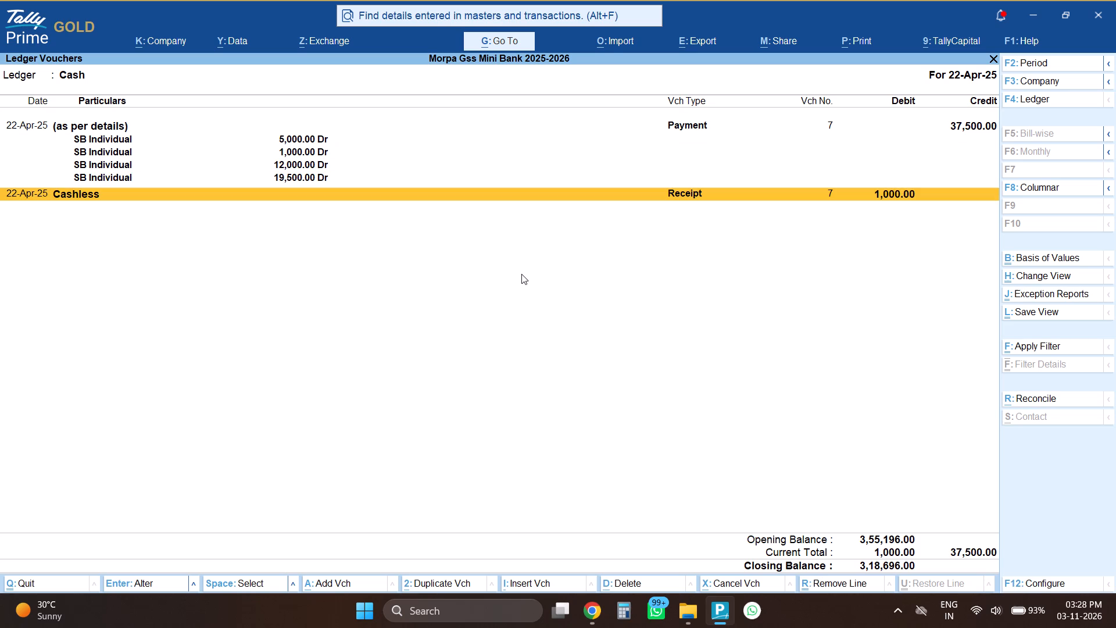
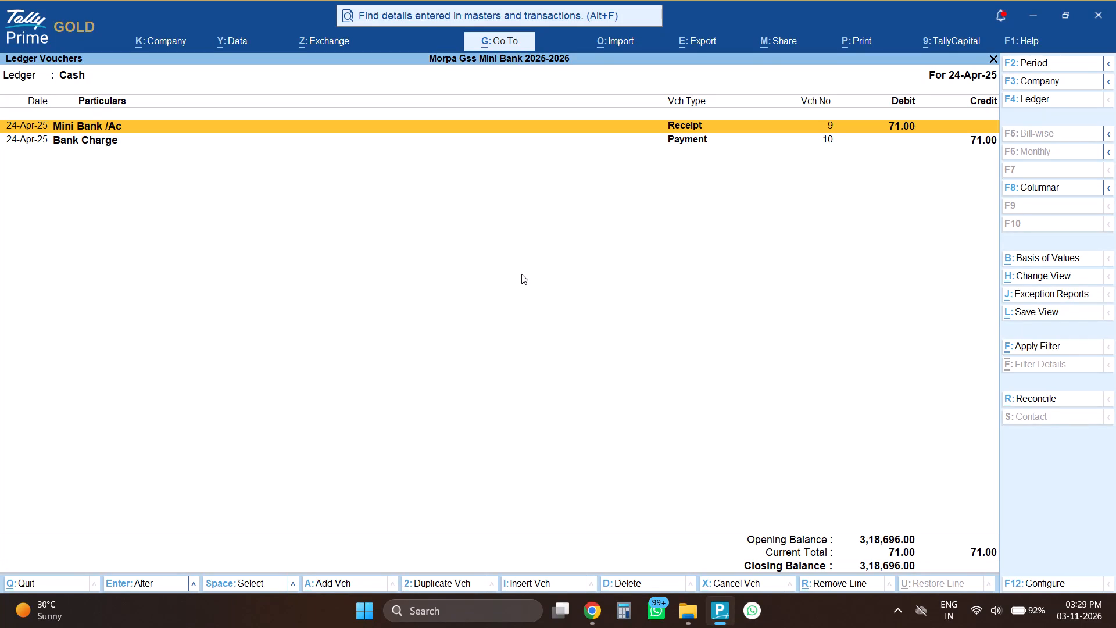
Move the Cash ledger back to recheck the 17-Apr-25 payment, and return day by day to the 22-Apr-25 vouchers.
{"action": "key", "text": "minus"}
{"action": "key", "text": "minus"}
{"action": "key", "text": "minus"}
{"action": "key", "text": "minus"}
{"action": "key", "text": "minus"}
{"action": "key", "text": "minus"}
{"action": "key", "text": "minus"}
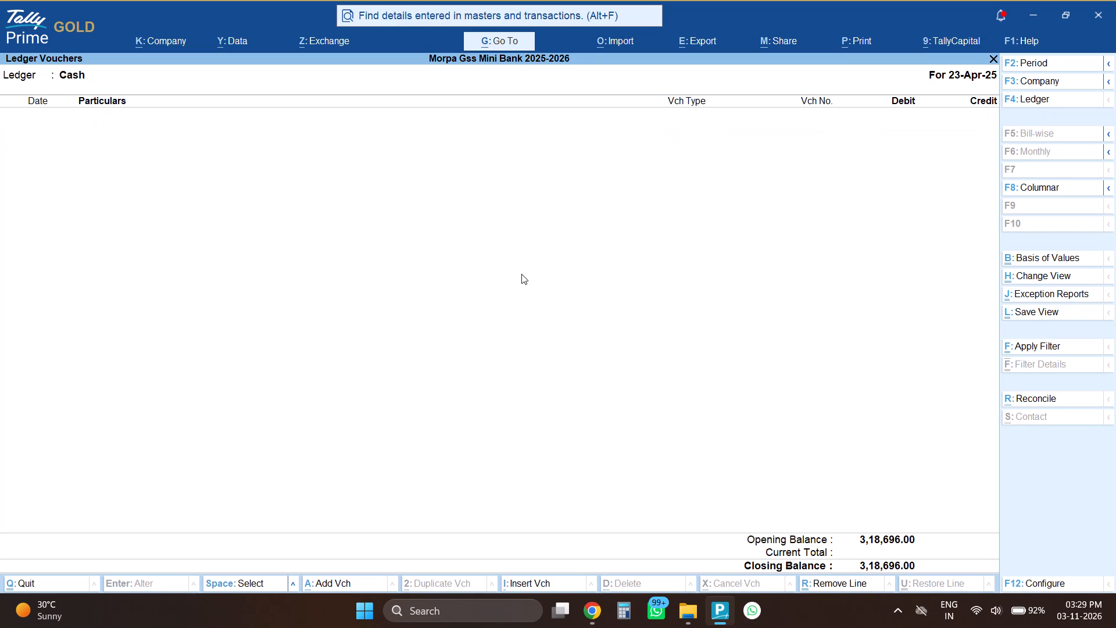
{"action": "type", "text": "----+++-"}
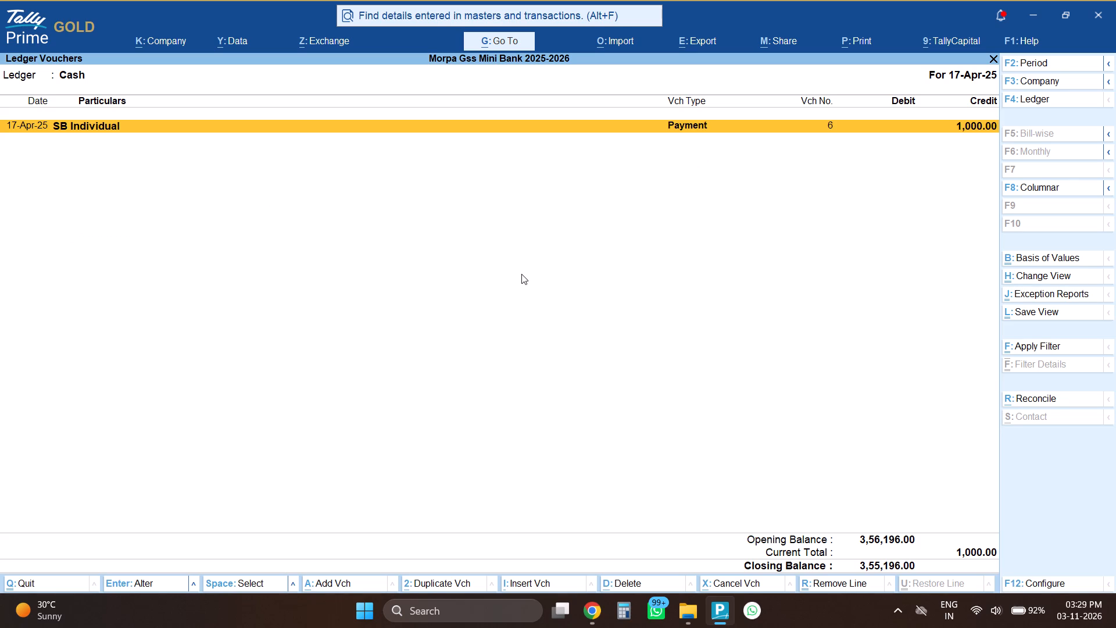
{"action": "type", "text": "+++++"}
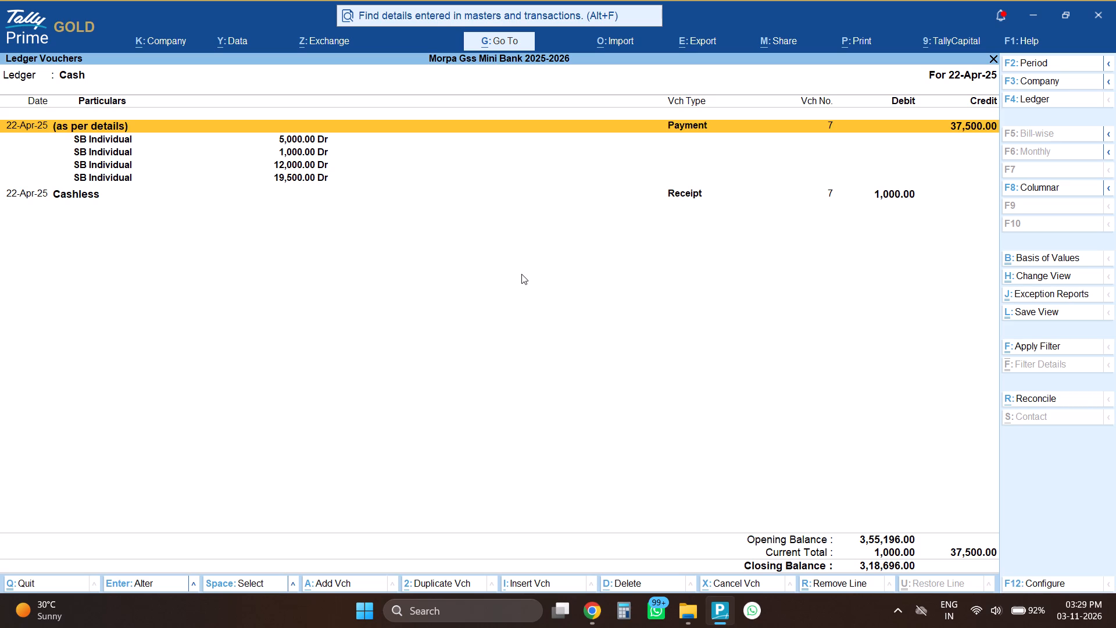
Advance the Cash ledger to 24-Apr-25 and examine that day's Mini Bank /Ac receipt and Bank Charge payment.
{"action": "type", "text": "+++-"}
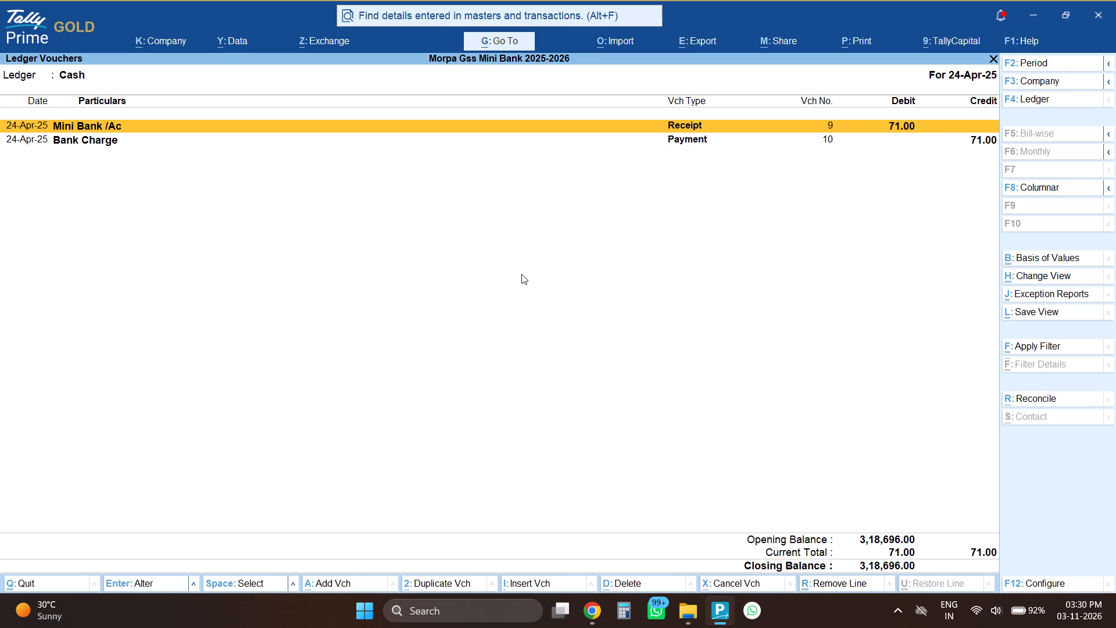
{"action": "type", "text": "-+"}
{"action": "key", "text": "Down"}
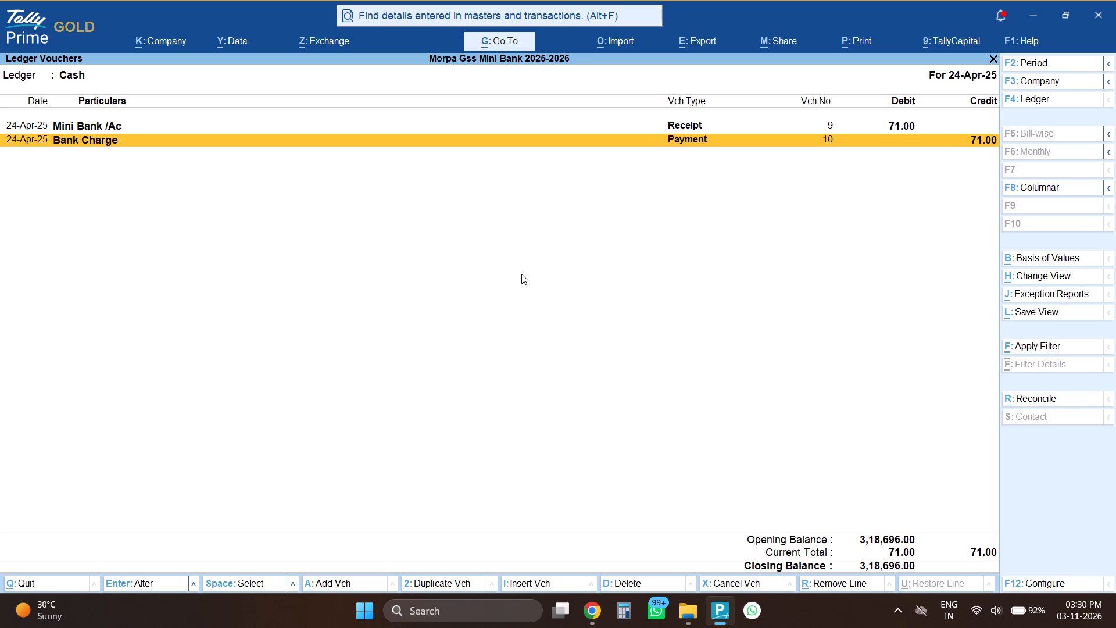
{"action": "key", "text": "Down"}
{"action": "key", "text": "Down"}
{"action": "key", "text": "Up"}
{"action": "key", "text": "Down"}
{"action": "key", "text": "Up"}
{"action": "key", "text": "Down"}
{"action": "key", "text": "Up"}
{"action": "key", "text": "Down"}
{"action": "key", "text": "Up"}
{"action": "key", "text": "Down"}
{"action": "key", "text": "Up"}
{"action": "key", "text": "Down"}
{"action": "key", "text": "Up"}
{"action": "key", "text": "Down"}
{"action": "key", "text": "Up"}
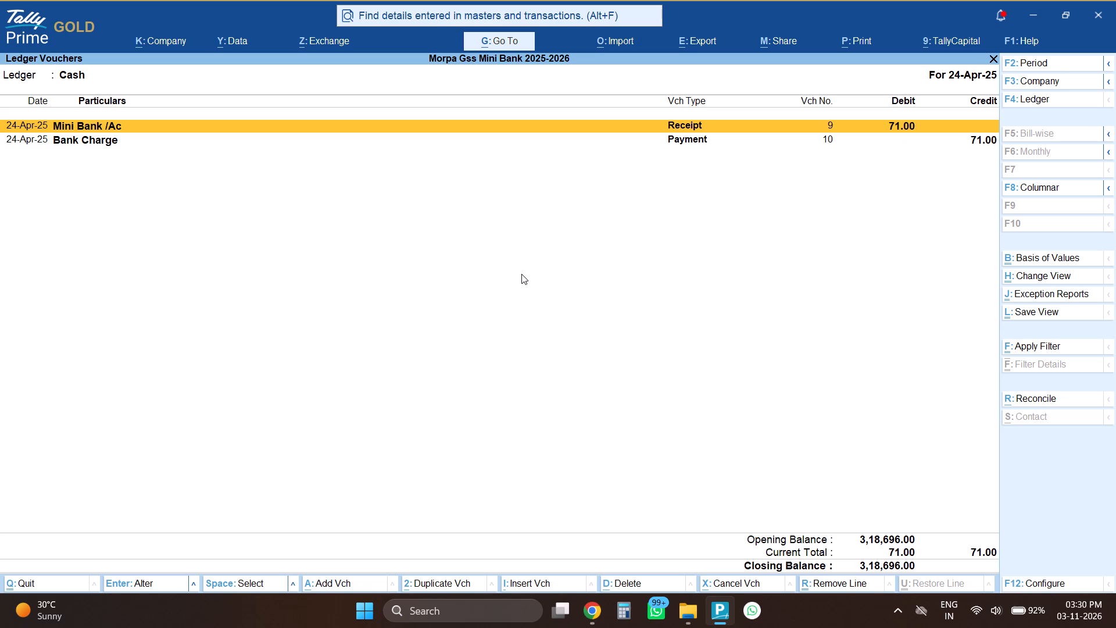
Advance the Cash ledger from 25-Apr-25 through 28-Apr-25 to 1-May-25, examining each day's receipts and payments.
{"action": "key", "text": "plus"}
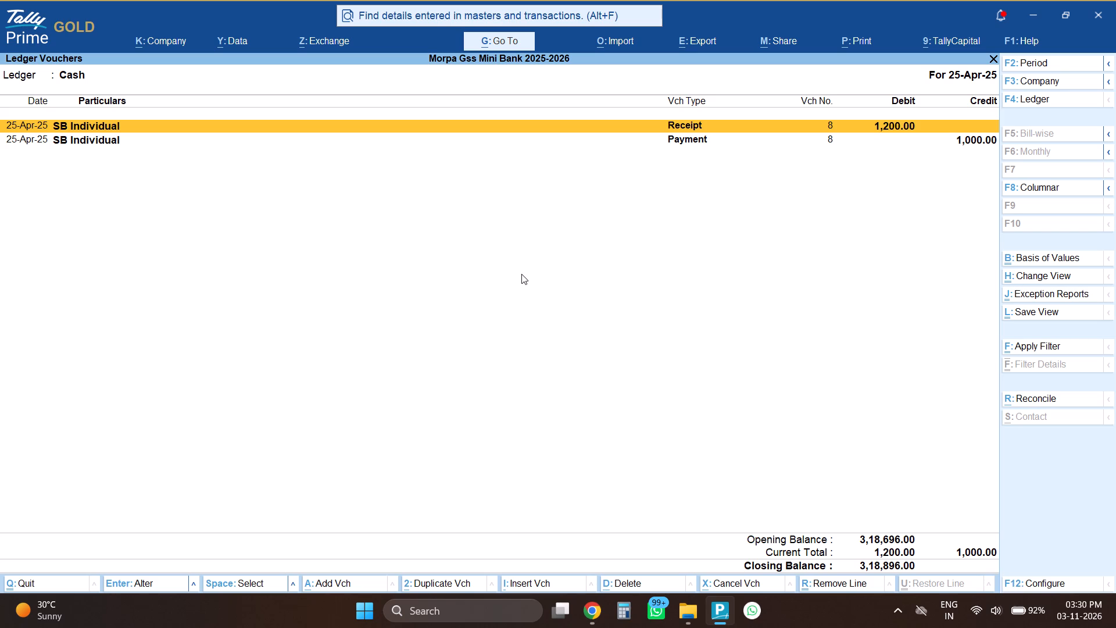
{"action": "type", "text": "+++"}
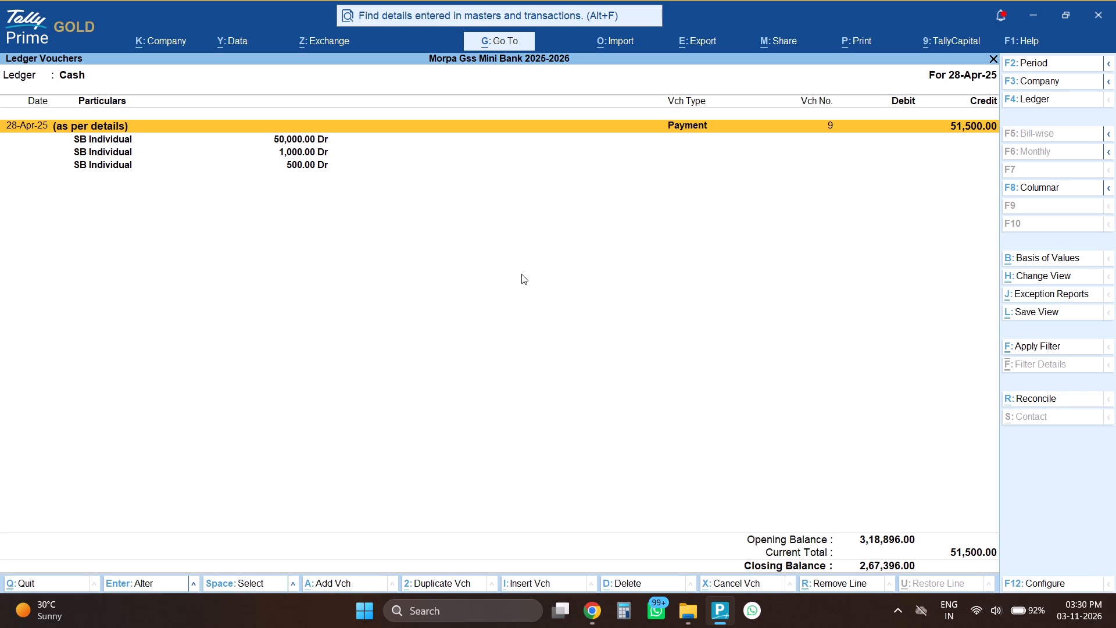
{"action": "type", "text": "+++"}
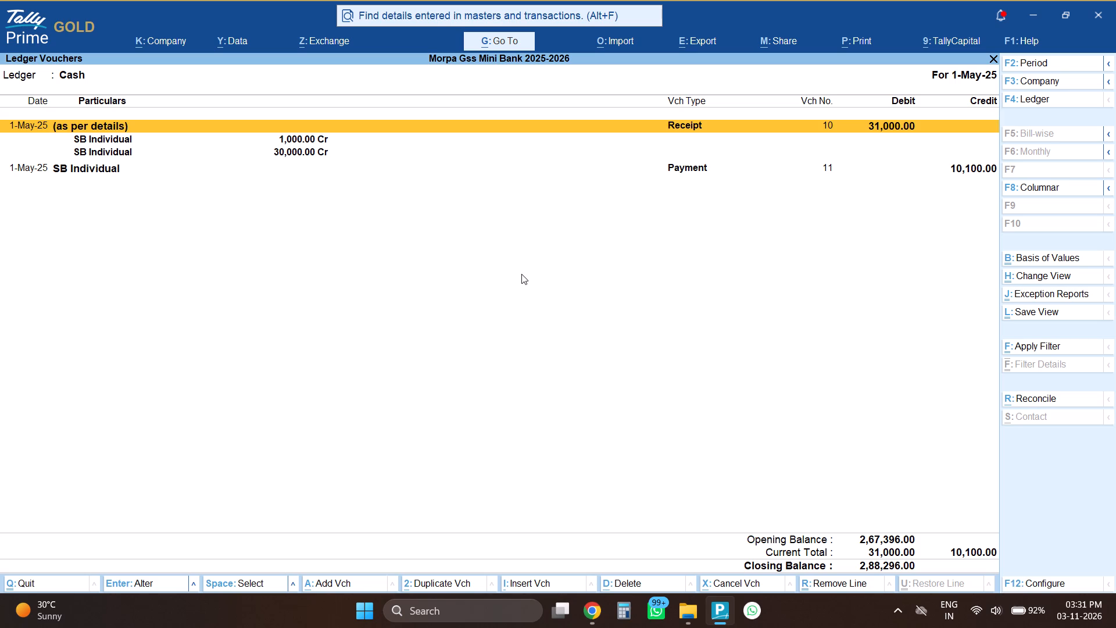
Advance the Cash ledger to 2-May-25 and examine each line of that day's receipt and payment.
{"action": "key", "text": "plus"}
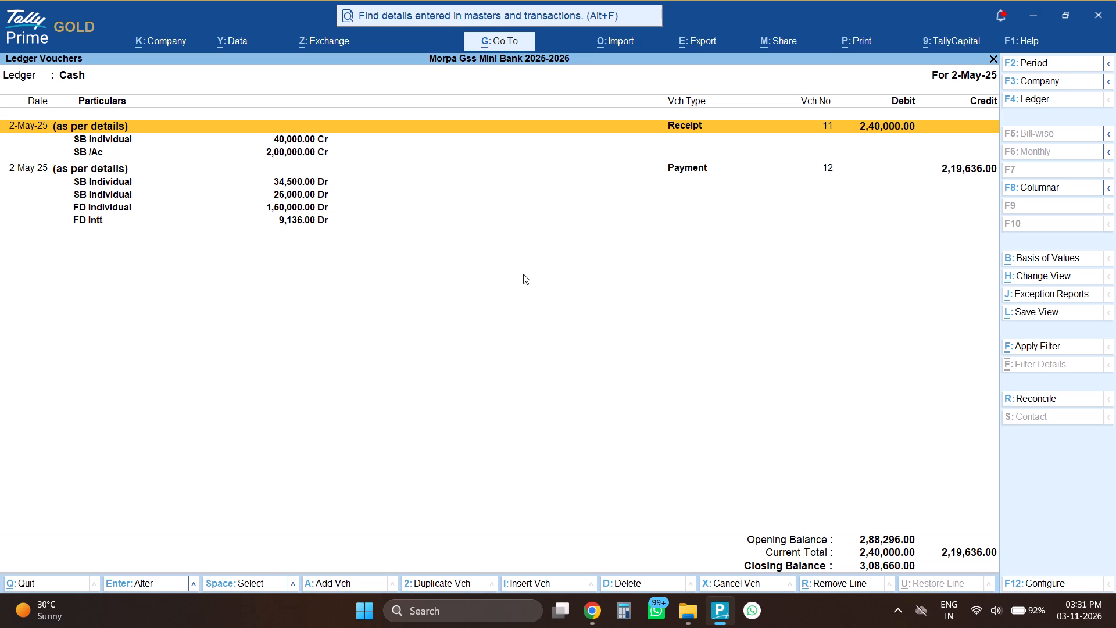
{"action": "key", "text": "Down"}
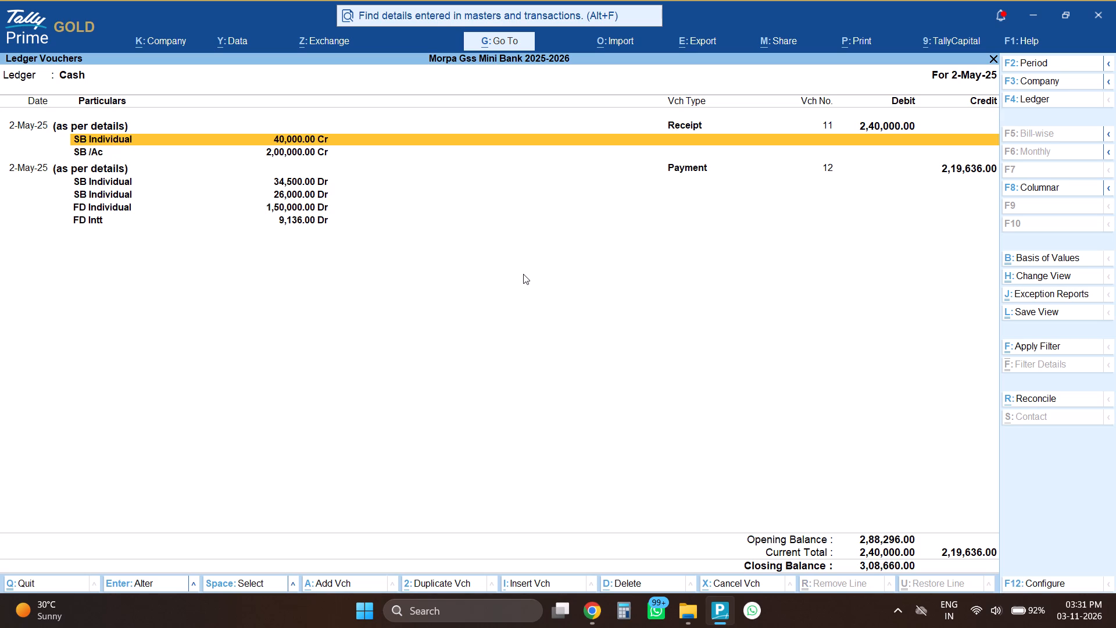
{"action": "key", "text": "Down"}
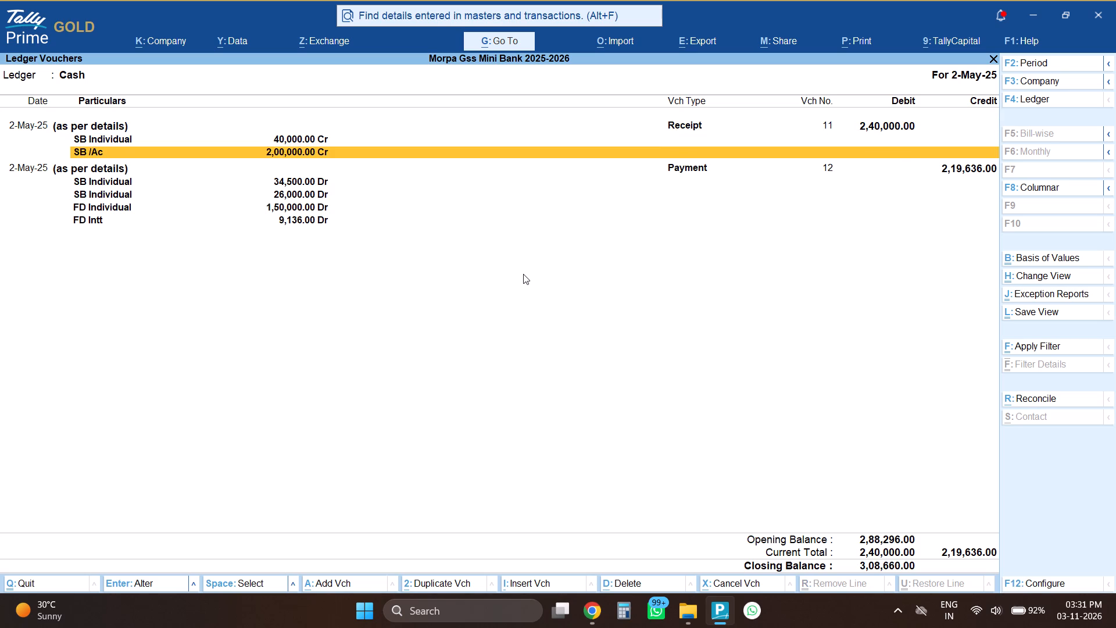
{"action": "key", "text": "Down"}
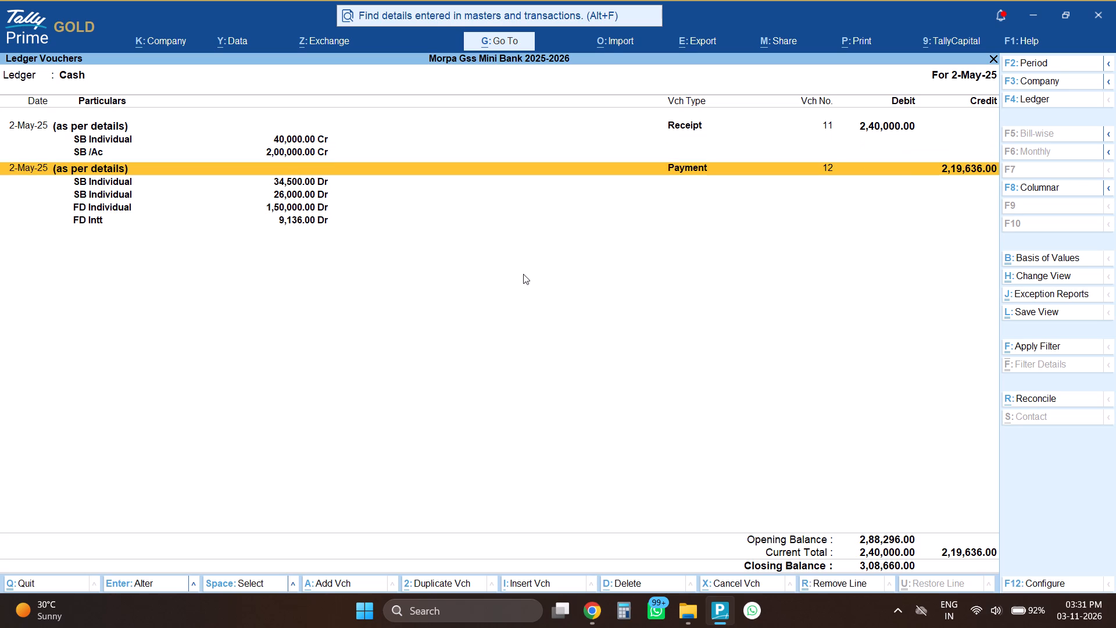
{"action": "key", "text": "Down"}
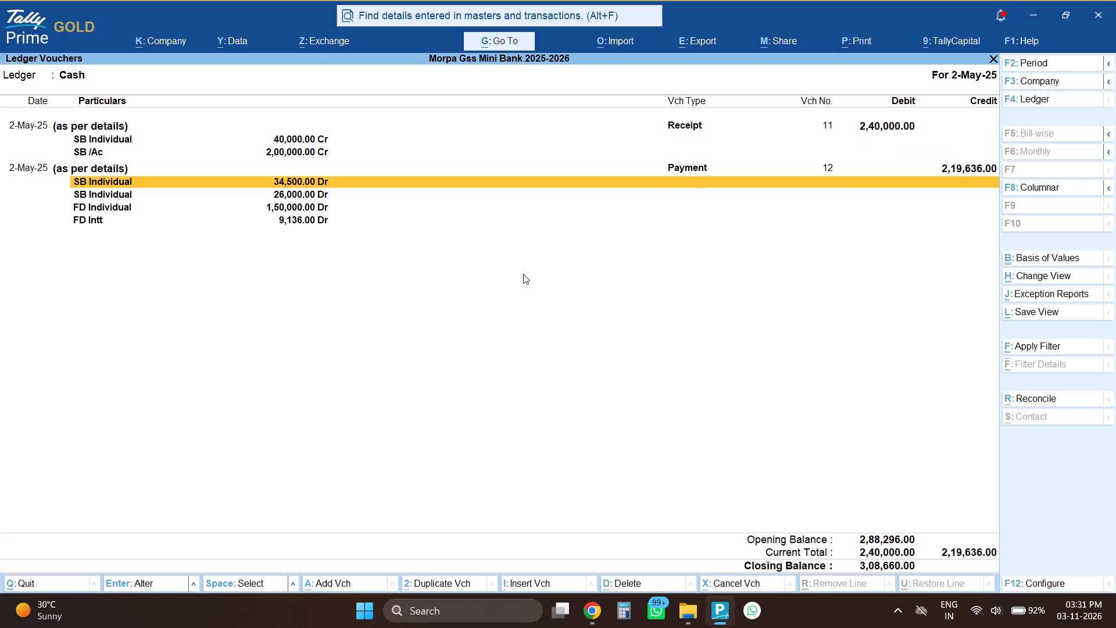
{"action": "key", "text": "Down"}
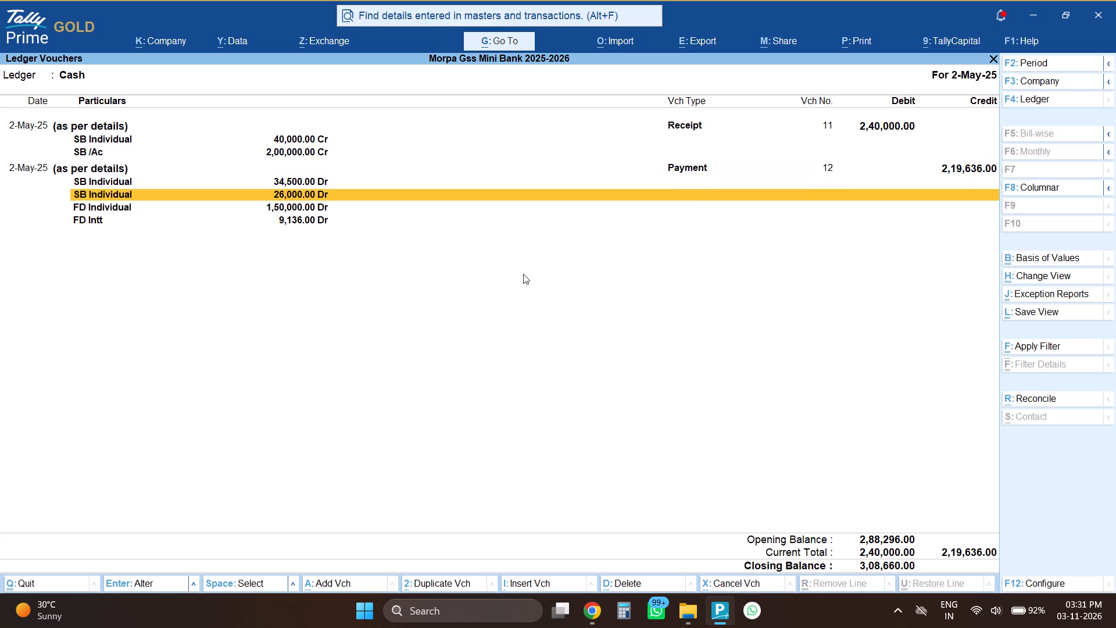
{"action": "key", "text": "Down"}
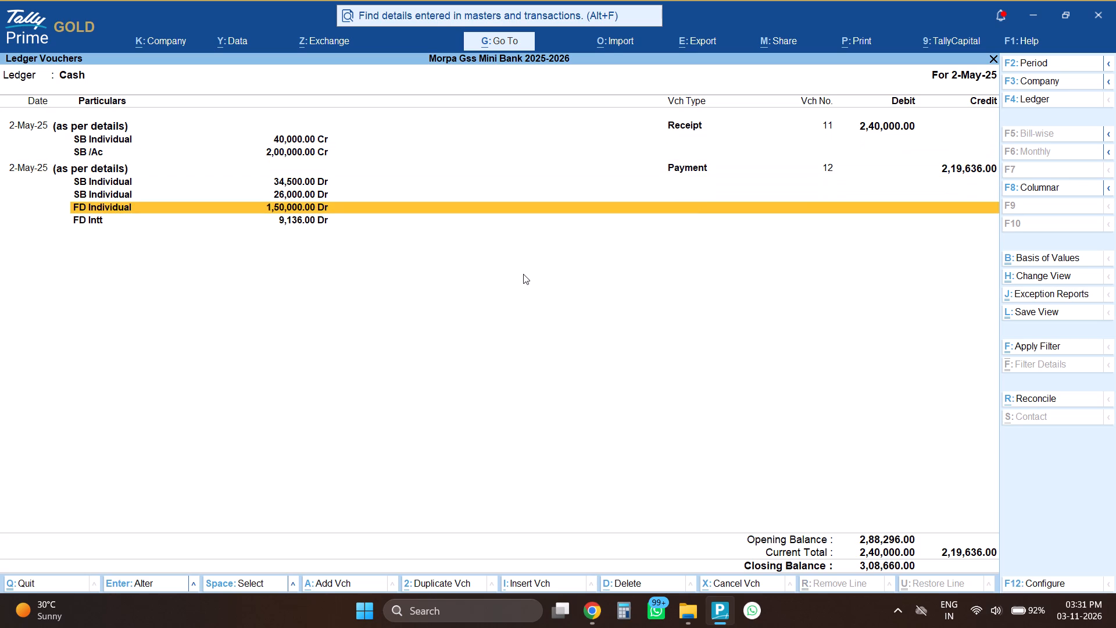
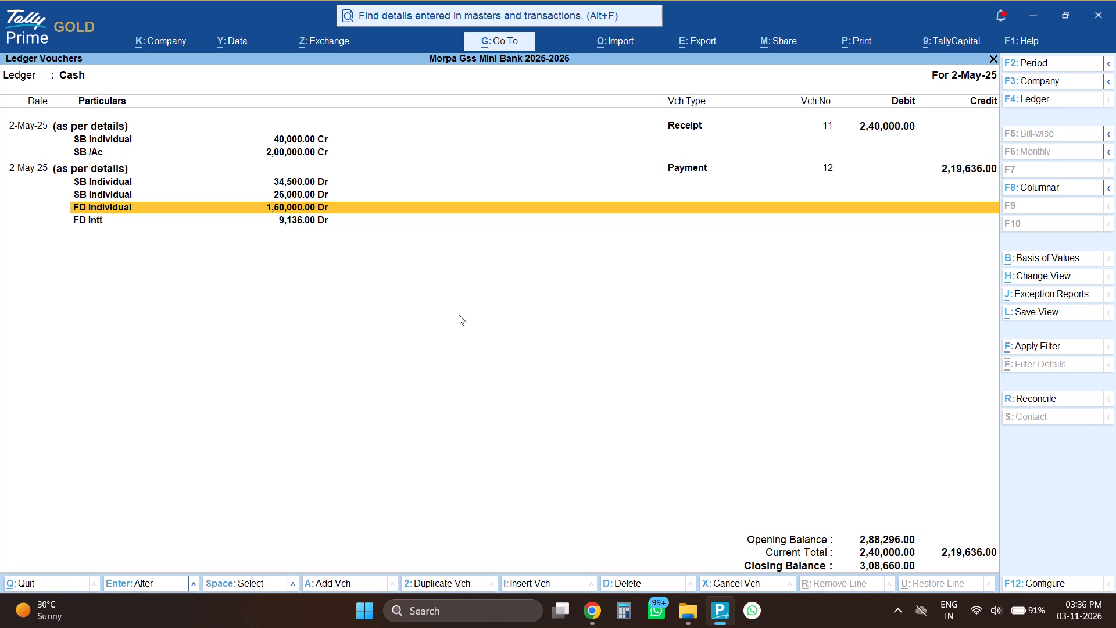
Switch to Chrome, open YouTube in a new tab, and look through the recommended videos on its home feed.
{"action": "key", "text": "alt+Tab"}
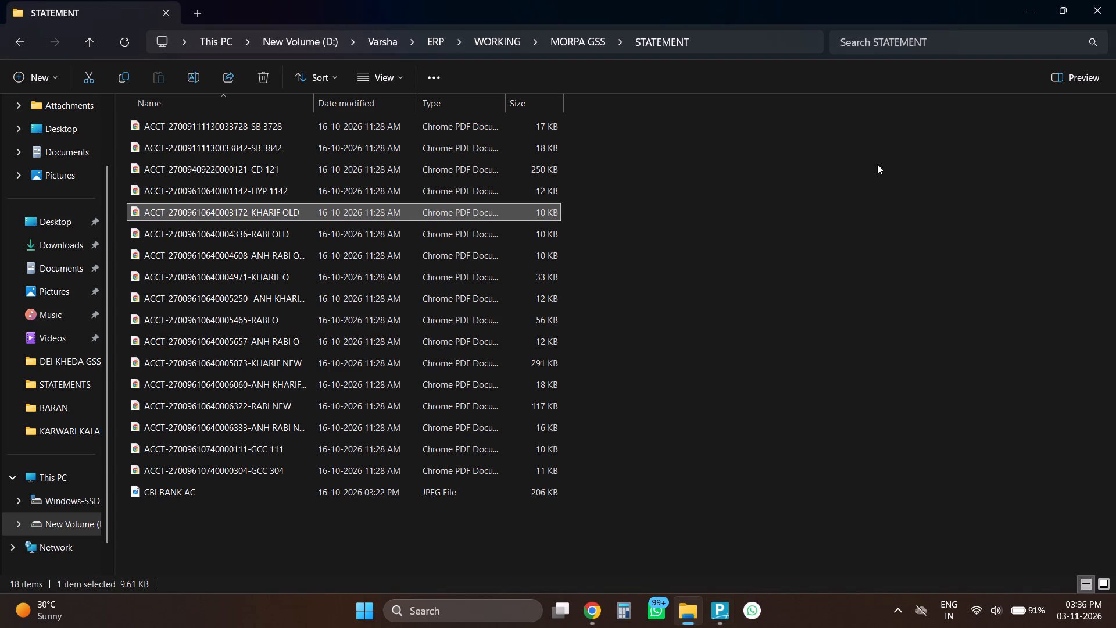
{"action": "left_click", "coordinate": [600, 603]}
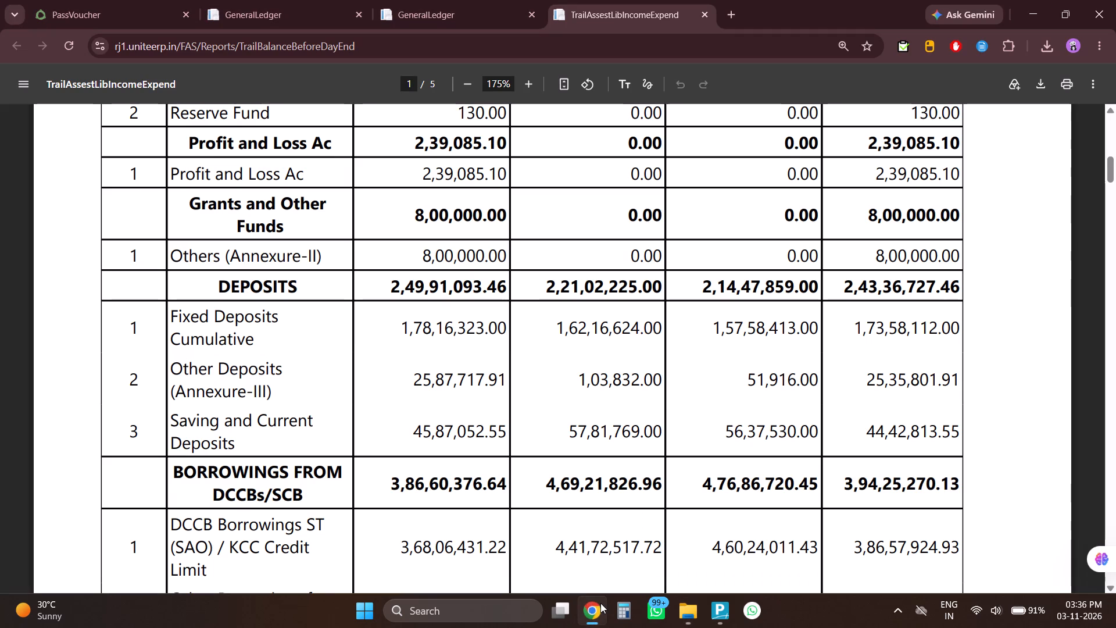
{"action": "left_click", "coordinate": [731, 12]}
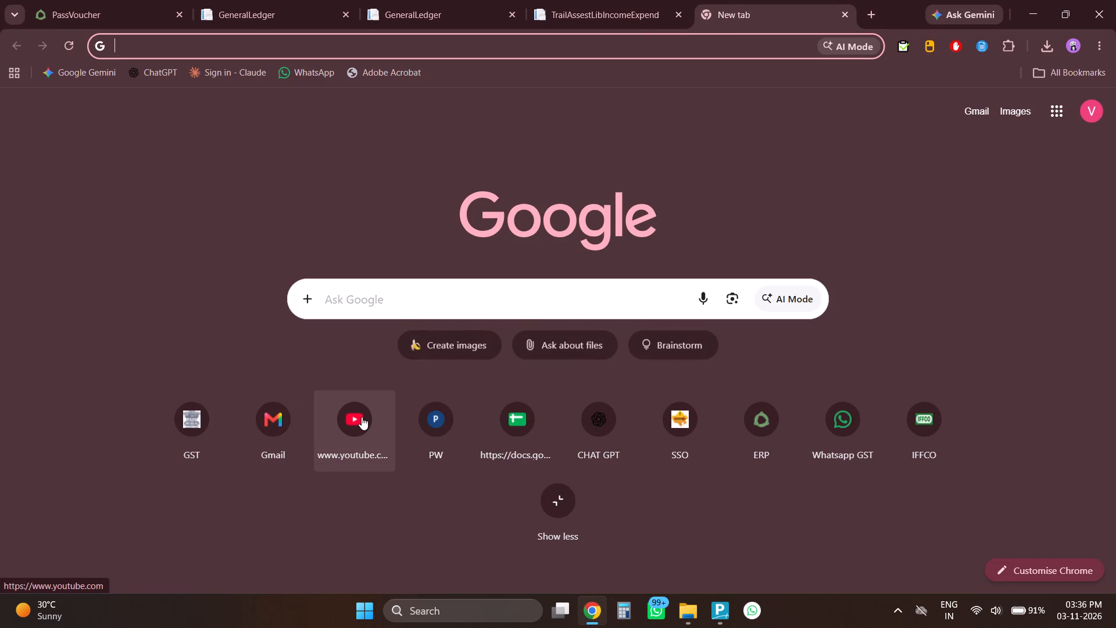
{"action": "left_click", "coordinate": [362, 417]}
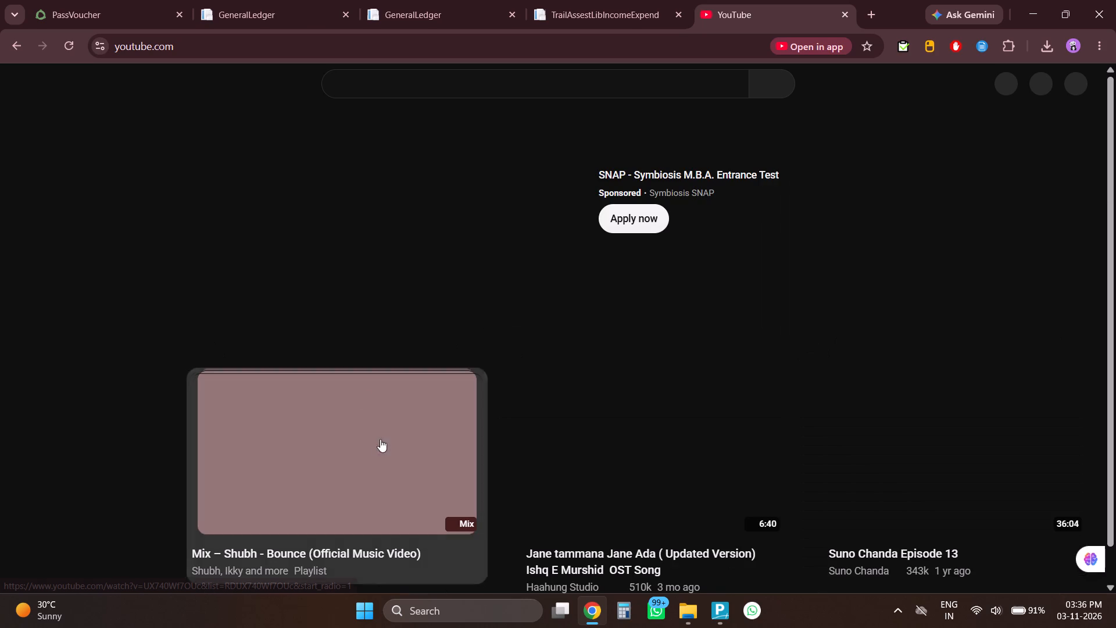
{"action": "left_click", "coordinate": [245, 0]}
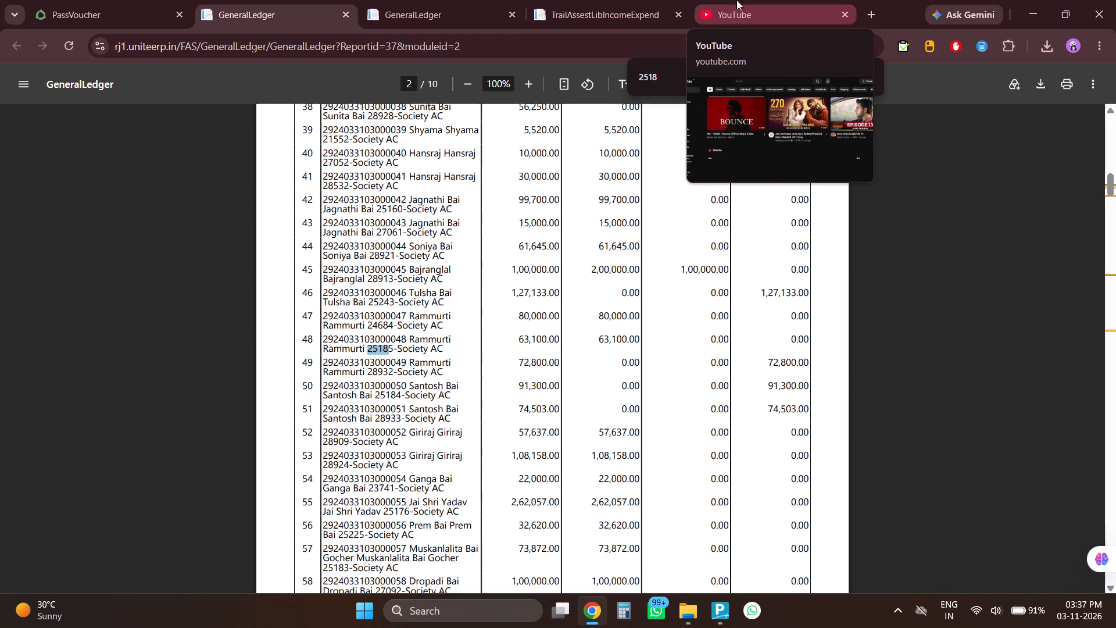
{"action": "left_click", "coordinate": [763, 0]}
{"action": "scroll", "coordinate": [525, 434], "scroll_direction": "up", "scroll_amount": 3}
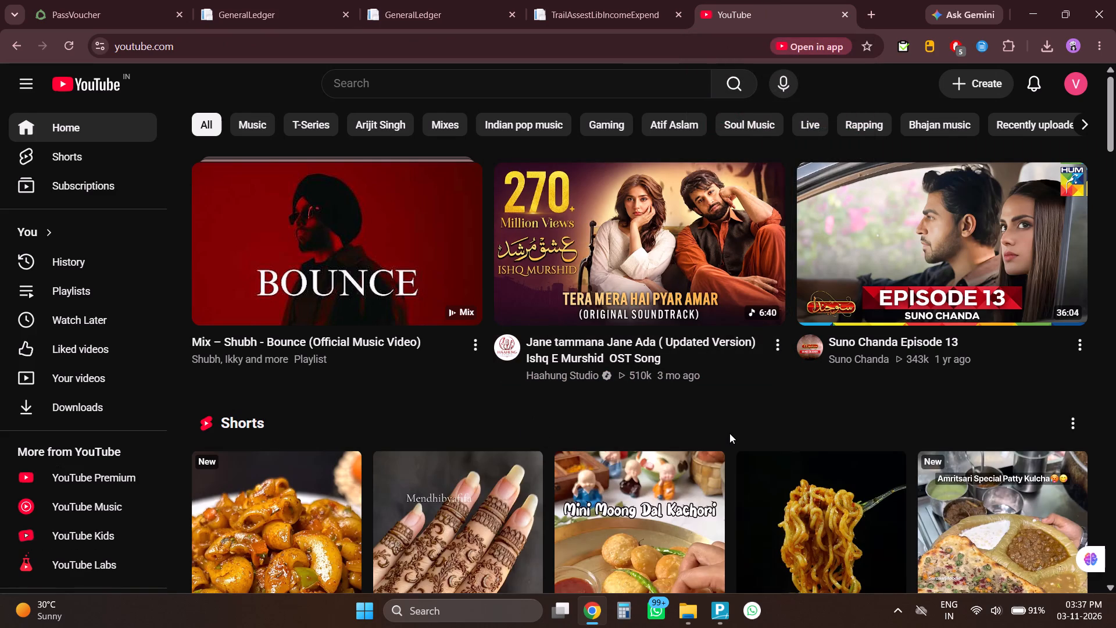
{"action": "scroll", "coordinate": [729, 433], "scroll_direction": "down", "scroll_amount": 5}
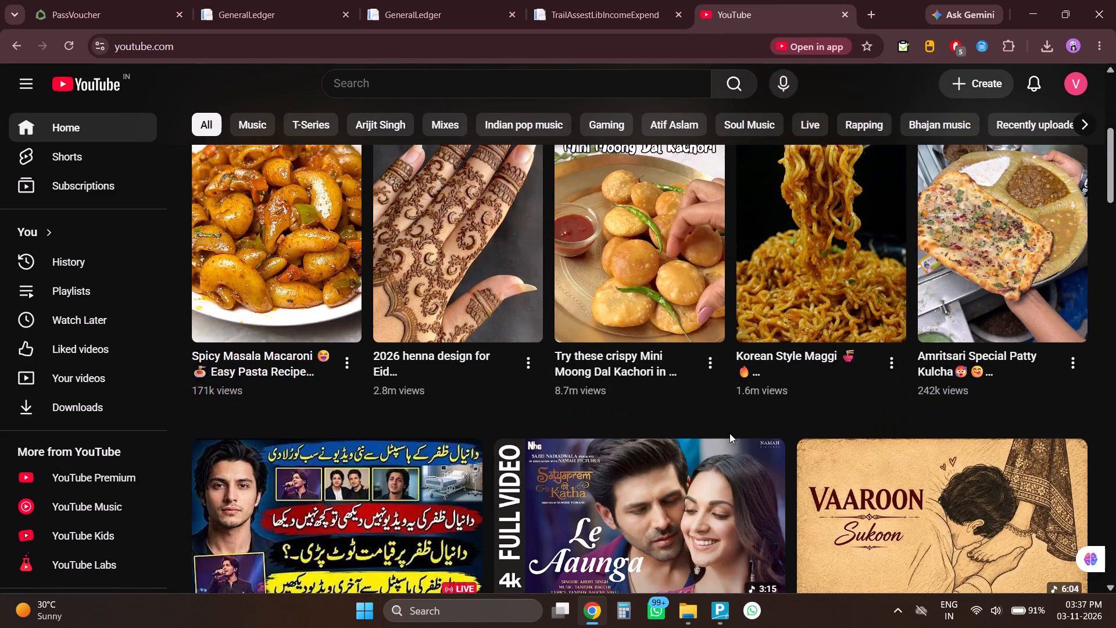
{"action": "scroll", "coordinate": [641, 426], "scroll_direction": "down", "scroll_amount": 3}
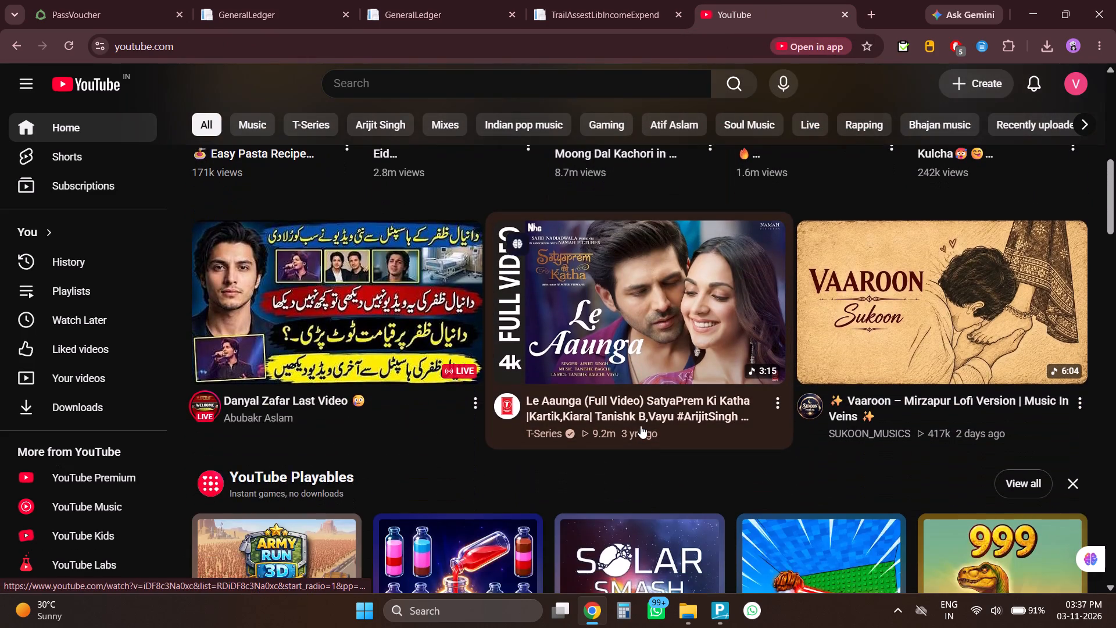
{"action": "scroll", "coordinate": [641, 426], "scroll_direction": "down", "scroll_amount": 11}
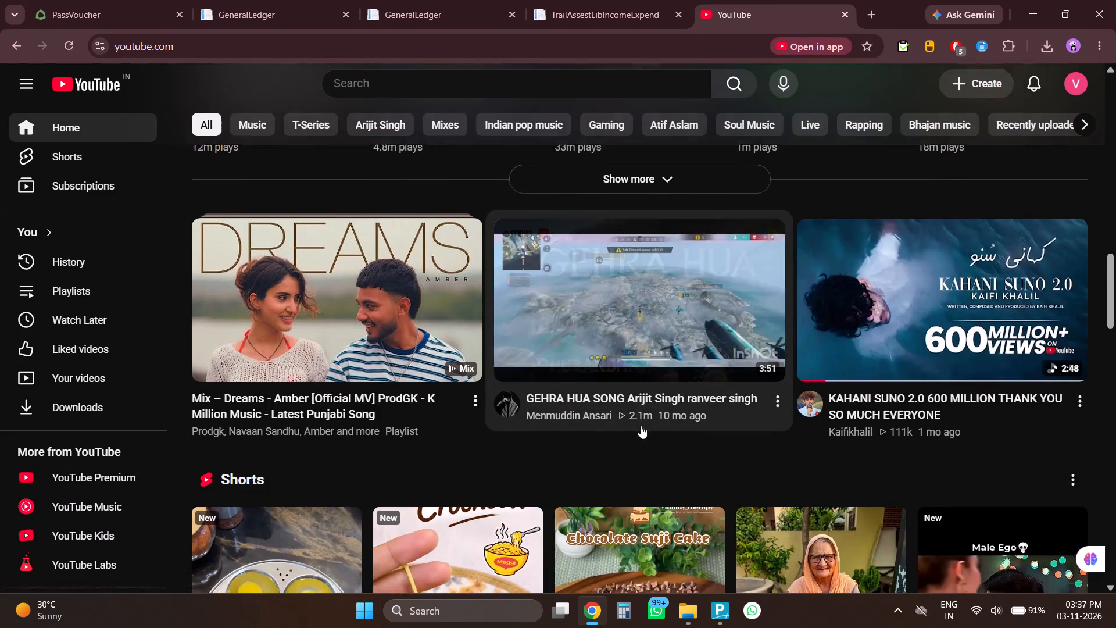
{"action": "scroll", "coordinate": [641, 426], "scroll_direction": "down", "scroll_amount": 5}
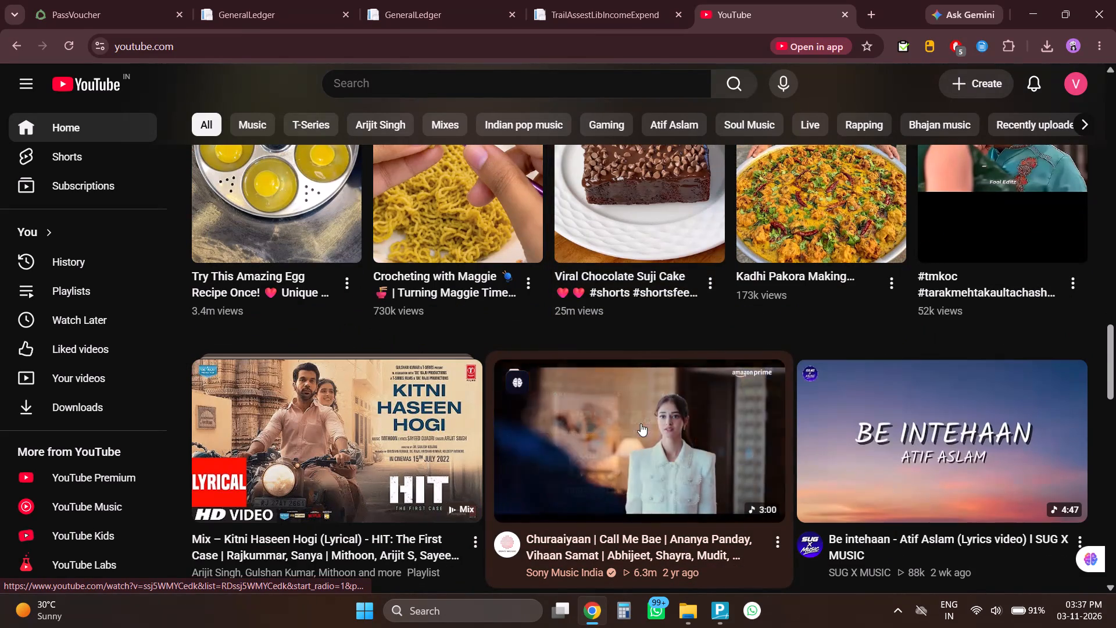
{"action": "scroll", "coordinate": [641, 423], "scroll_direction": "down", "scroll_amount": 3}
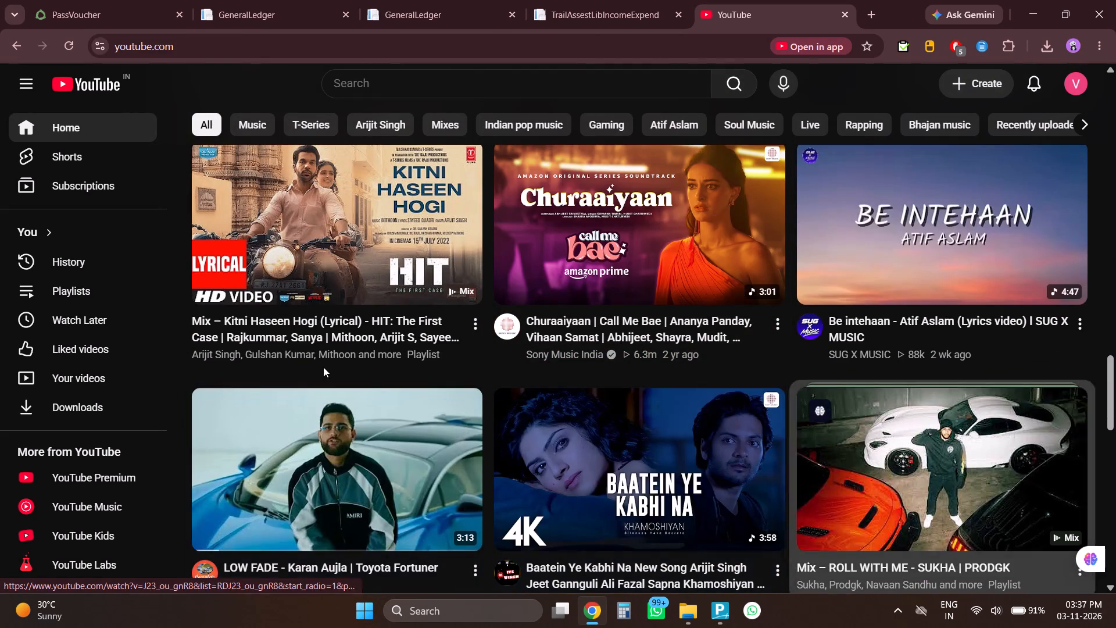
{"action": "scroll", "coordinate": [470, 340], "scroll_direction": "down", "scroll_amount": 4}
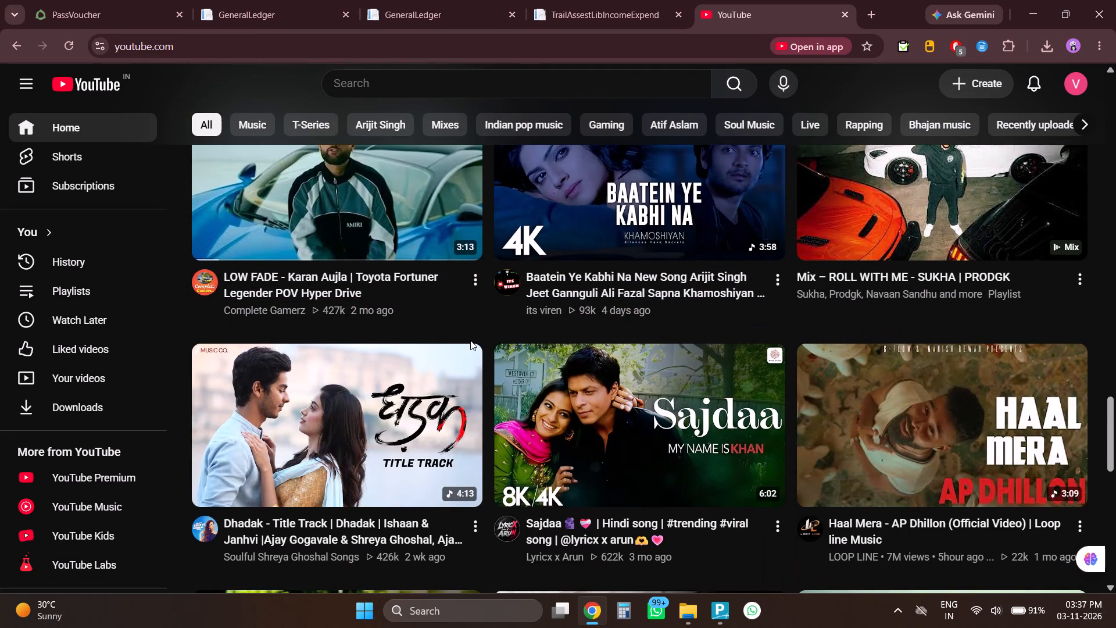
{"action": "scroll", "coordinate": [470, 340], "scroll_direction": "down", "scroll_amount": 1}
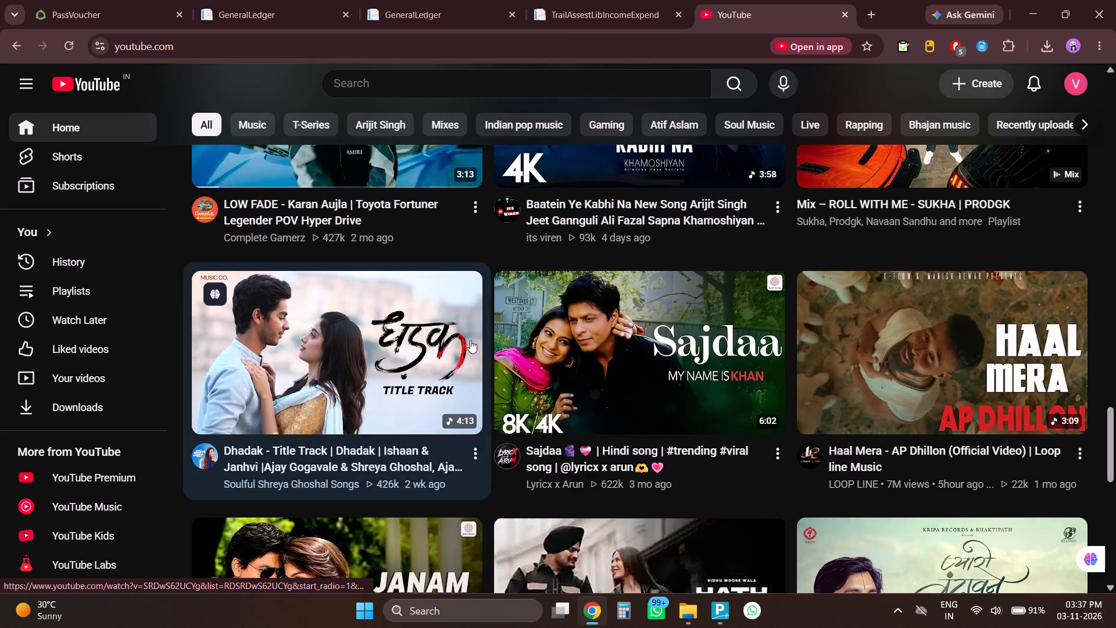
Bring up the Saving and Current Deposits general ledger report, and return to TallyPrime's Cash ledger for 2-May-25.
{"action": "left_click", "coordinate": [471, 0]}
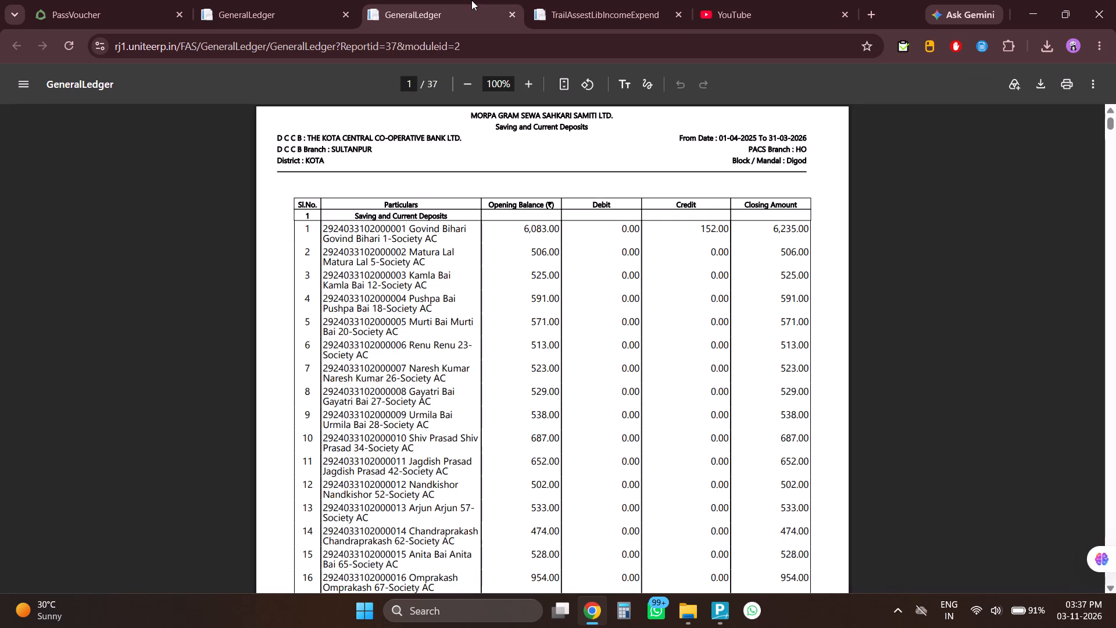
{"action": "key", "text": "alt+Tab"}
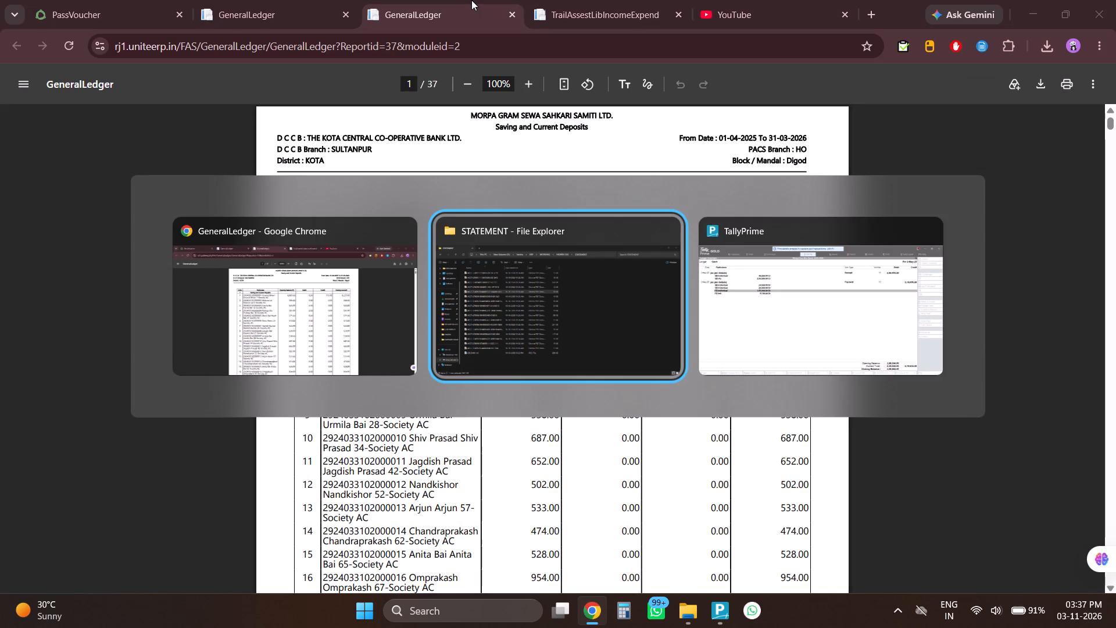
{"action": "key", "text": "alt+Tab"}
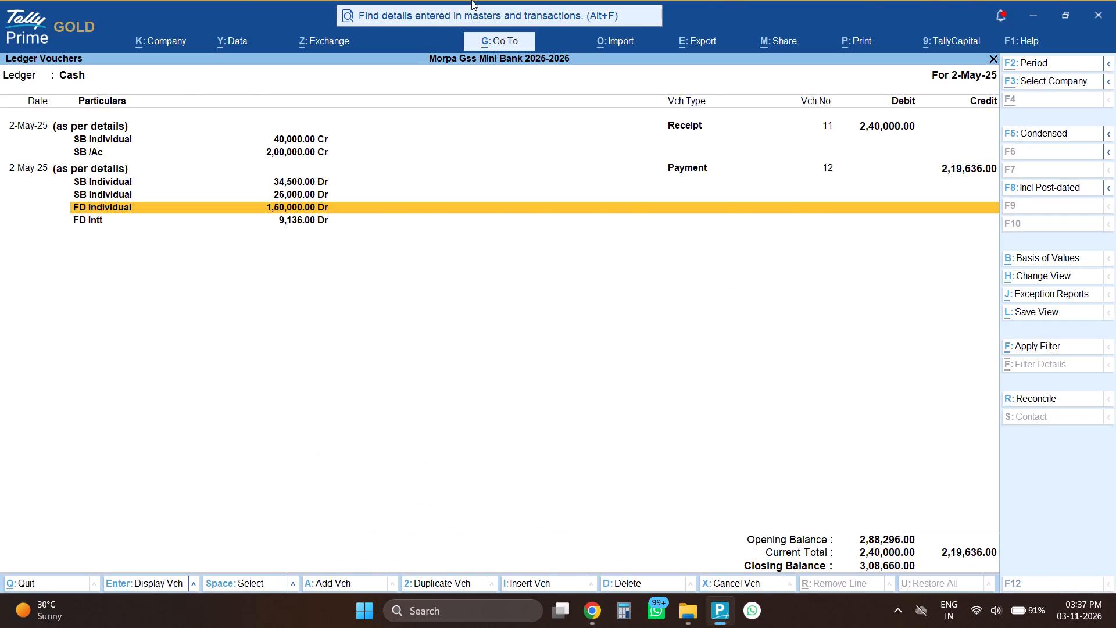
{"action": "key", "text": "alt+Tab"}
{"action": "key", "text": "alt+Tab"}
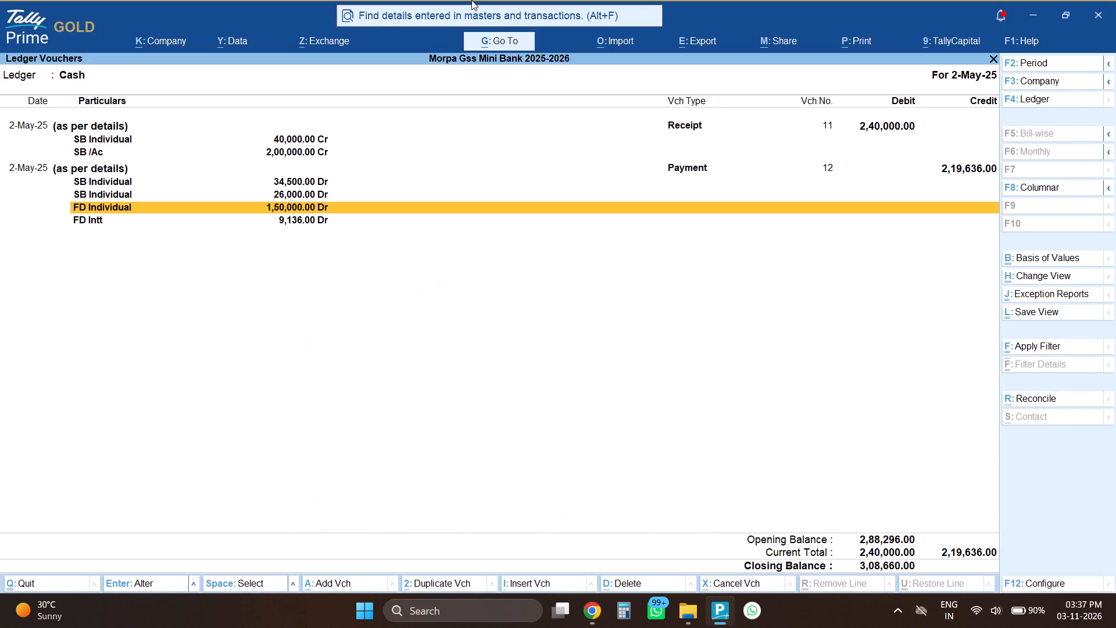
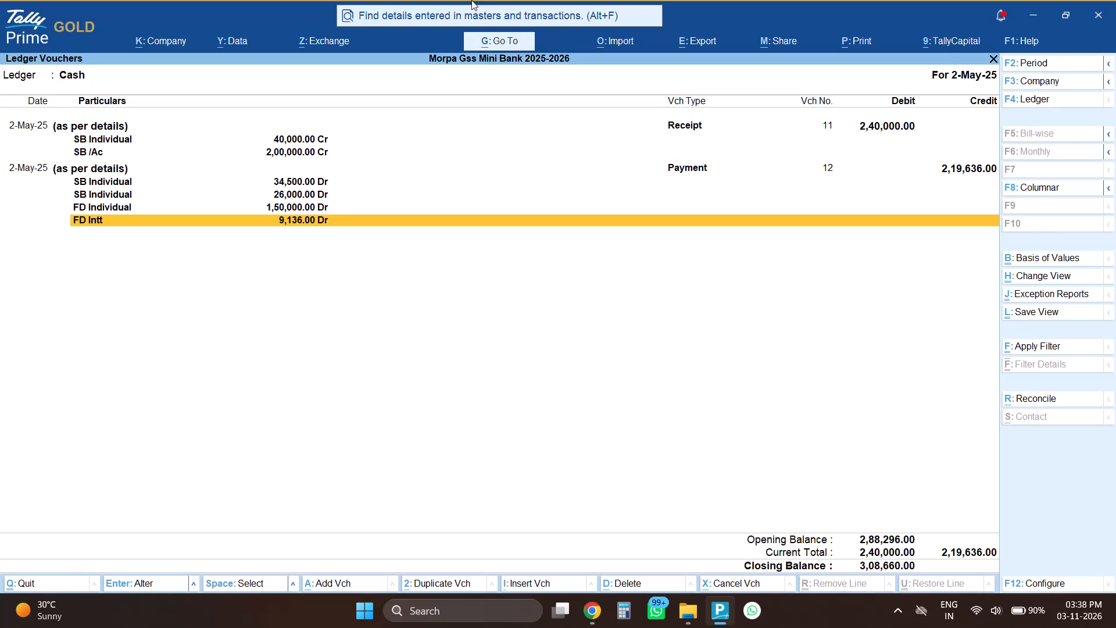
Finish checking the 2-May-25 Cash vouchers, and go through the receipt and payment lines for 5-May-25.
{"action": "key", "text": "Down"}
{"action": "key", "text": "Down"}
{"action": "key", "text": "Down"}
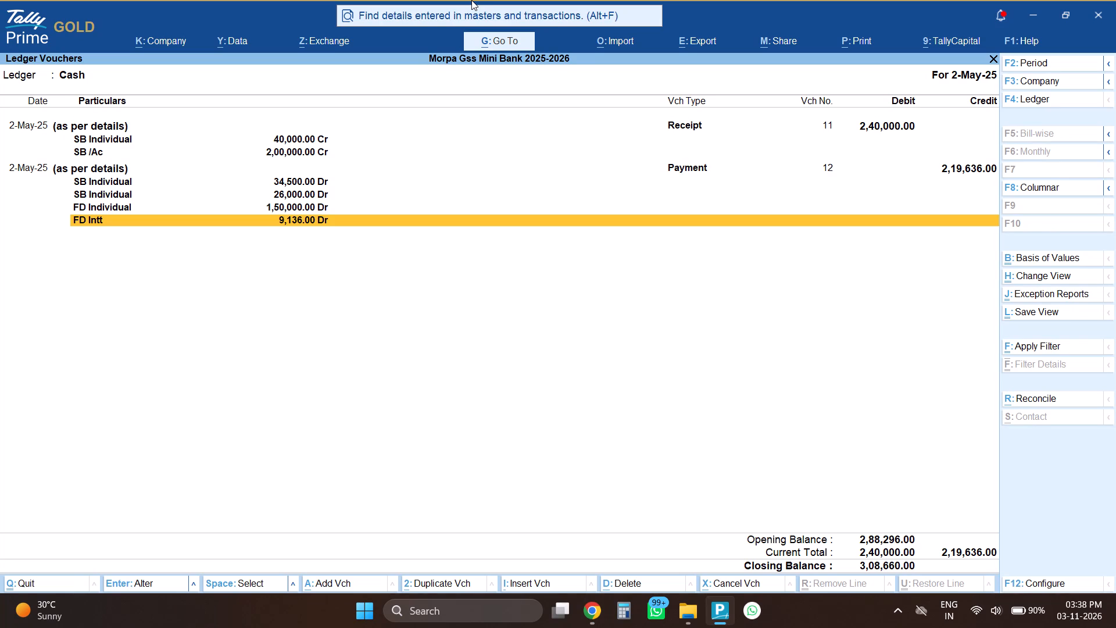
{"action": "type", "text": "+++"}
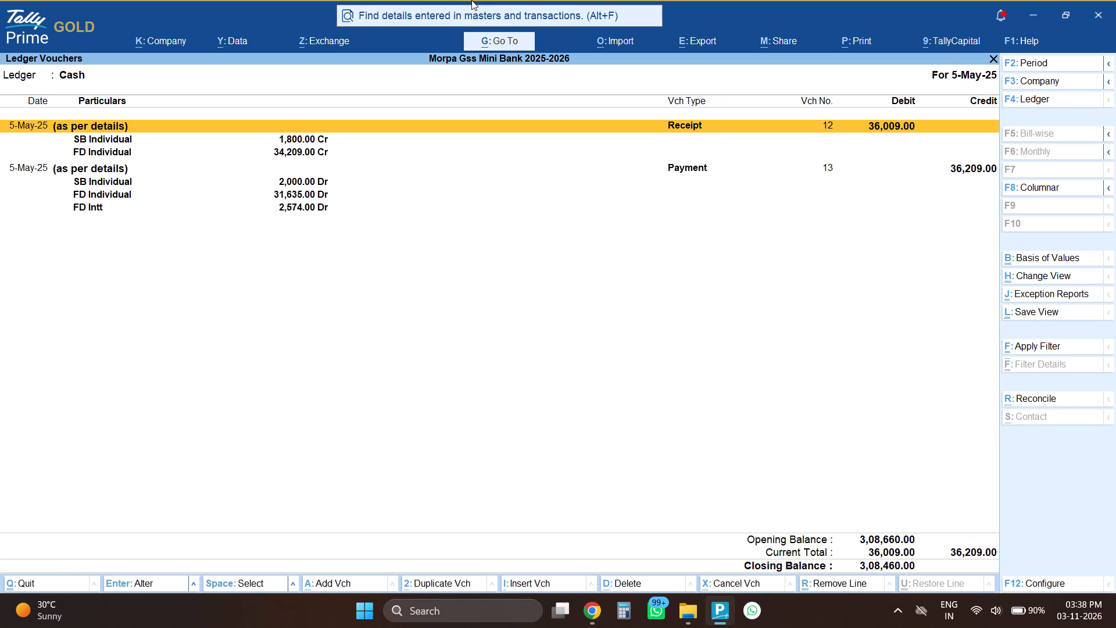
{"action": "key", "text": "Down"}
{"action": "key", "text": "Down"}
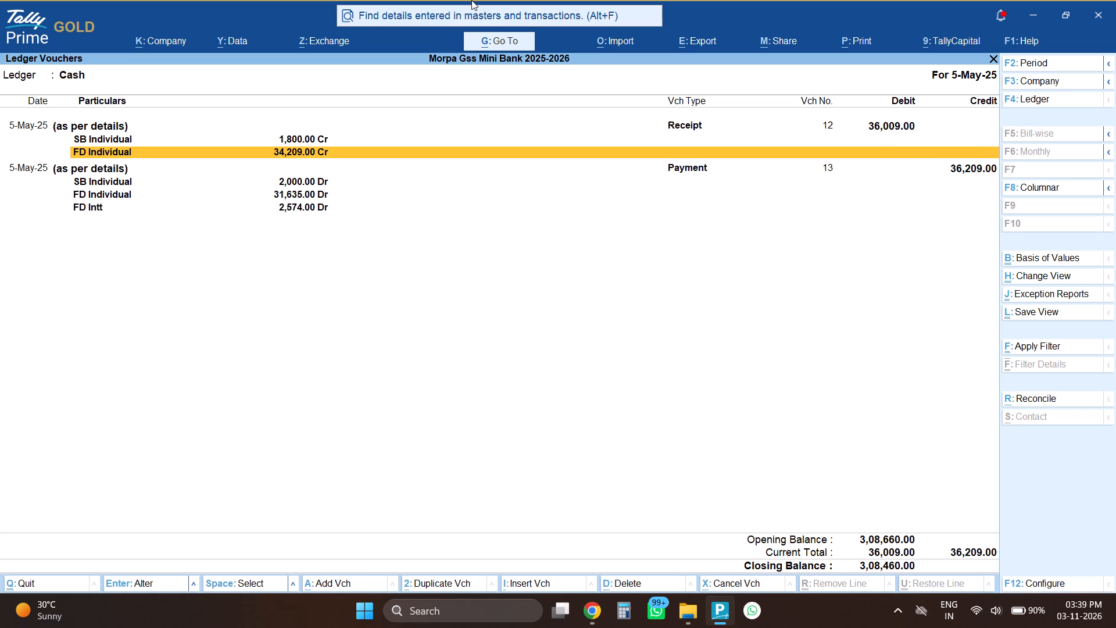
{"action": "key", "text": "Down"}
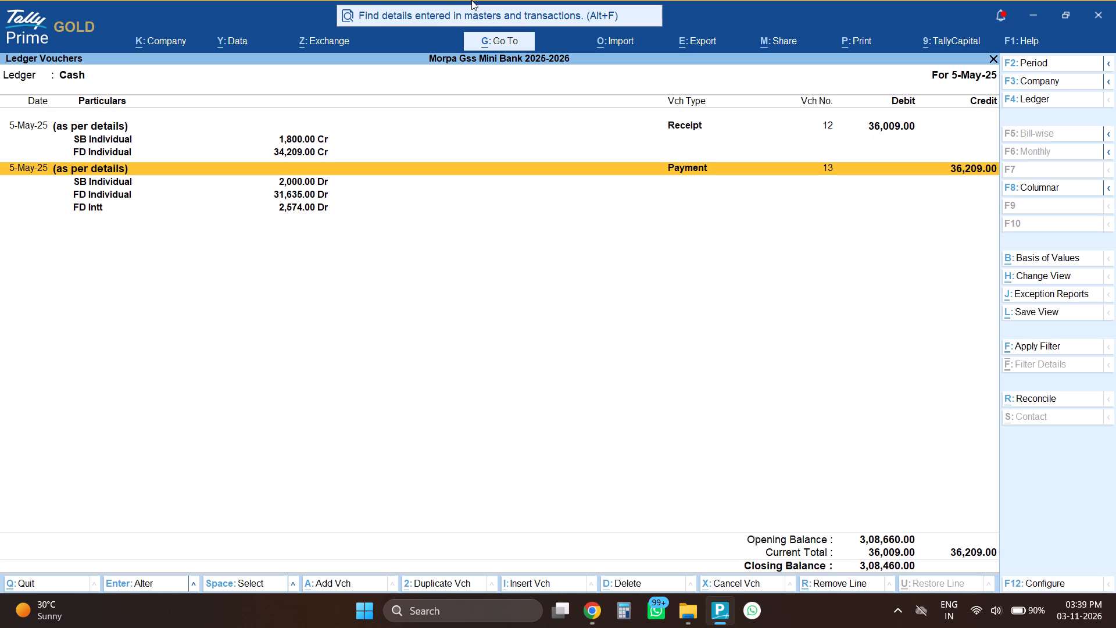
{"action": "key", "text": "Down"}
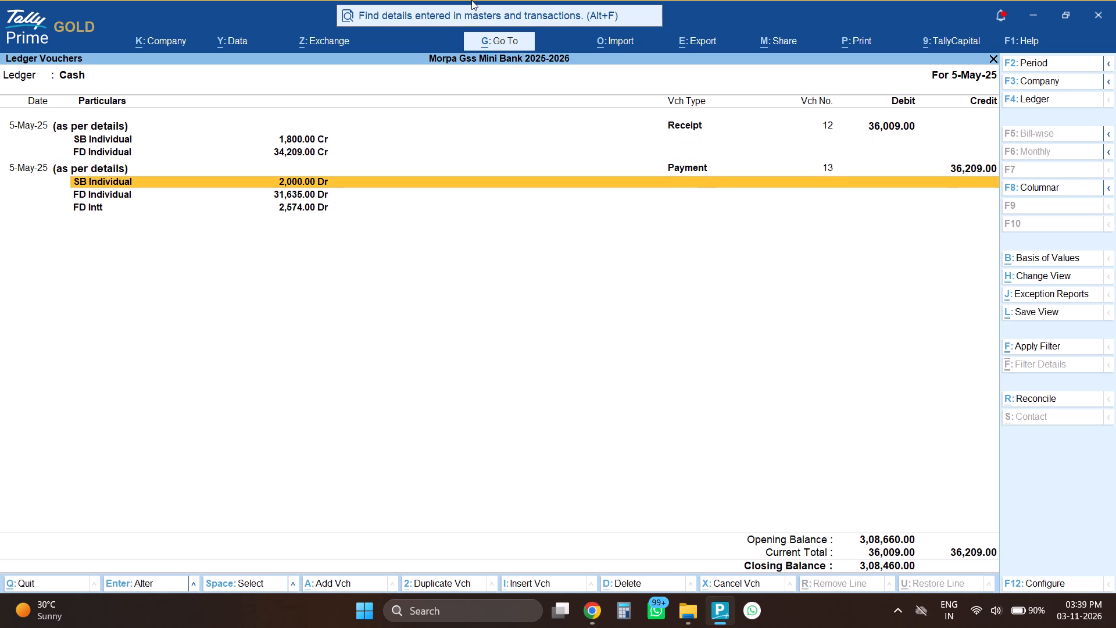
{"action": "key", "text": "Down"}
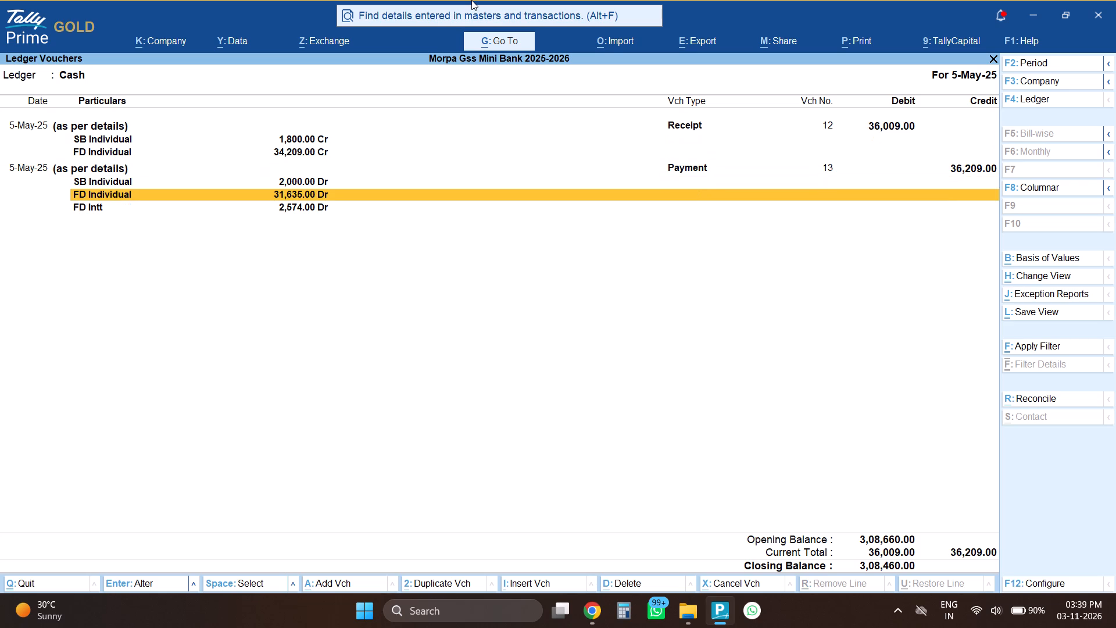
{"action": "key", "text": "Down"}
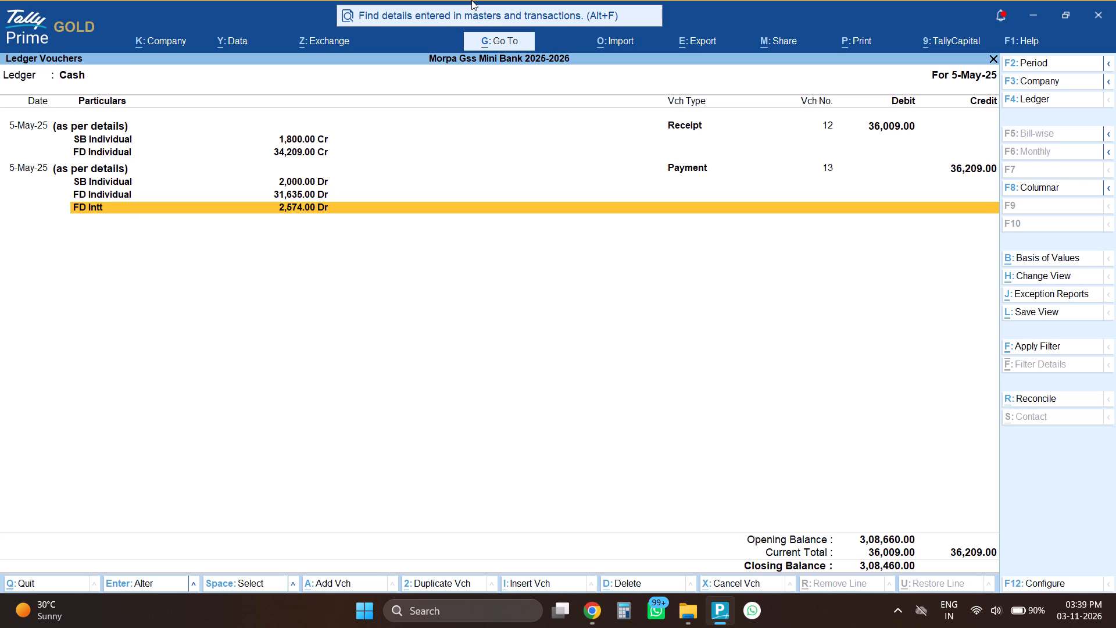
{"action": "key", "text": "Down"}
Advance the Cash ledger through 6-May-25 and 8-May-25 to 9-May-25, checking each day's receipt and payment entries.
{"action": "key", "text": "plus"}
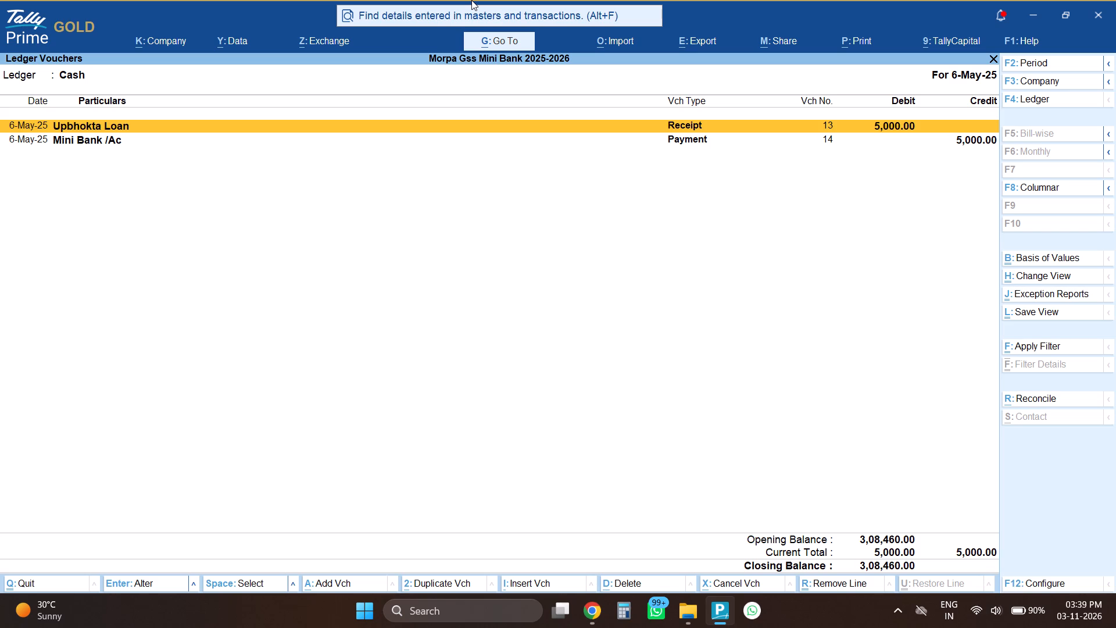
{"action": "type", "text": "++"}
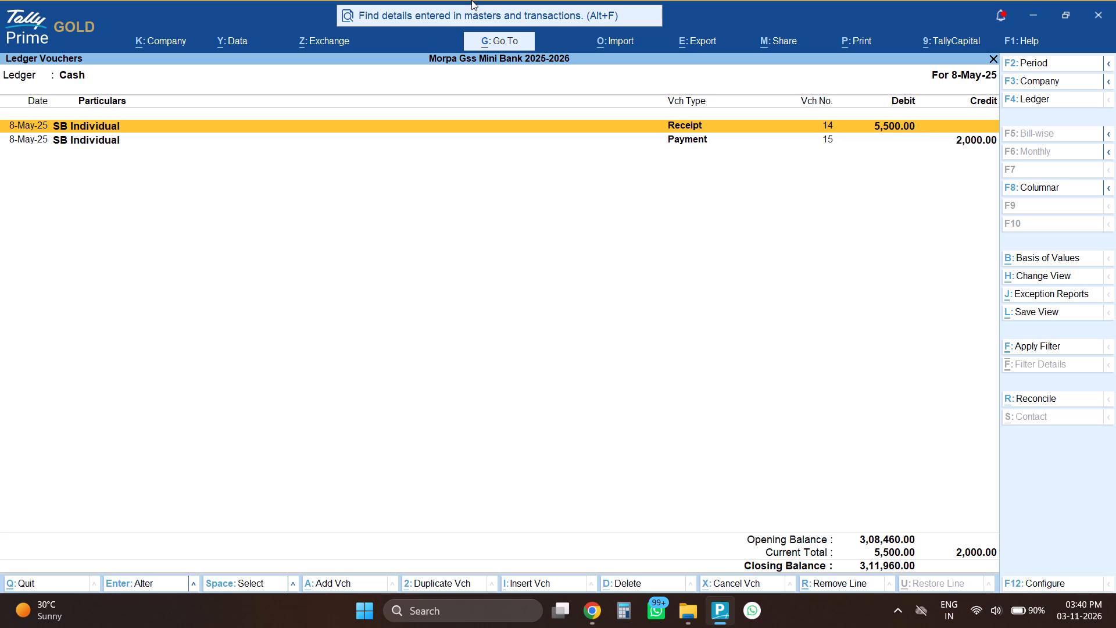
{"action": "key", "text": "plus"}
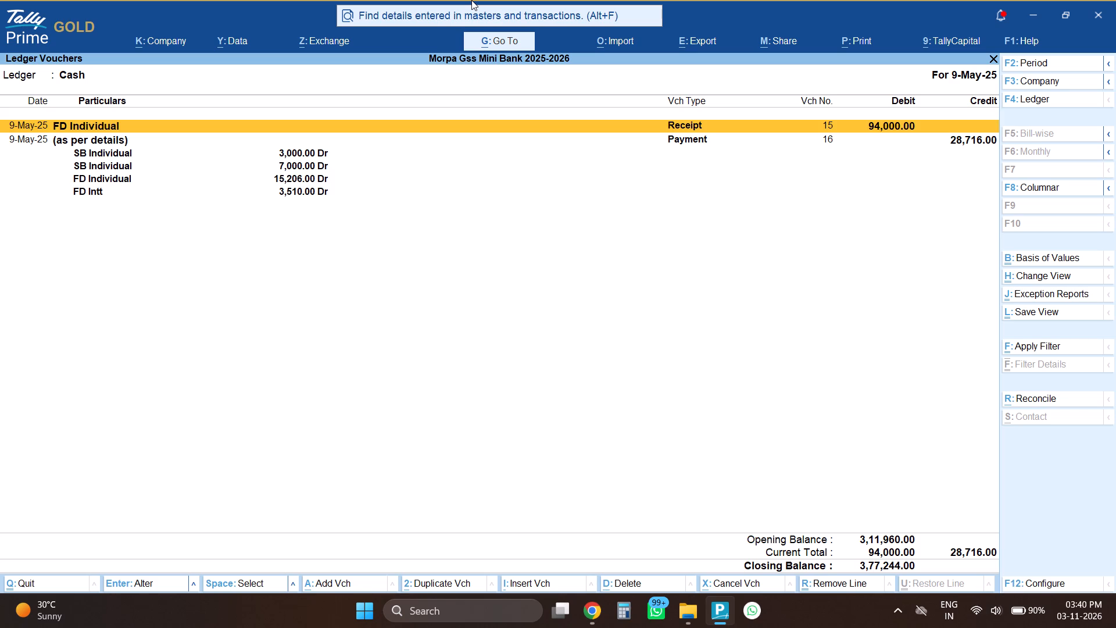
{"action": "key", "text": "Down"}
{"action": "key", "text": "Down"}
{"action": "key", "text": "Down"}
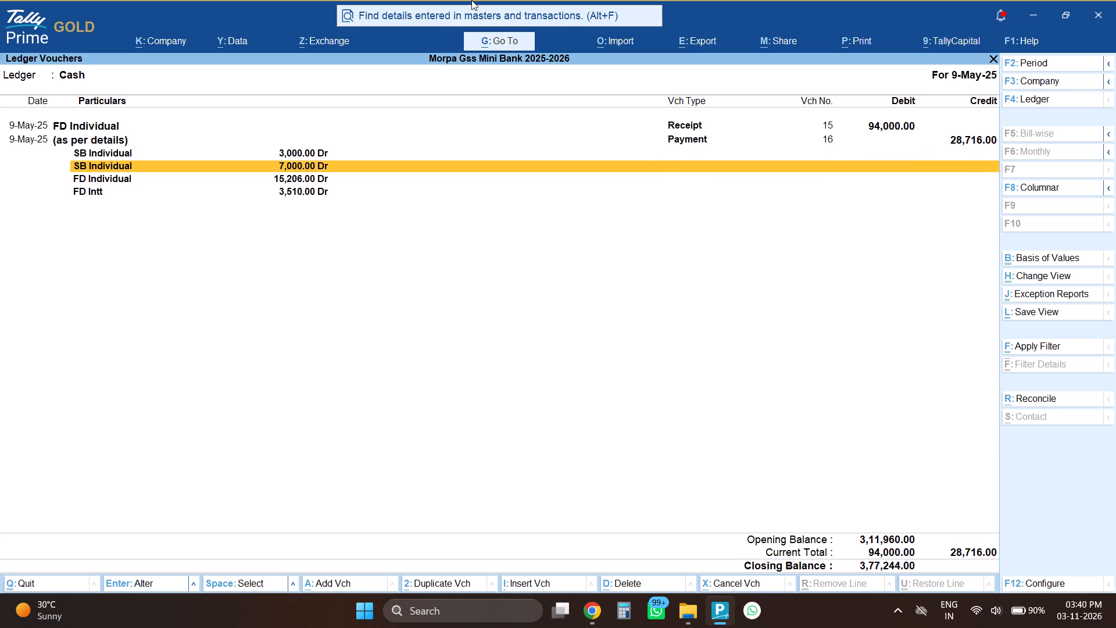
{"action": "key", "text": "Down"}
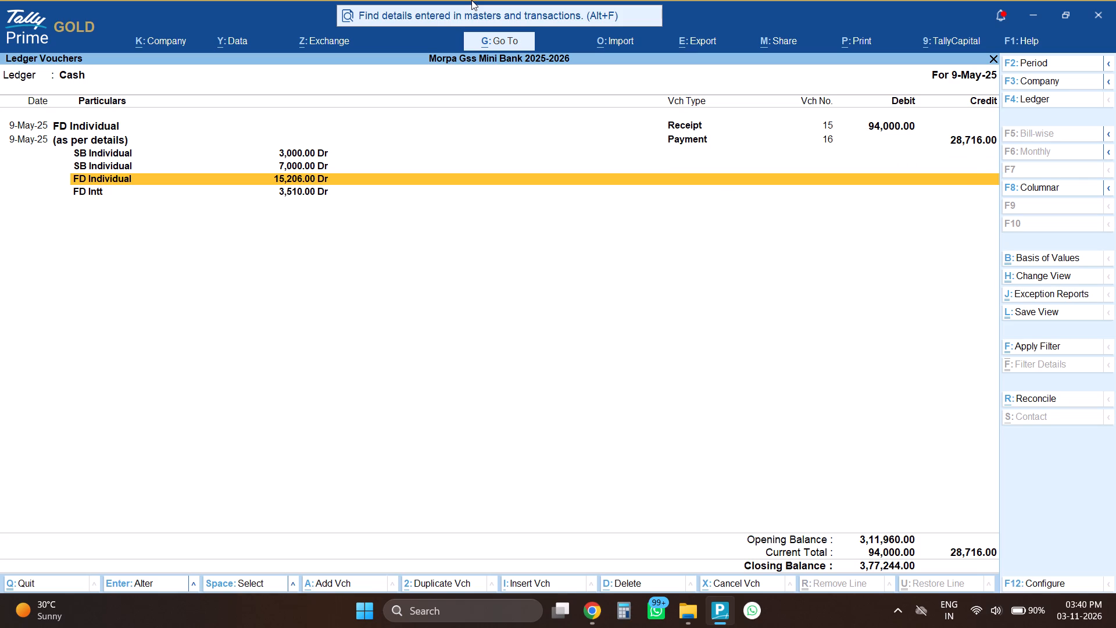
Move the Cash ledger to 12-May-25 and check the SB Individual receipt and every line of the payment voucher.
{"action": "type", "text": "+++"}
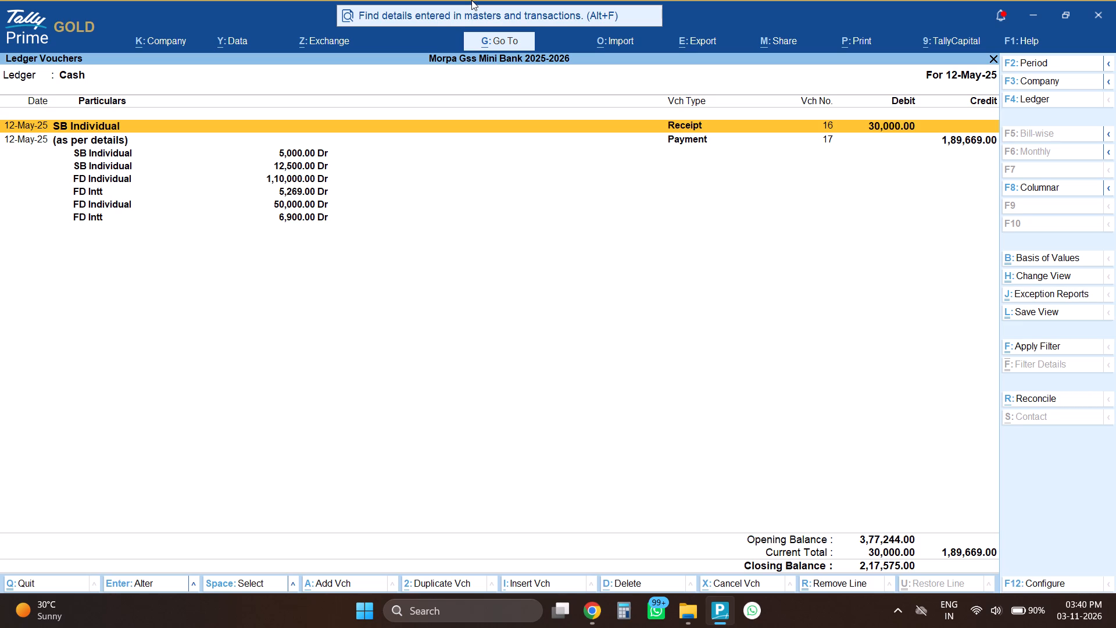
{"action": "key", "text": "Down"}
{"action": "key", "text": "Down"}
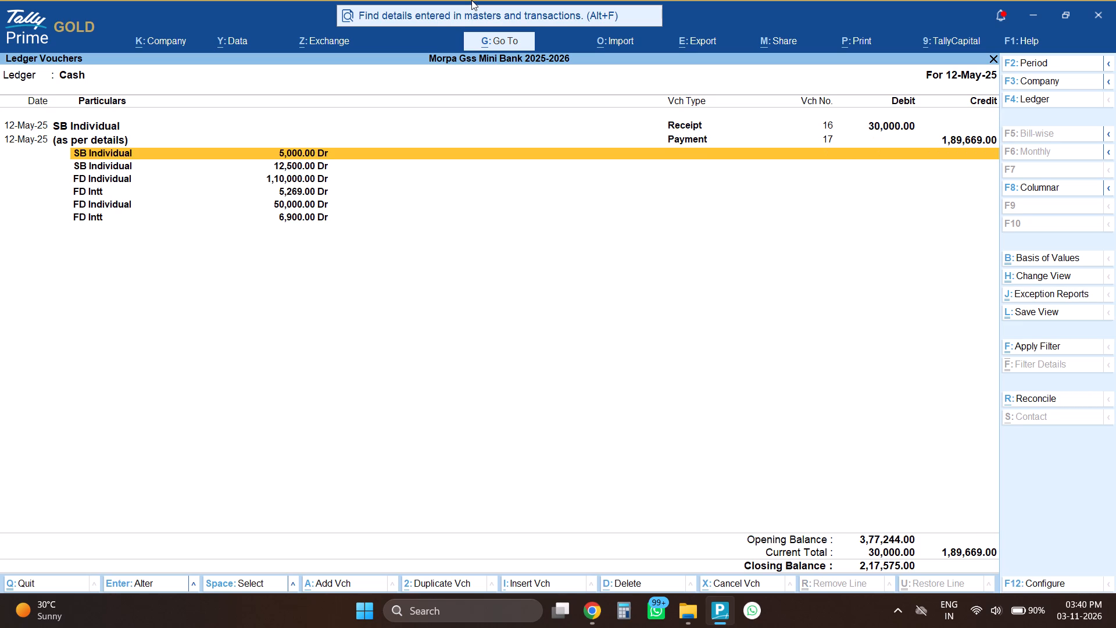
{"action": "key", "text": "Down"}
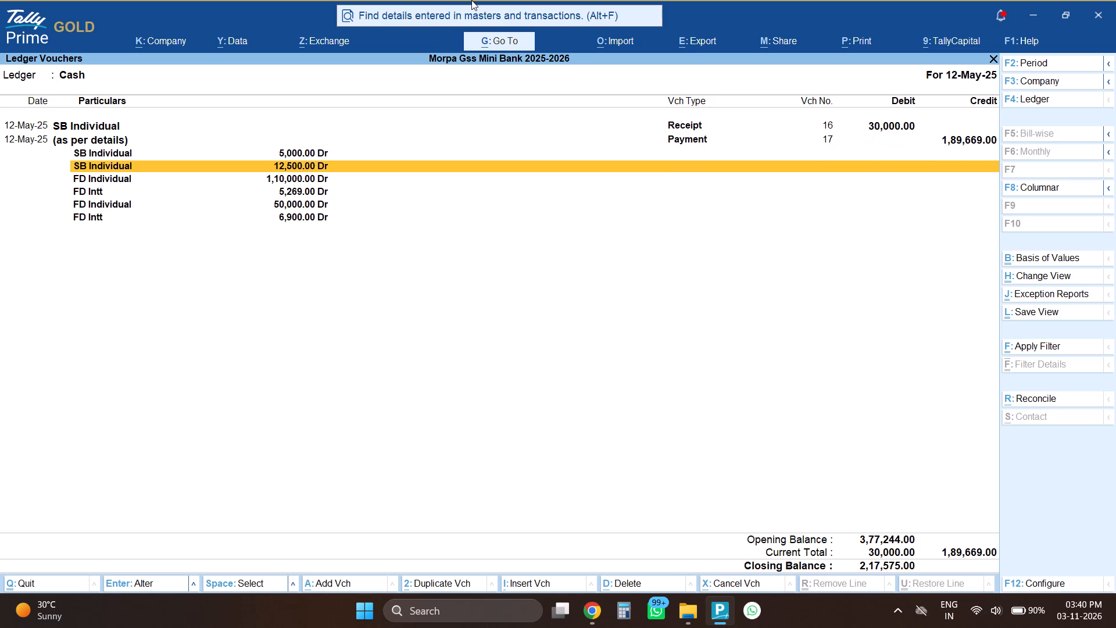
{"action": "key", "text": "Down"}
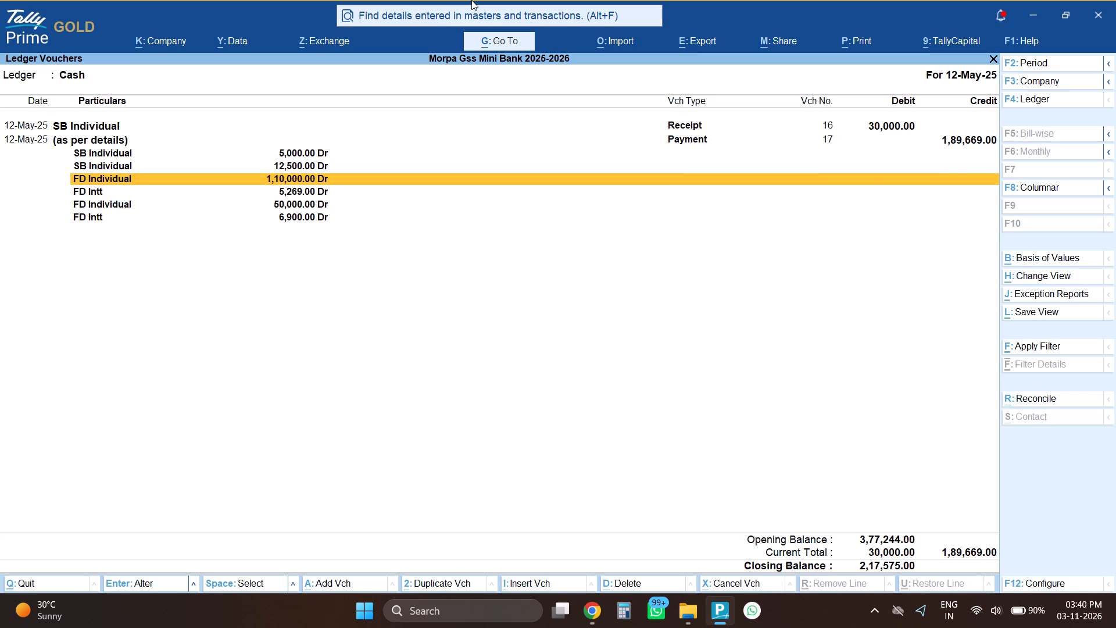
{"action": "key", "text": "Down"}
{"action": "key", "text": "Down"}
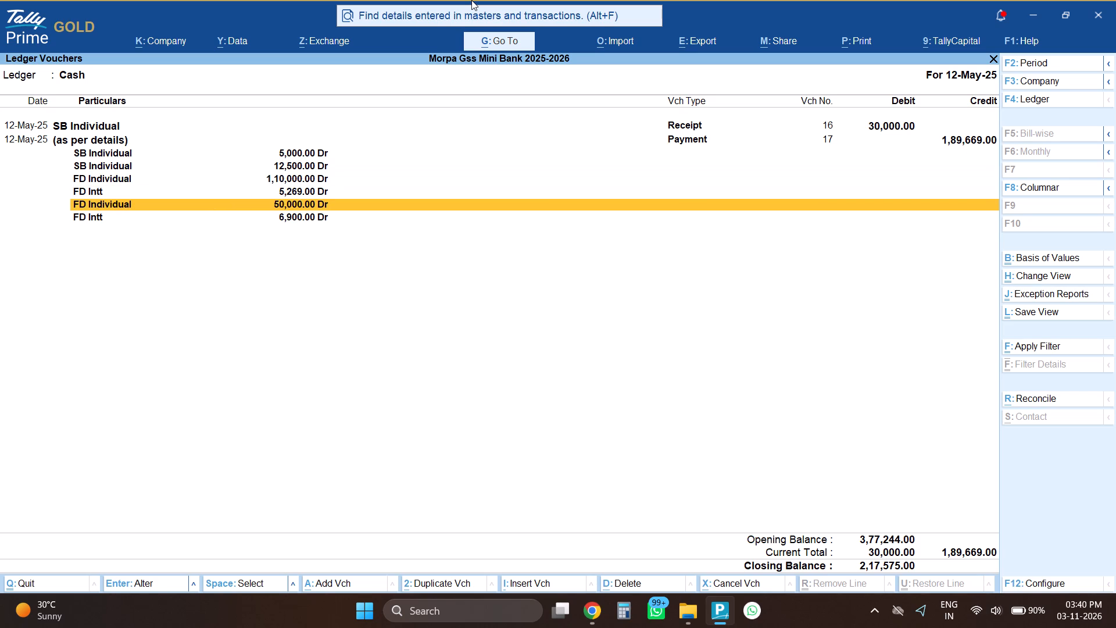
{"action": "key", "text": "Down"}
{"action": "key", "text": "Down"}
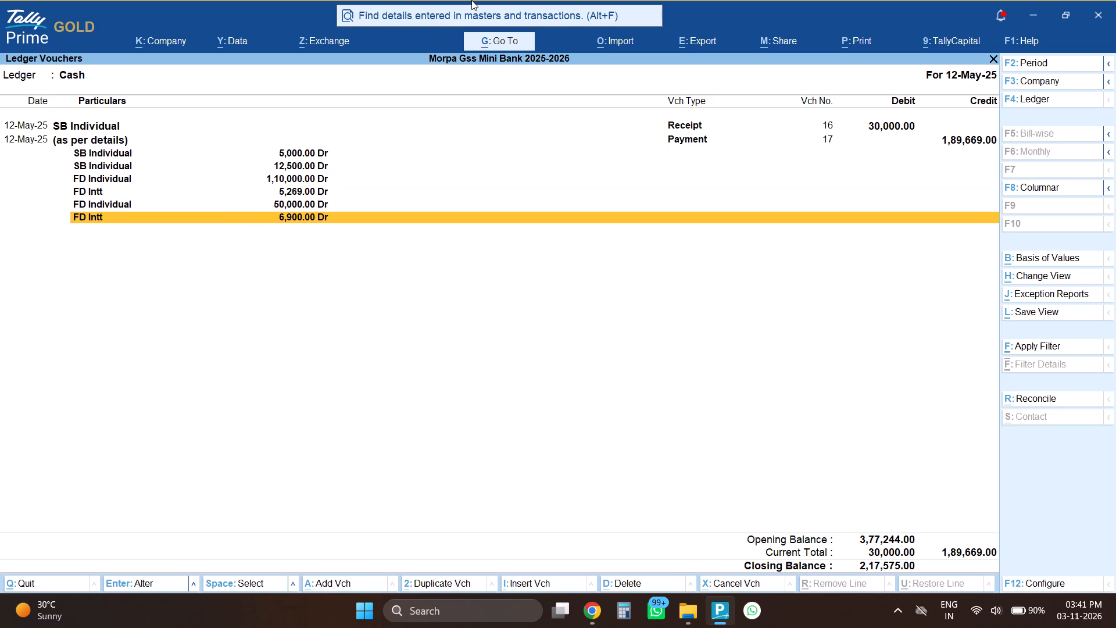
Check the 13-May-25 Cash payment, and review the savings and fixed deposit lines in the 15-May-25 vouchers.
{"action": "key", "text": "plus"}
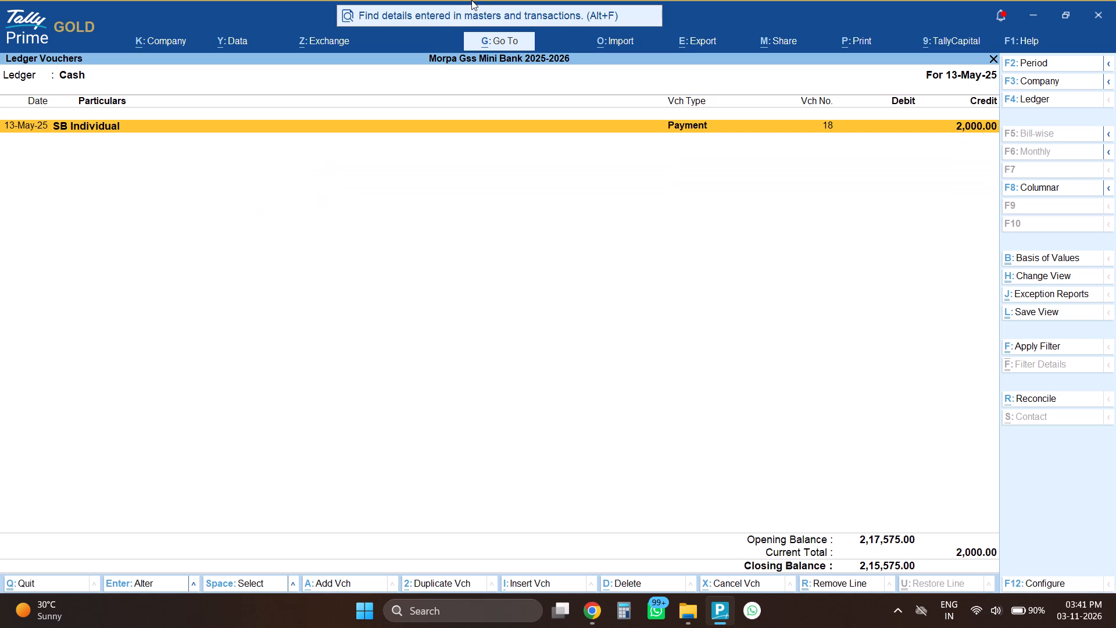
{"action": "type", "text": "++"}
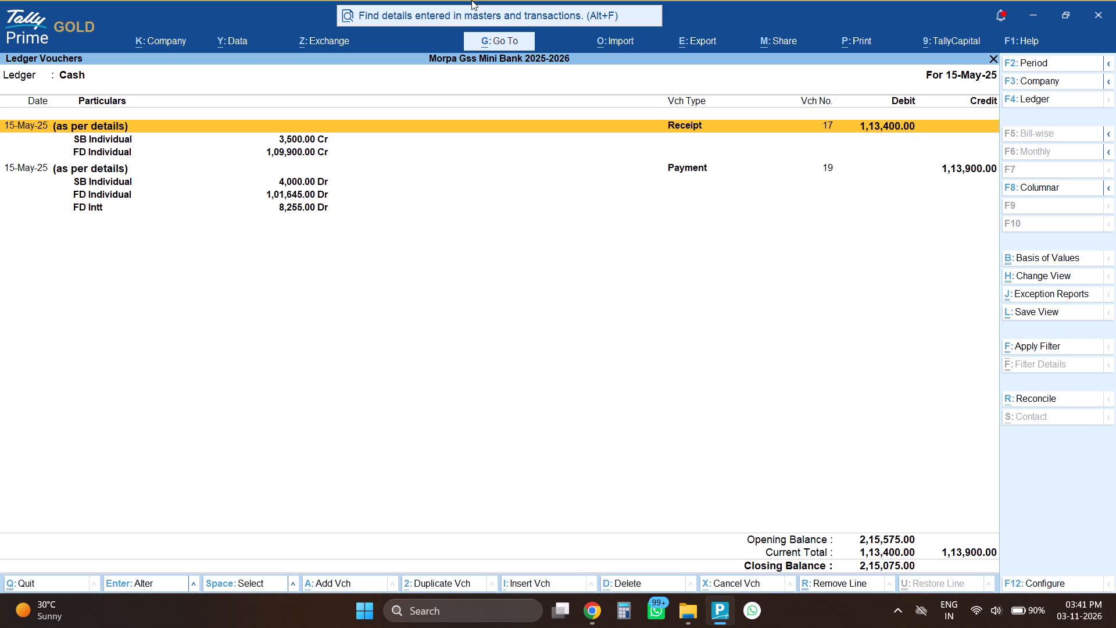
{"action": "key", "text": "Down"}
{"action": "key", "text": "Down"}
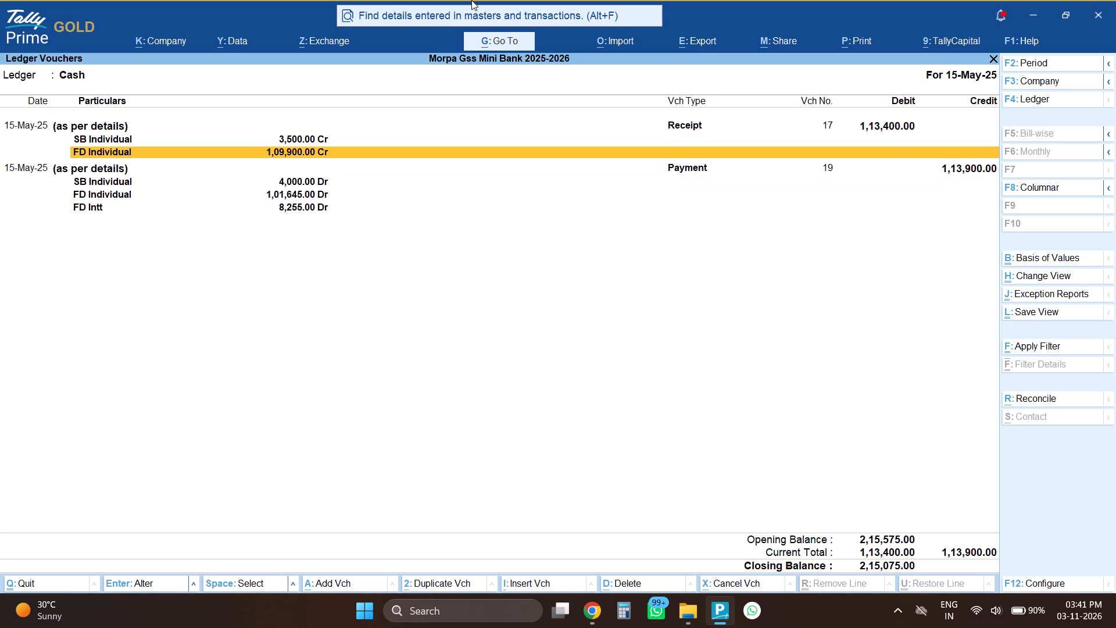
{"action": "key", "text": "Down"}
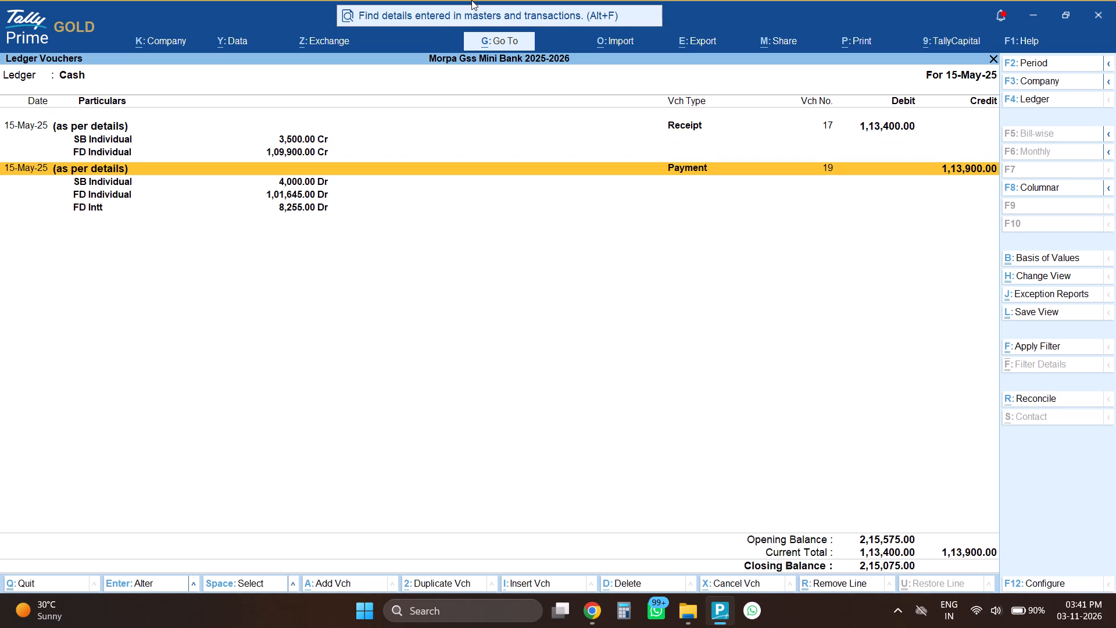
{"action": "key", "text": "Down"}
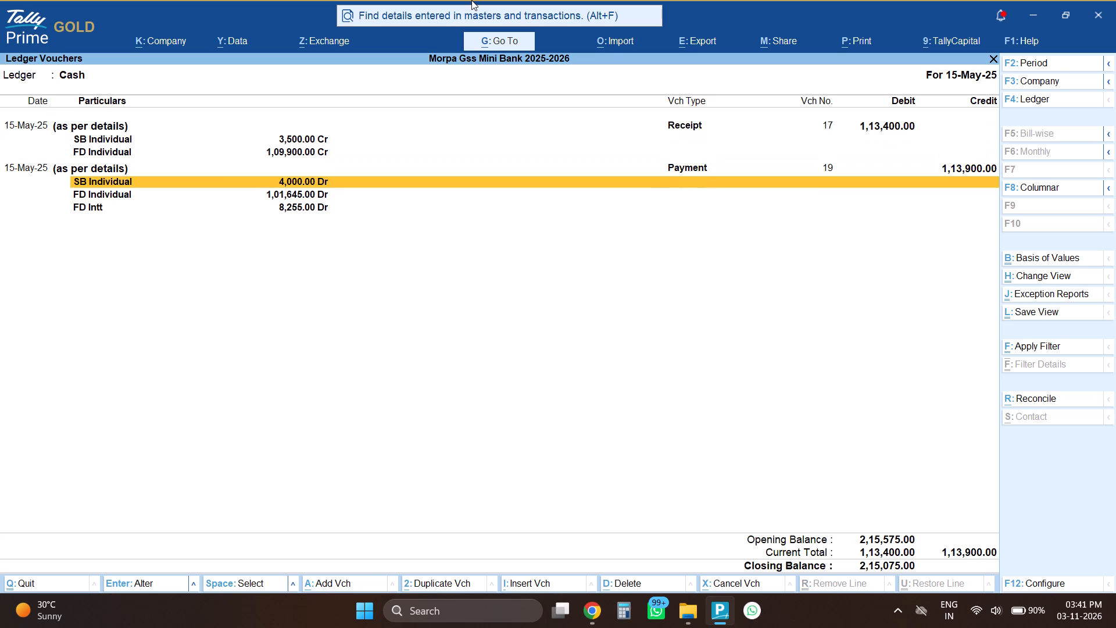
{"action": "key", "text": "Down"}
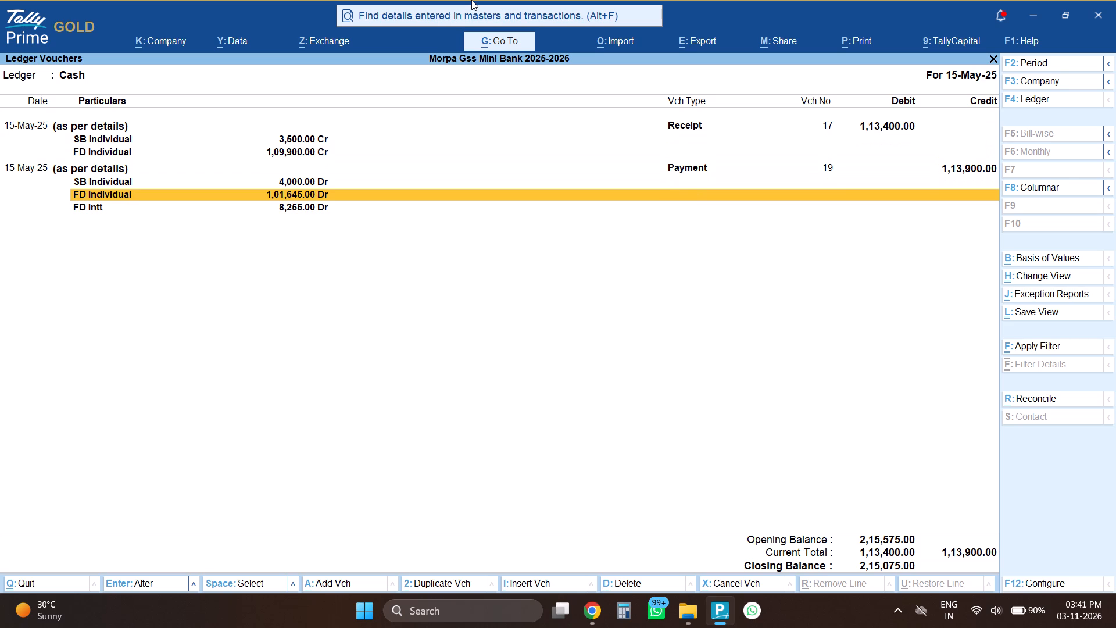
Move the Cash ledger to 16-May-25 and check the SB Individual receipt lines and the payment lines through Cashless.
{"action": "key", "text": "plus"}
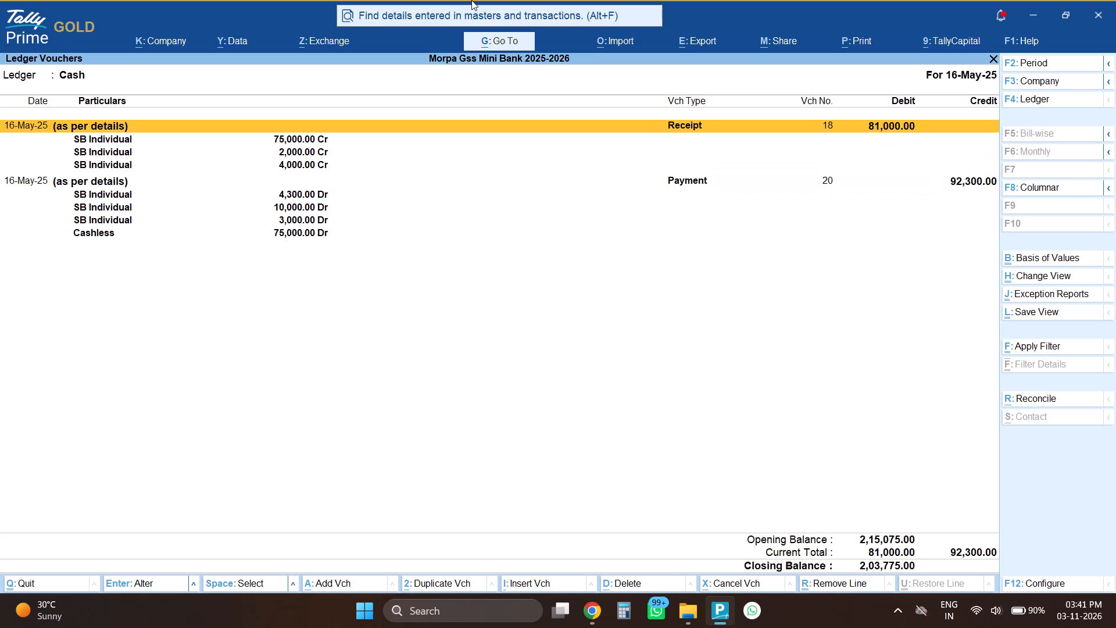
{"action": "key", "text": "Down"}
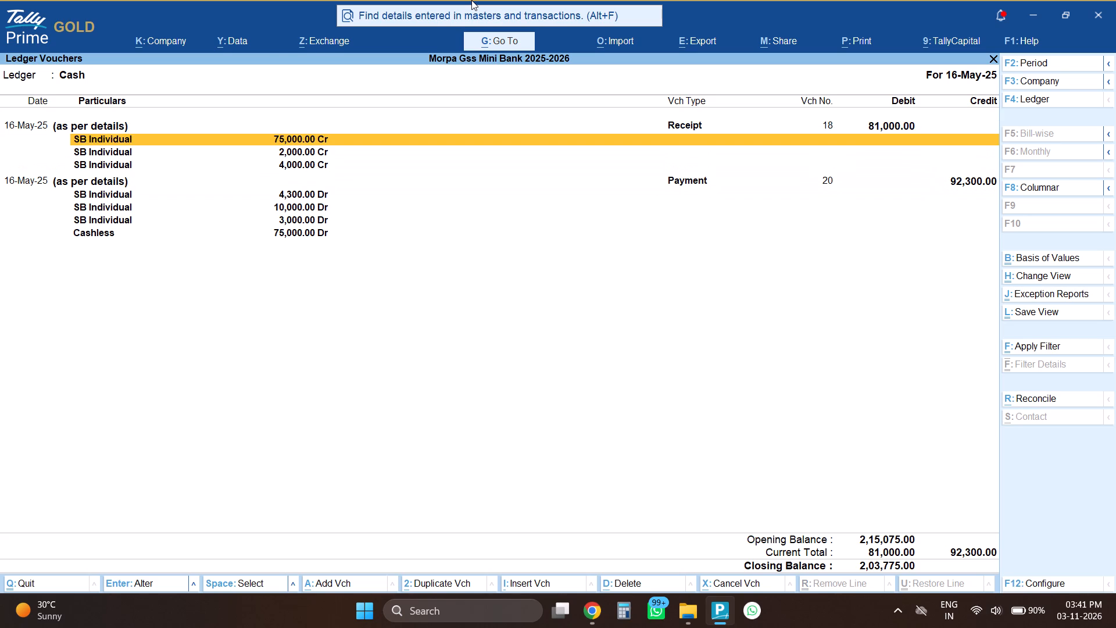
{"action": "key", "text": "Down"}
{"action": "key", "text": "Down"}
{"action": "key", "text": "Down"}
{"action": "key", "text": "Down"}
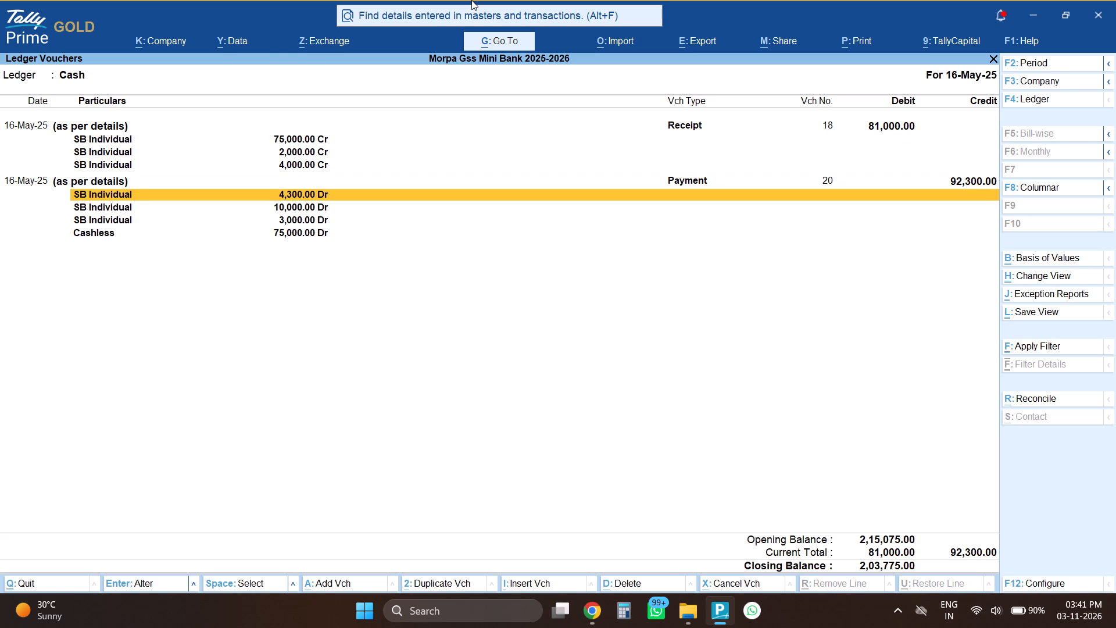
{"action": "key", "text": "Down"}
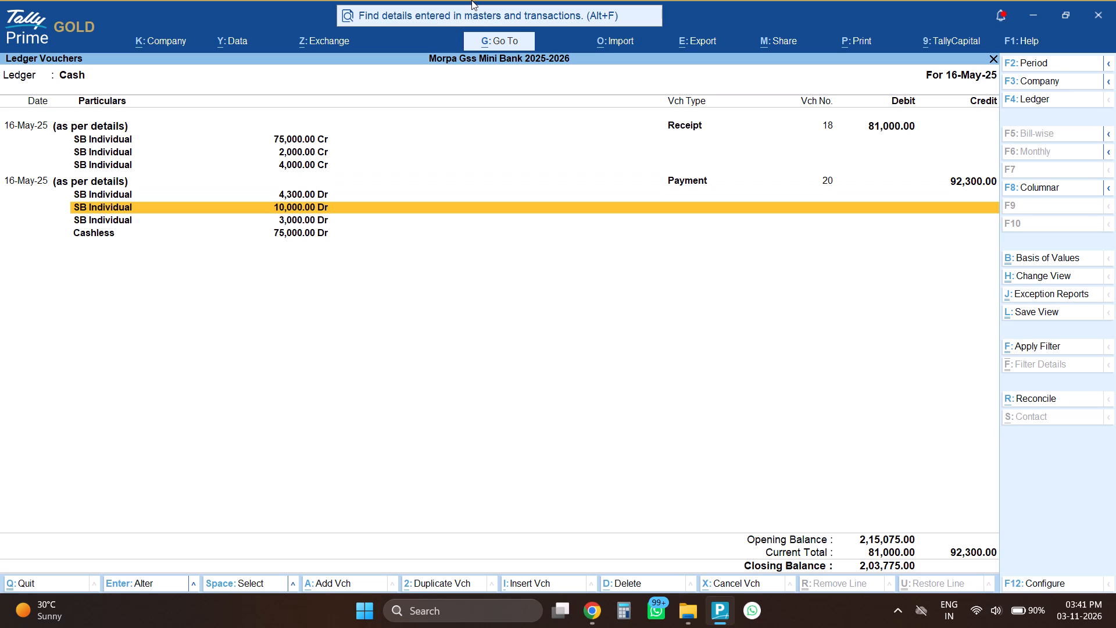
{"action": "key", "text": "Down"}
{"action": "key", "text": "Down"}
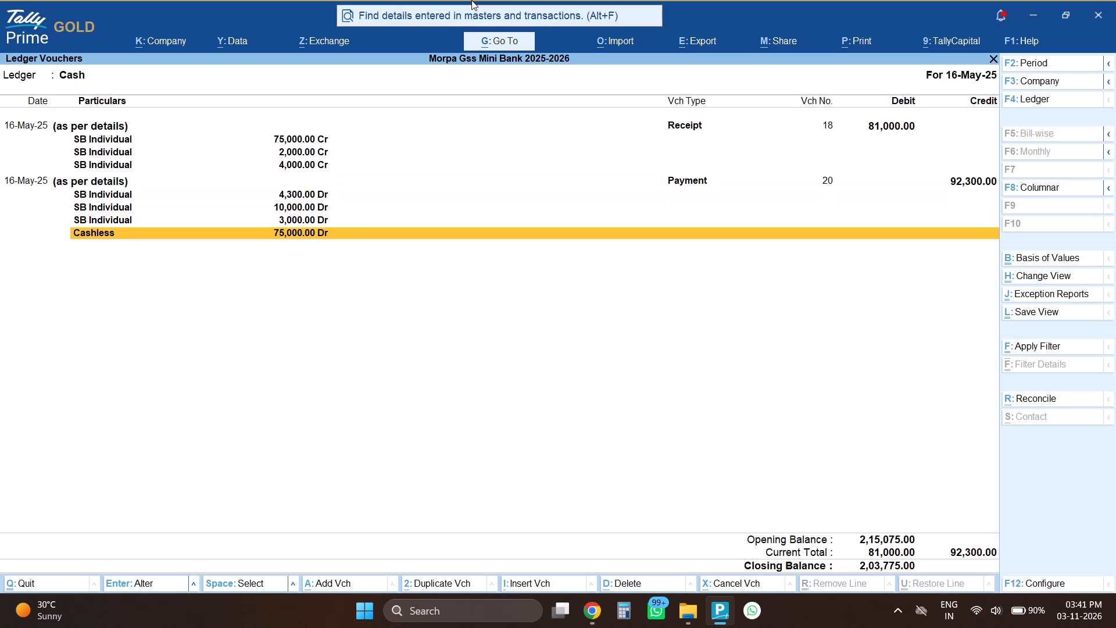
Move the Cash ledger to 19-May-25 and check the FD Individual and SB Individual lines of the receipt voucher.
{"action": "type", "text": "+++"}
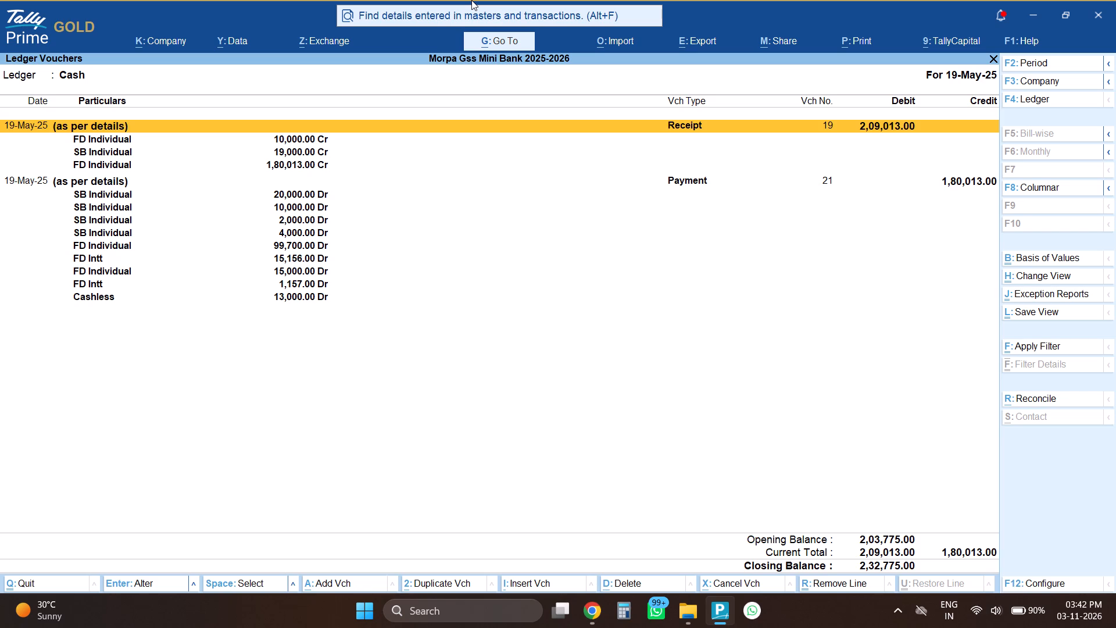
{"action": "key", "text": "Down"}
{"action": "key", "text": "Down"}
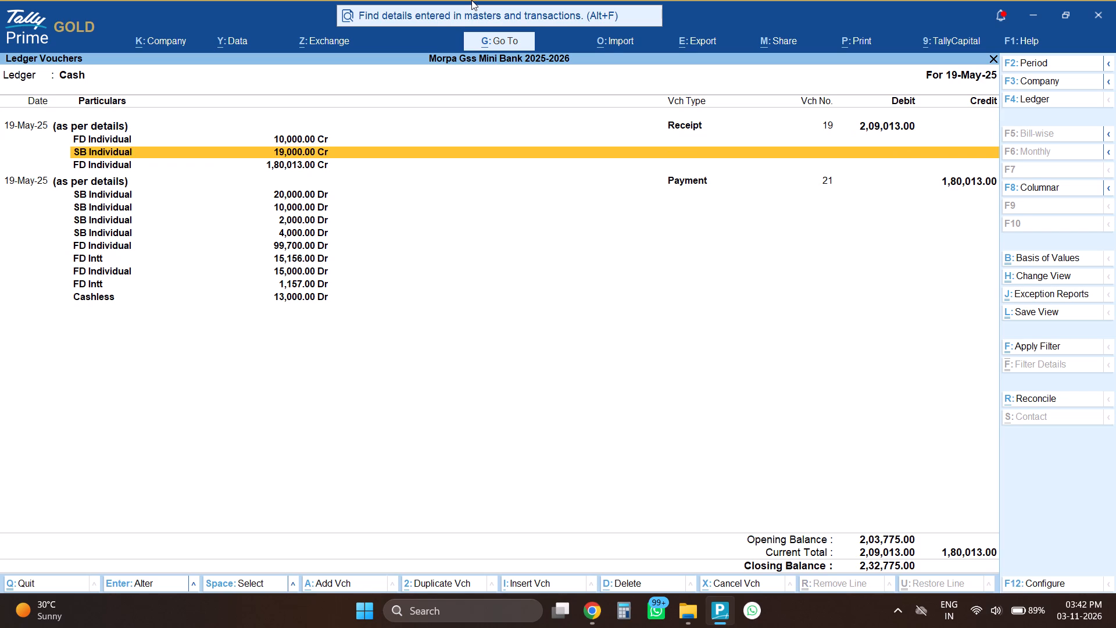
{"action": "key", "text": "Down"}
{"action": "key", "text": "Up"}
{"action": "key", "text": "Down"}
Check every line of the 19-May-25 payment voucher, from the SB Individual withdrawals through FD Individual and FD Intt to Cashless.
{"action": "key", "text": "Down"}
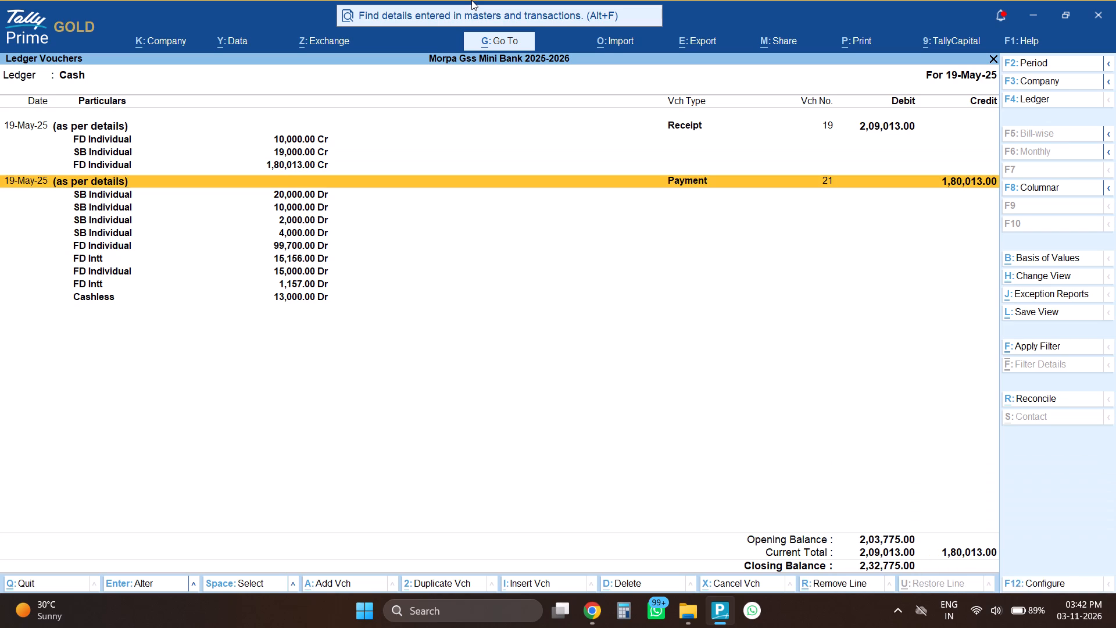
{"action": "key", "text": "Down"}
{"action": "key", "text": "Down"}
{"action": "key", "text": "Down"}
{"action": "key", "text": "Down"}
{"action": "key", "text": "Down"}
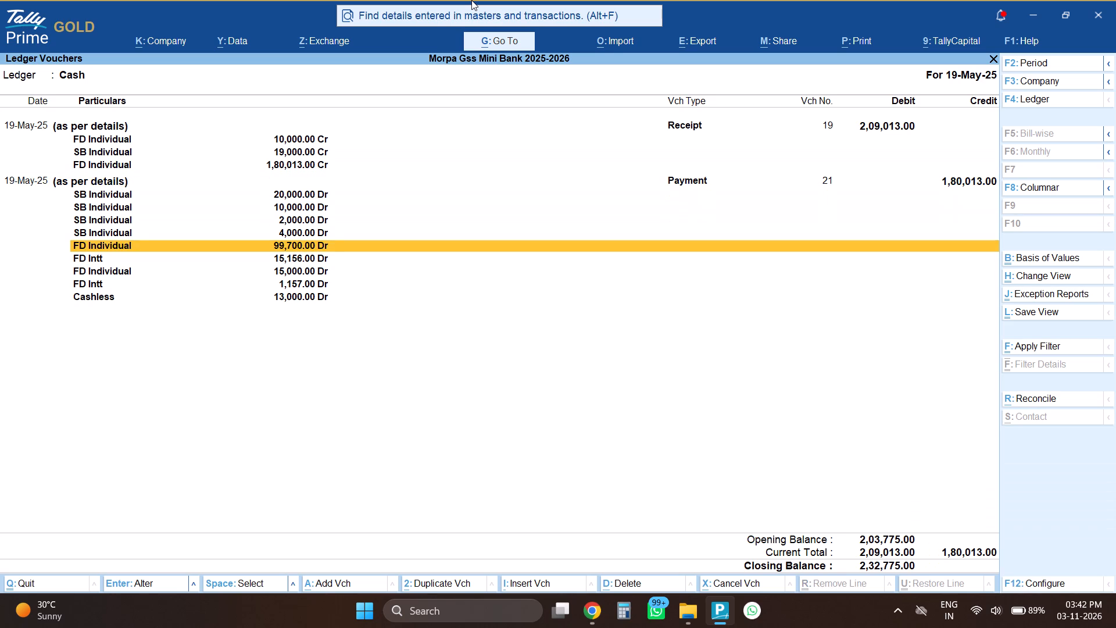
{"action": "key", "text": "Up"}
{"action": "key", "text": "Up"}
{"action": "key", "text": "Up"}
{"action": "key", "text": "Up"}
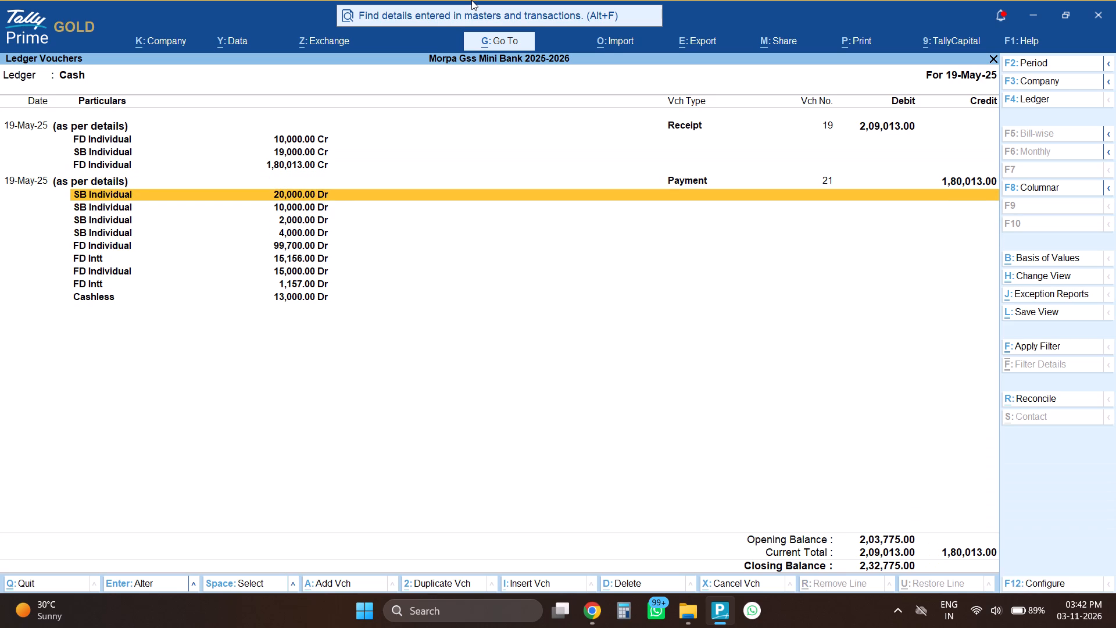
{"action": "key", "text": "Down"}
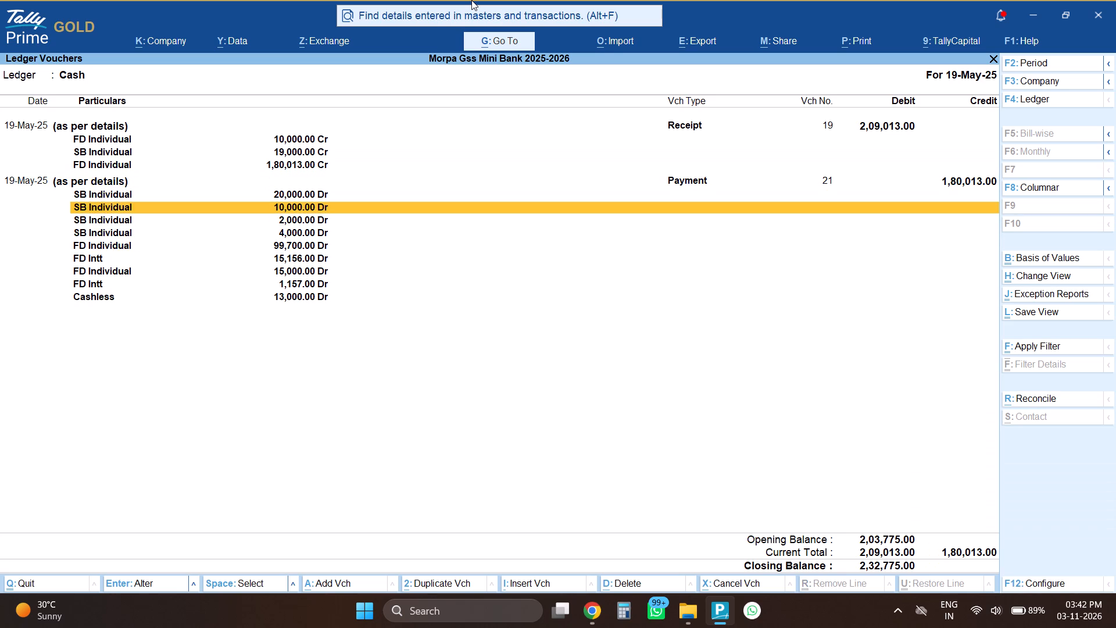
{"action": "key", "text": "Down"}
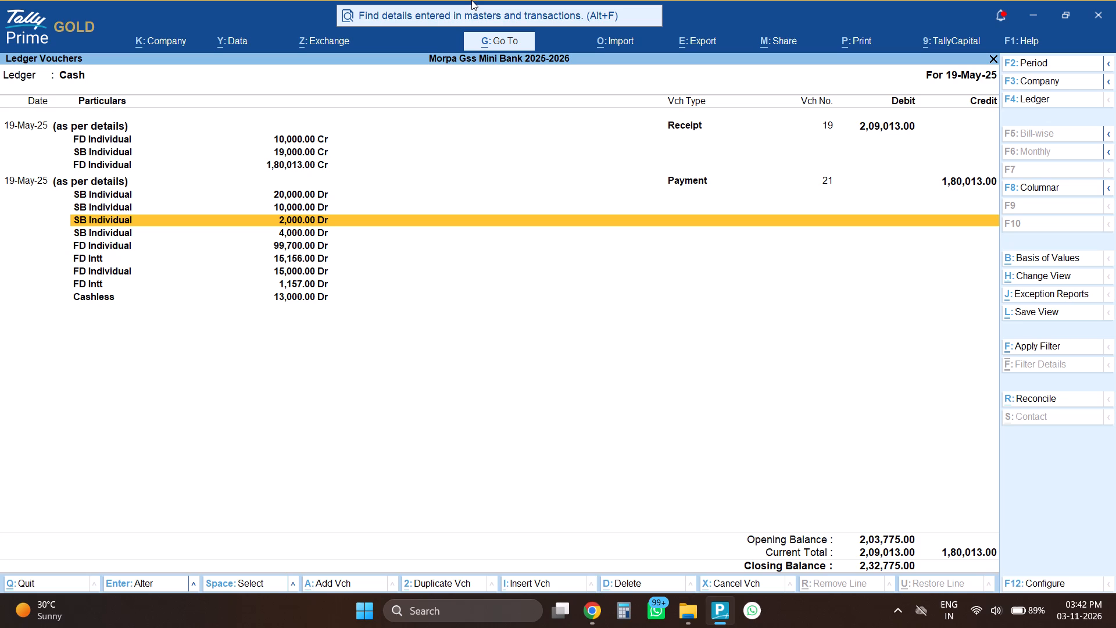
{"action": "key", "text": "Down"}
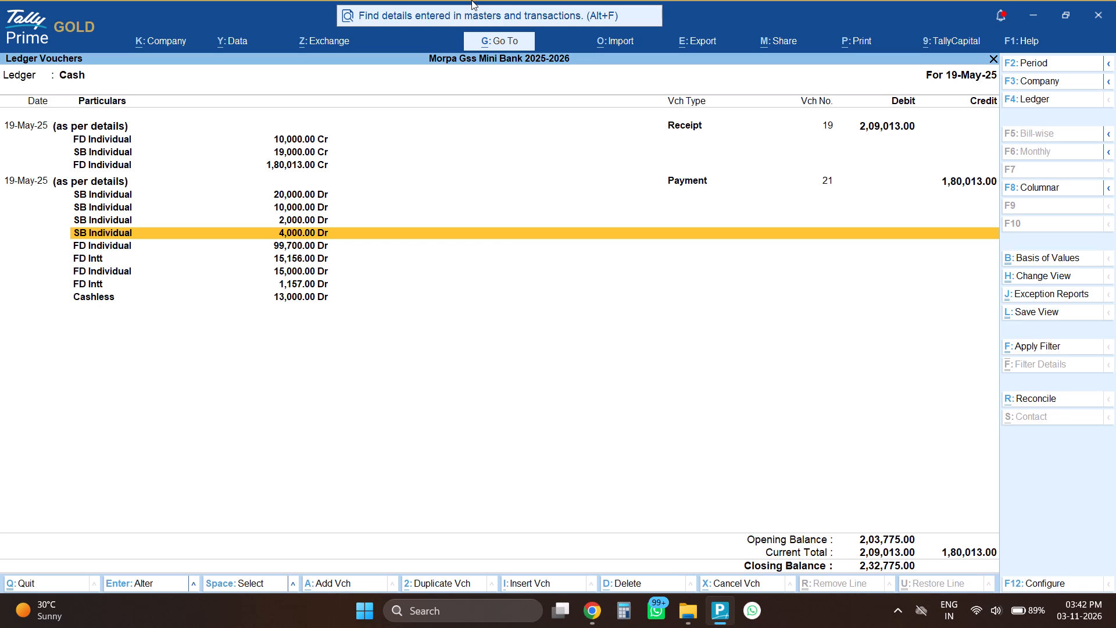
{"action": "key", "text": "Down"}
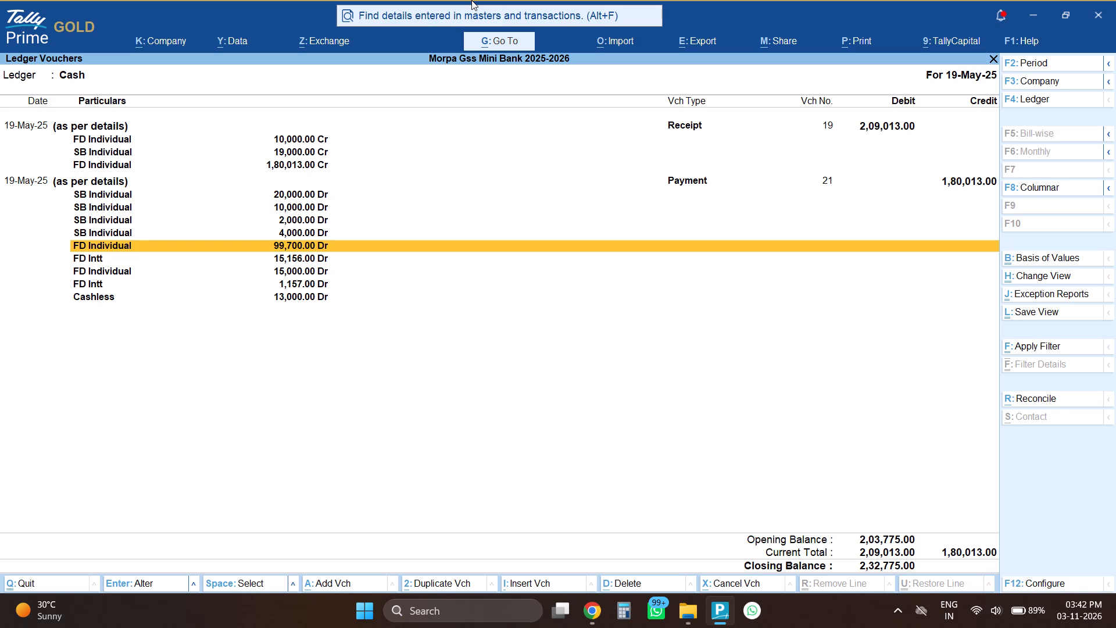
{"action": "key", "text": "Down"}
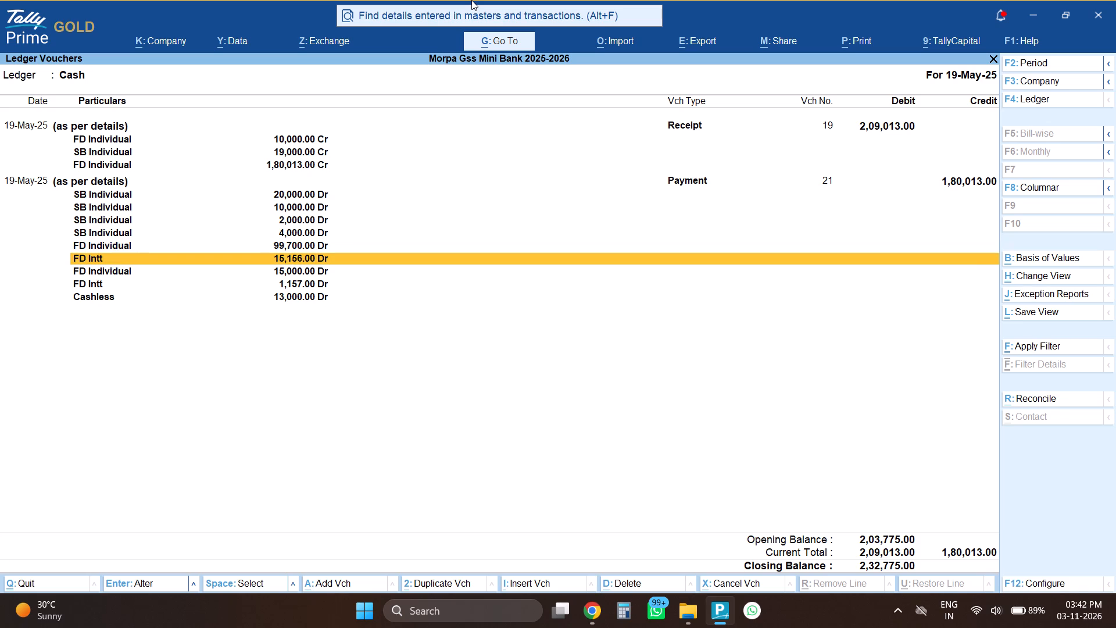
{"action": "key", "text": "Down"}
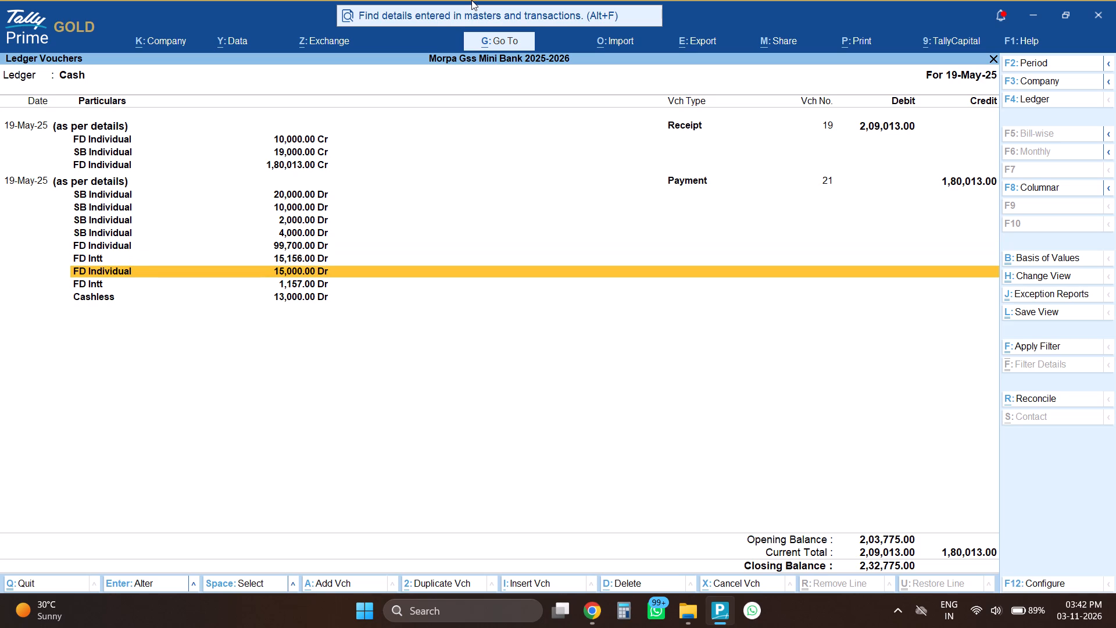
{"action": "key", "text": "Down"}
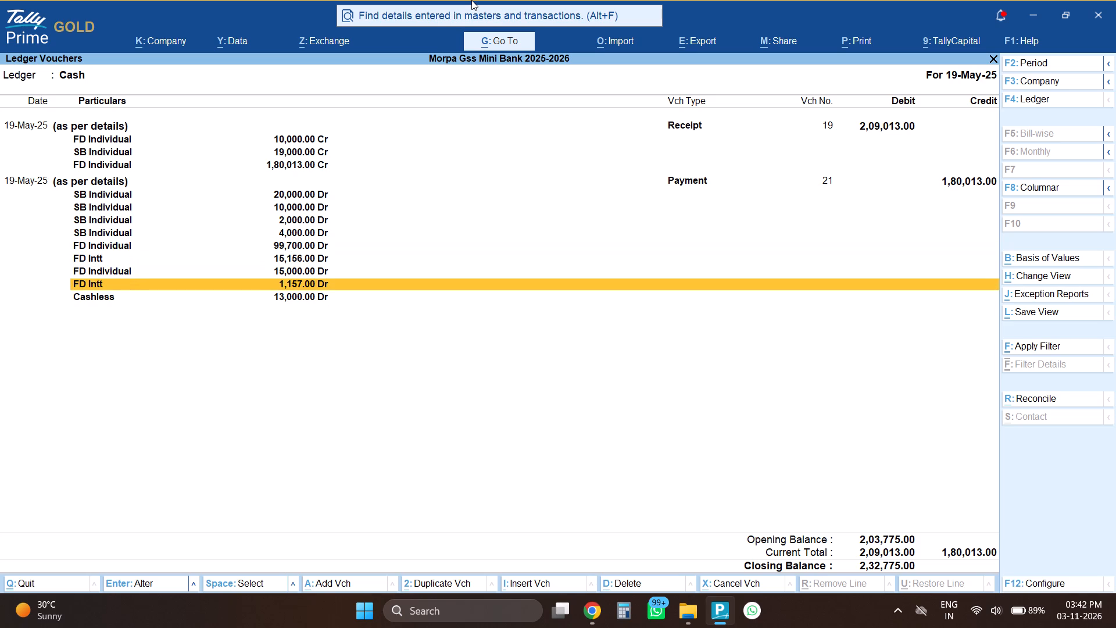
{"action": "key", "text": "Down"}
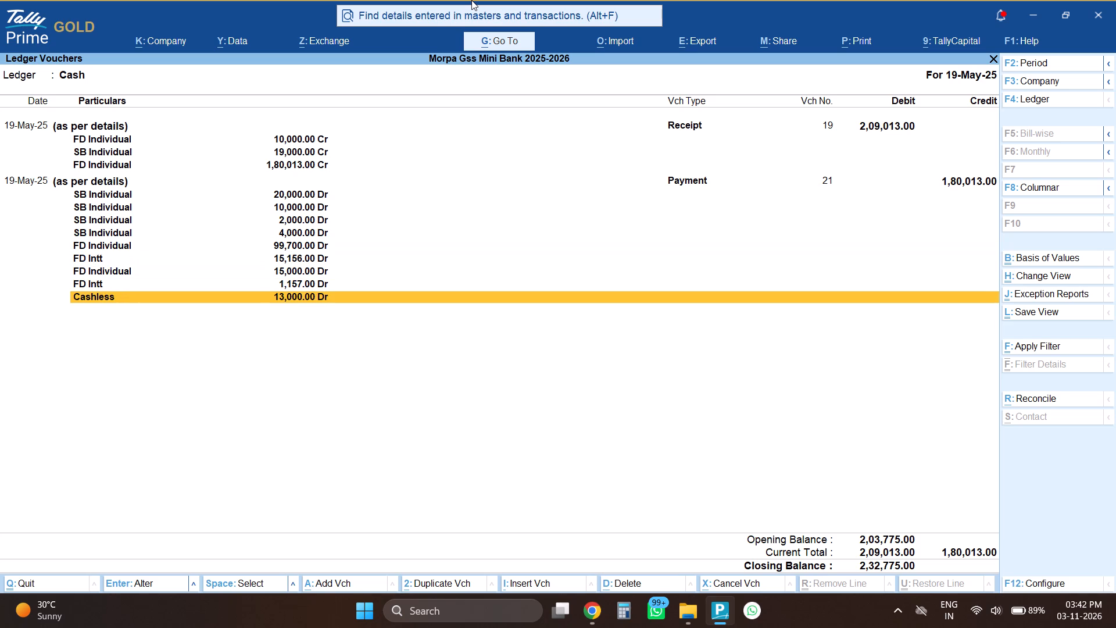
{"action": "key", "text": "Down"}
Move the Cash ledger to 23-May-25 and check the detailed receipt lines and the first payment's lines through Cashless.
{"action": "type", "text": "++++"}
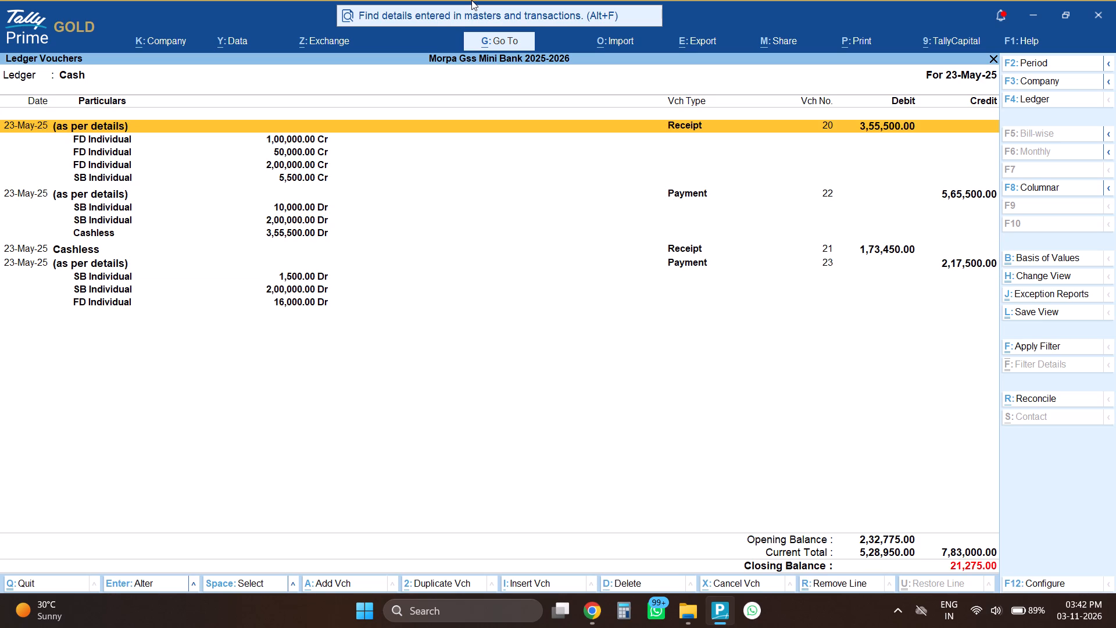
{"action": "key", "text": "Down"}
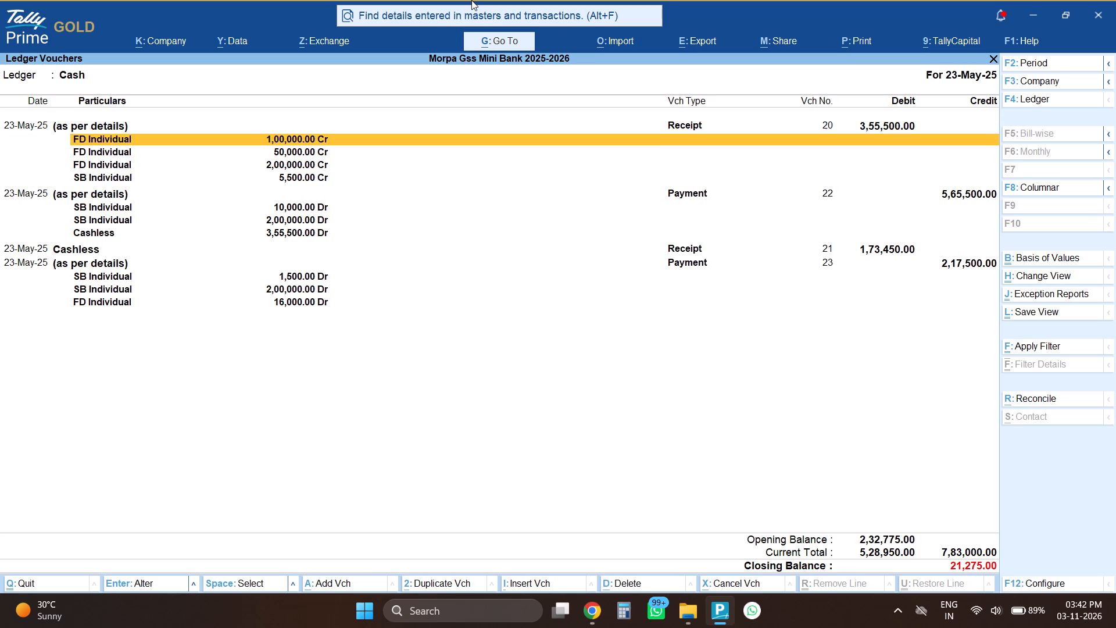
{"action": "key", "text": "Down"}
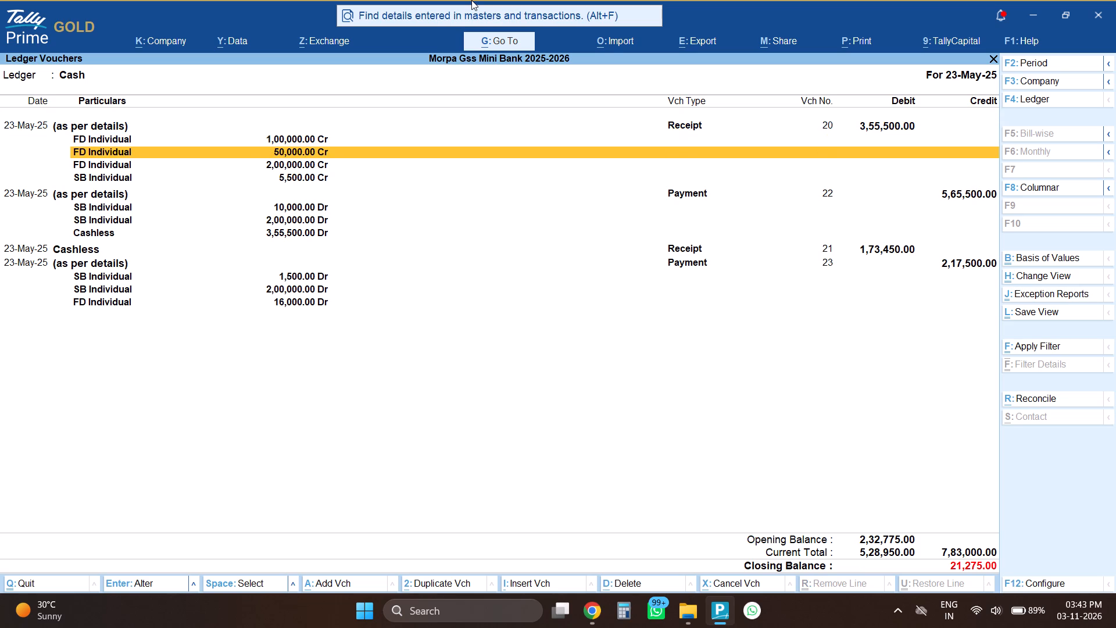
{"action": "key", "text": "Down"}
{"action": "key", "text": "Down"}
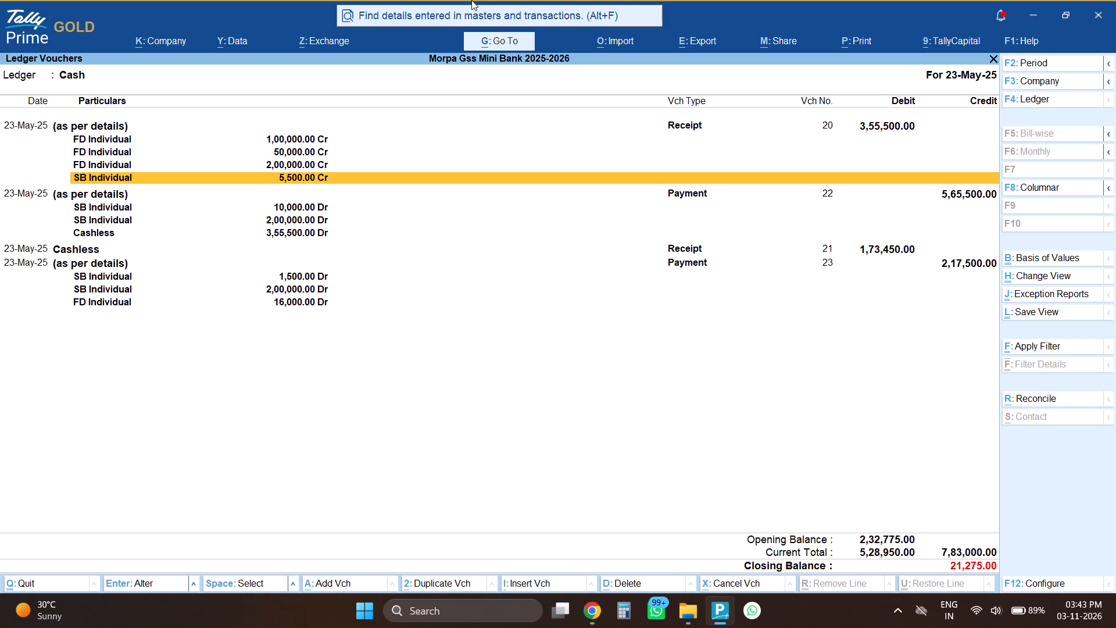
{"action": "key", "text": "Down"}
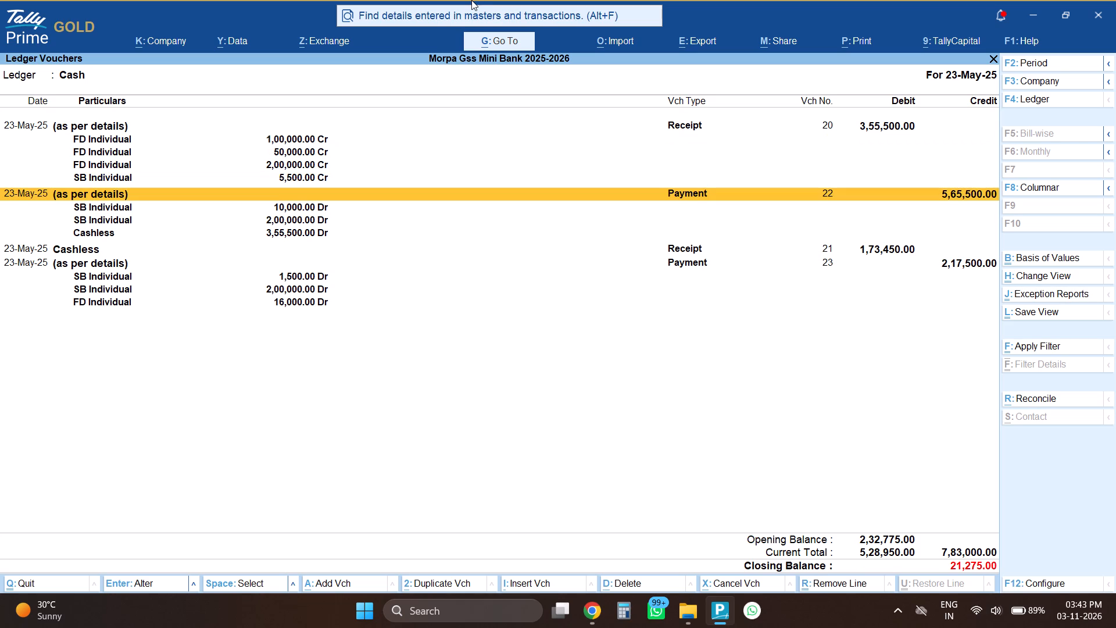
{"action": "key", "text": "Down"}
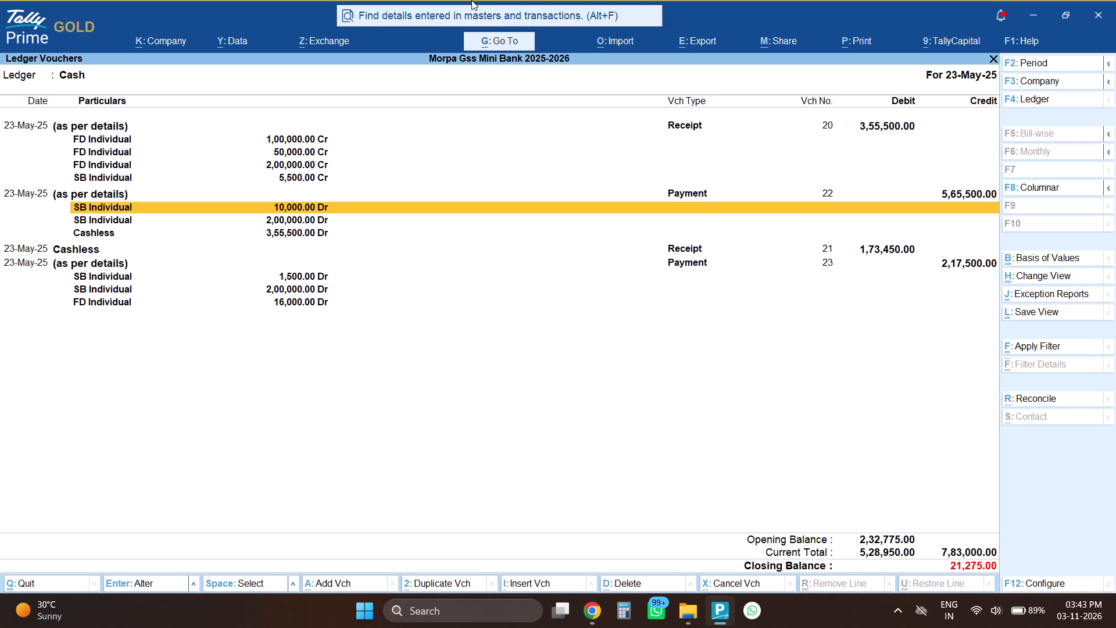
{"action": "key", "text": "Down"}
{"action": "key", "text": "Down"}
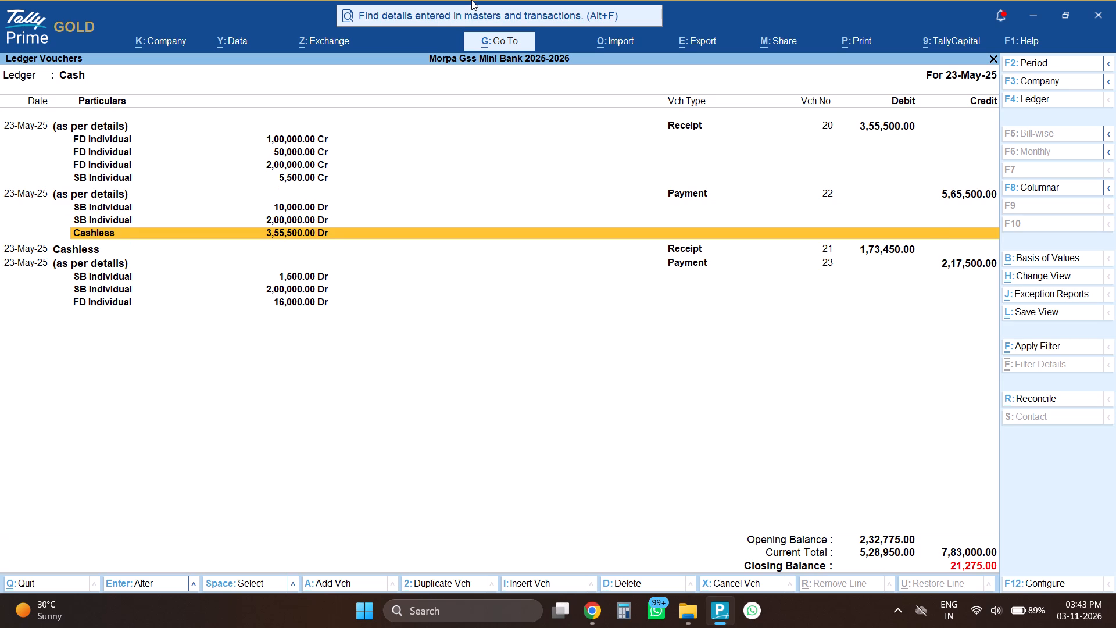
Change the date of the 23-May-25 Cashless receipt, voucher 21, to 26-May-25 and save it.
{"action": "key", "text": "Down"}
{"action": "key", "text": "Return"}
{"action": "type", "text": "26"}
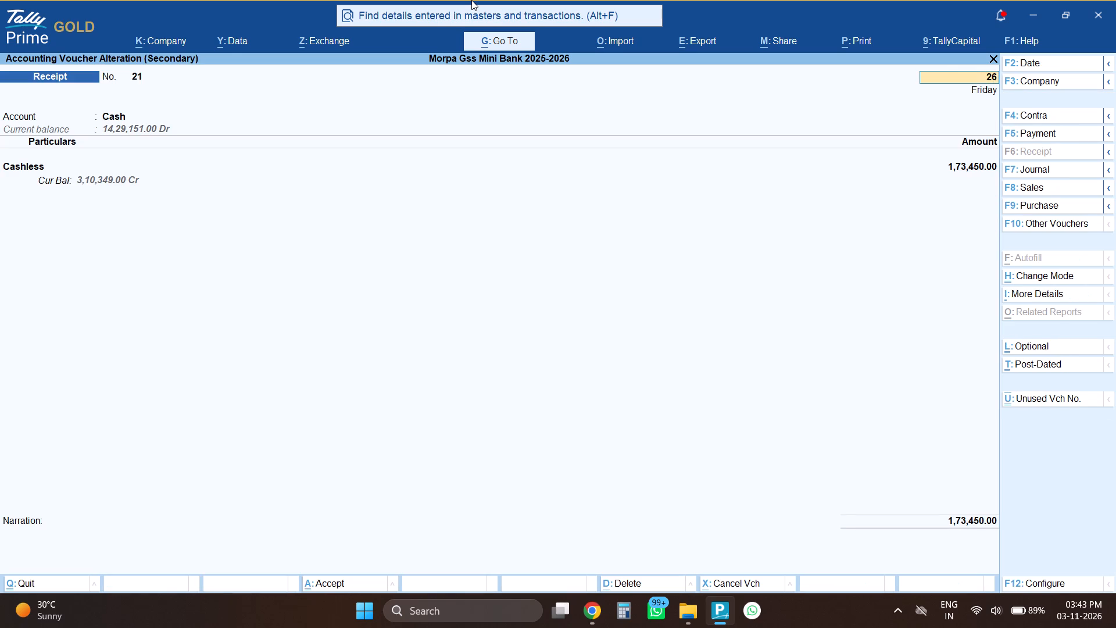
{"action": "key", "text": "Return"}
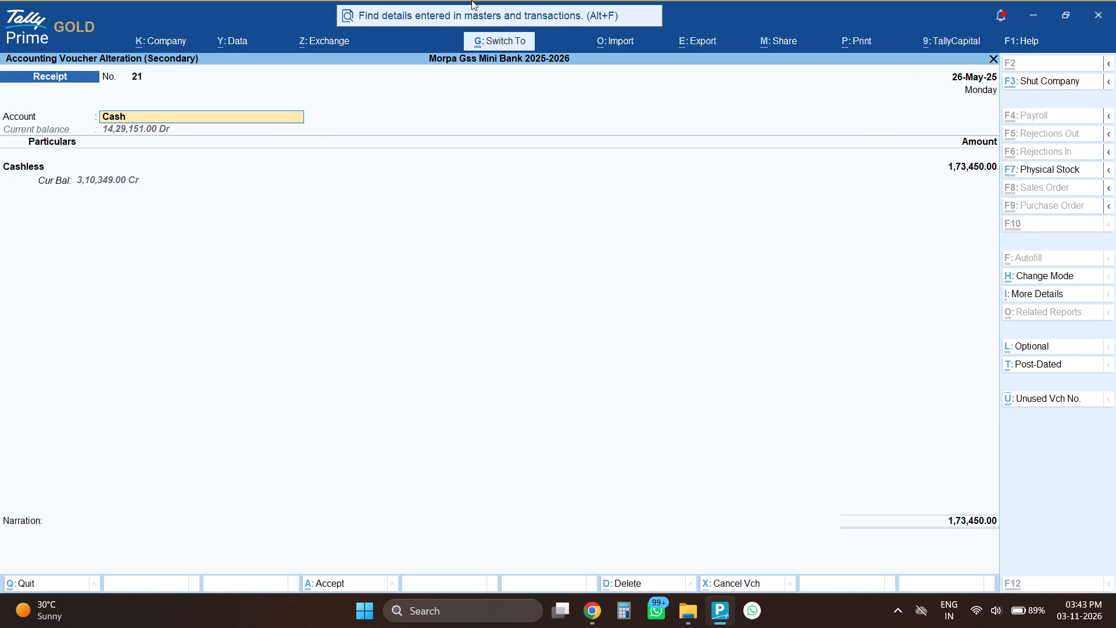
{"action": "key", "text": "ctrl+a"}
Change the date of 23-May-25 payment voucher 23 to 26-May-25 and save it.
{"action": "key", "text": "Down"}
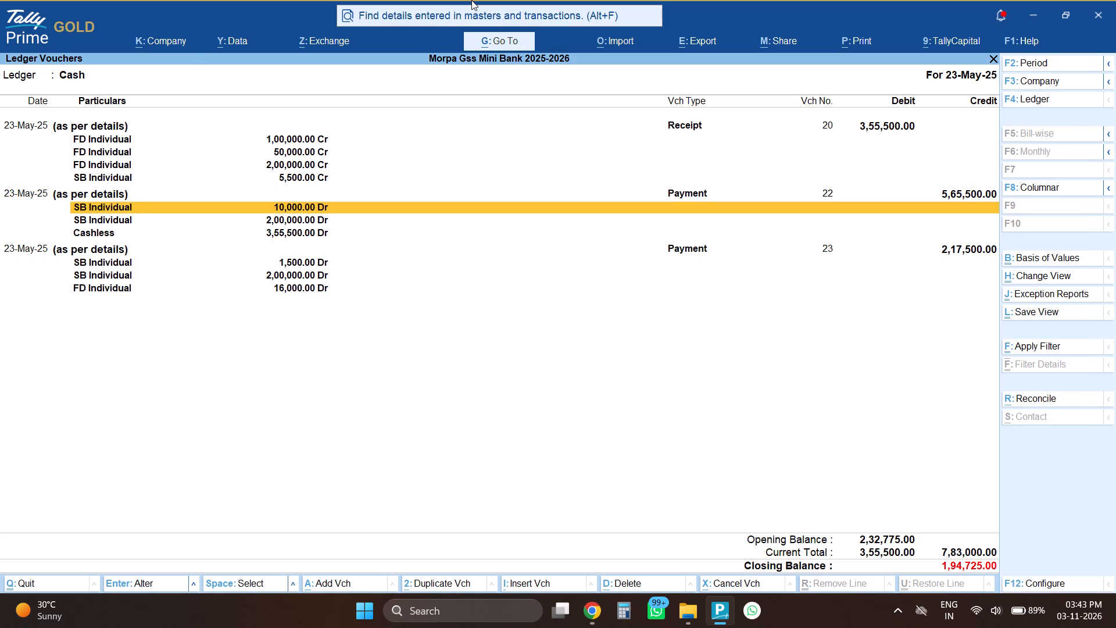
{"action": "key", "text": "Down"}
{"action": "key", "text": "Down"}
{"action": "key", "text": "Down"}
{"action": "key", "text": "Return"}
{"action": "key", "text": "Down"}
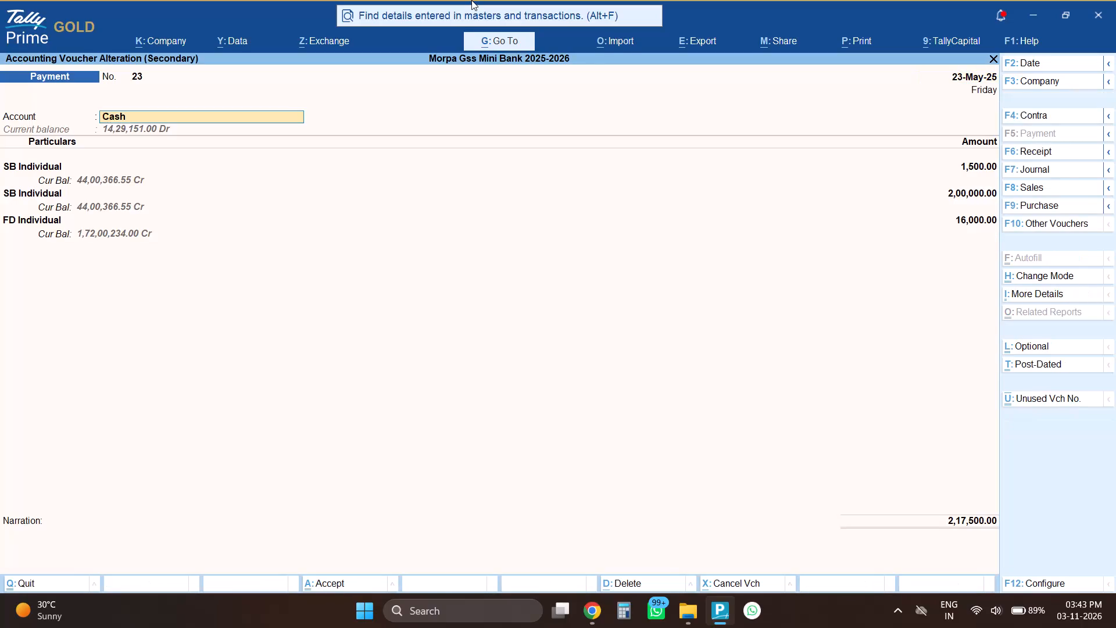
{"action": "key", "text": "BackSpace"}
{"action": "type", "text": "26"}
{"action": "key", "text": "Return"}
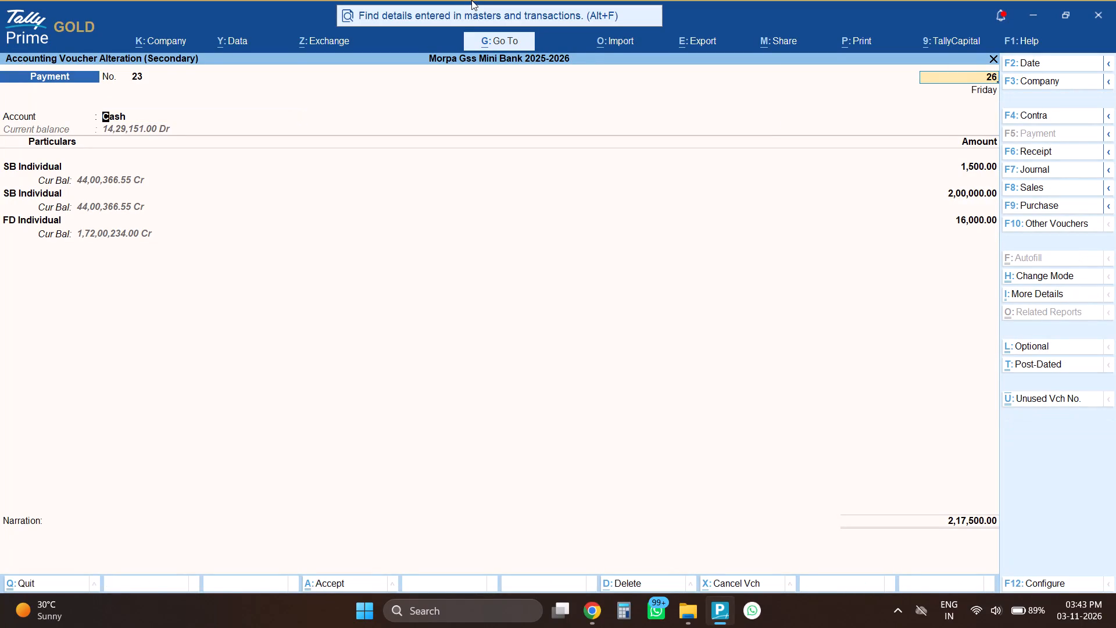
{"action": "key", "text": "Return"}
{"action": "key", "text": "ctrl+a"}
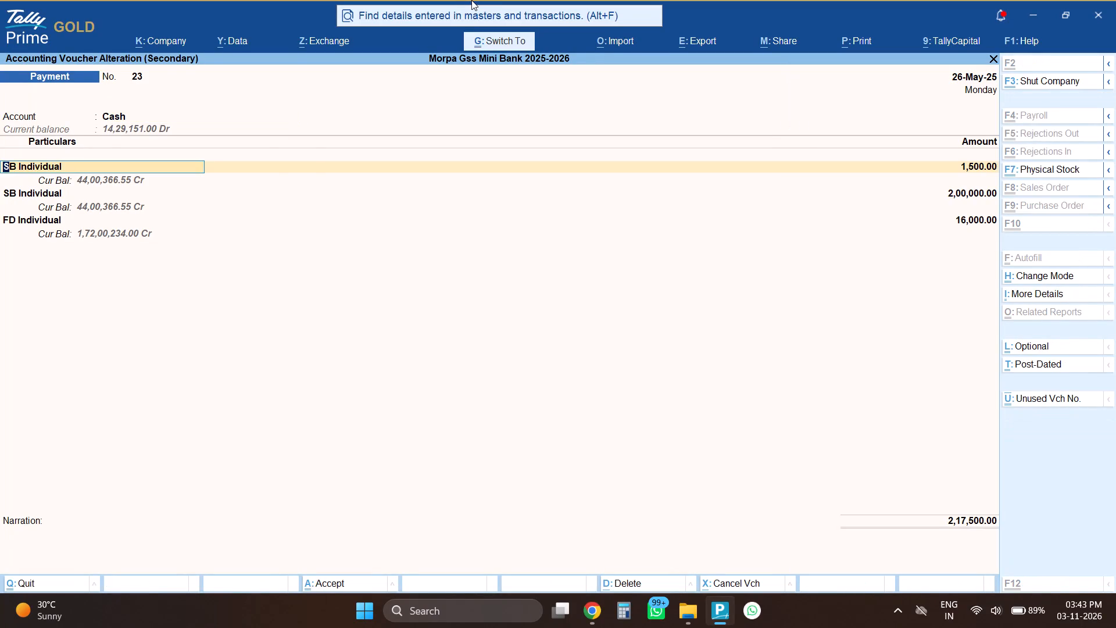
Recheck the remaining 23-May-25 receipt and payment vouchers line by line, from the receipt down to the Cashless payment line.
{"action": "key", "text": "Down"}
{"action": "key", "text": "Up"}
{"action": "key", "text": "Up"}
{"action": "key", "text": "Up"}
{"action": "key", "text": "Up"}
{"action": "key", "text": "Up"}
{"action": "key", "text": "Up"}
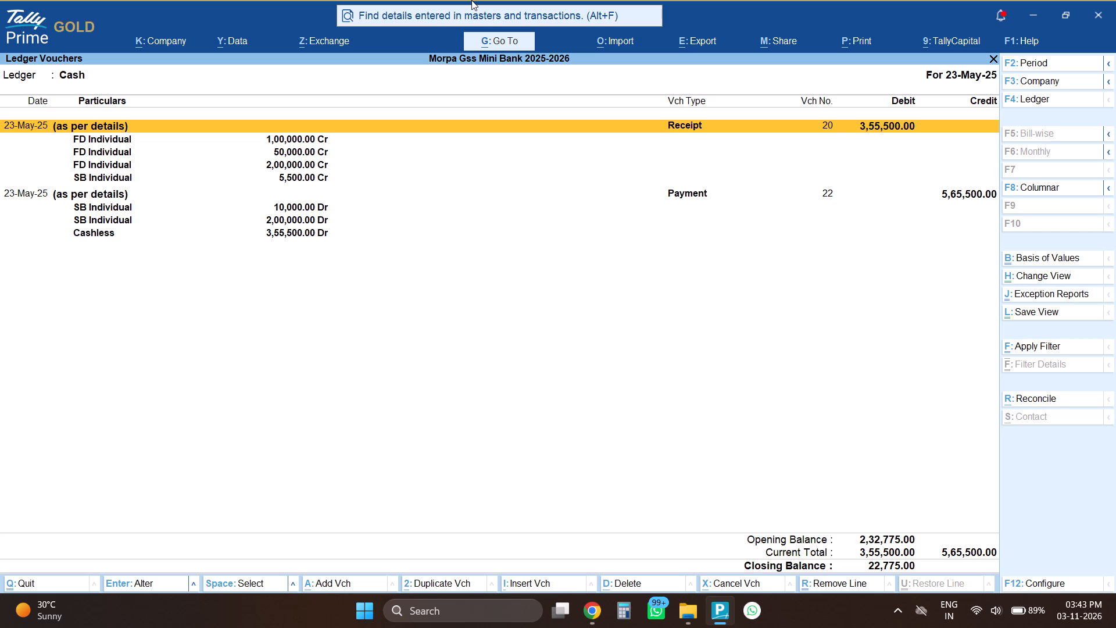
{"action": "key", "text": "Down"}
{"action": "key", "text": "Down"}
{"action": "key", "text": "Down"}
{"action": "key", "text": "Down"}
{"action": "key", "text": "Down"}
{"action": "key", "text": "Down"}
{"action": "key", "text": "Down"}
{"action": "key", "text": "Down"}
{"action": "key", "text": "Down"}
{"action": "key", "text": "Down"}
{"action": "key", "text": "Down"}
{"action": "key", "text": "Down"}
{"action": "key", "text": "Down"}
{"action": "key", "text": "Down"}
{"action": "key", "text": "Down"}
{"action": "key", "text": "Down"}
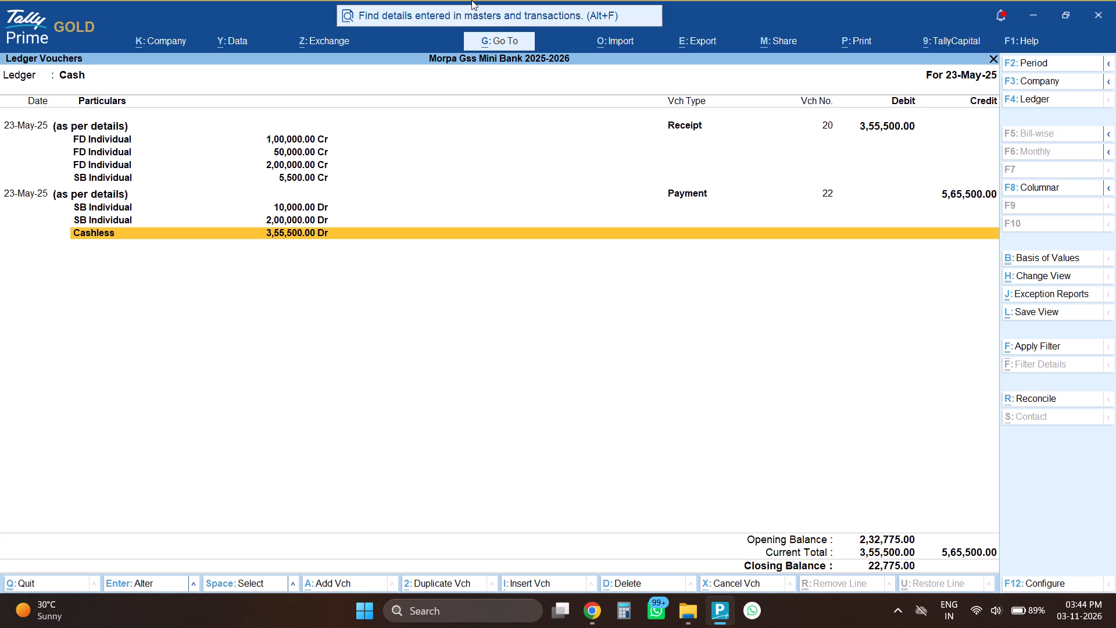
Move the Cash ledger to 26-May-25 and check the payment voucher's SB Individual and FD Individual lines.
{"action": "key", "text": "plus"}
{"action": "type", "text": "++"}
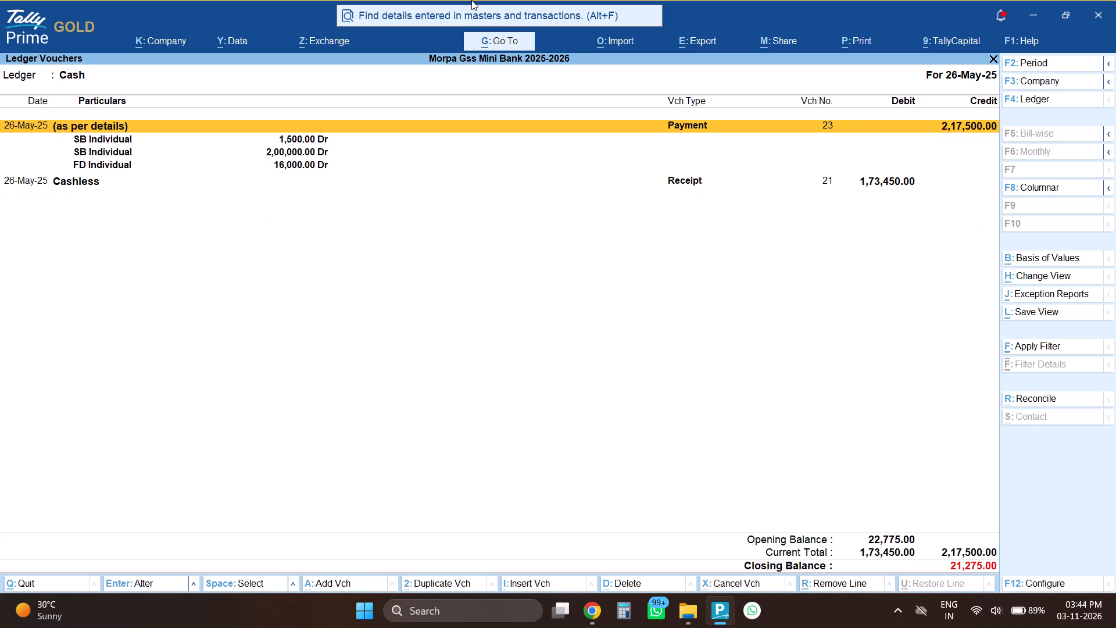
{"action": "key", "text": "Down"}
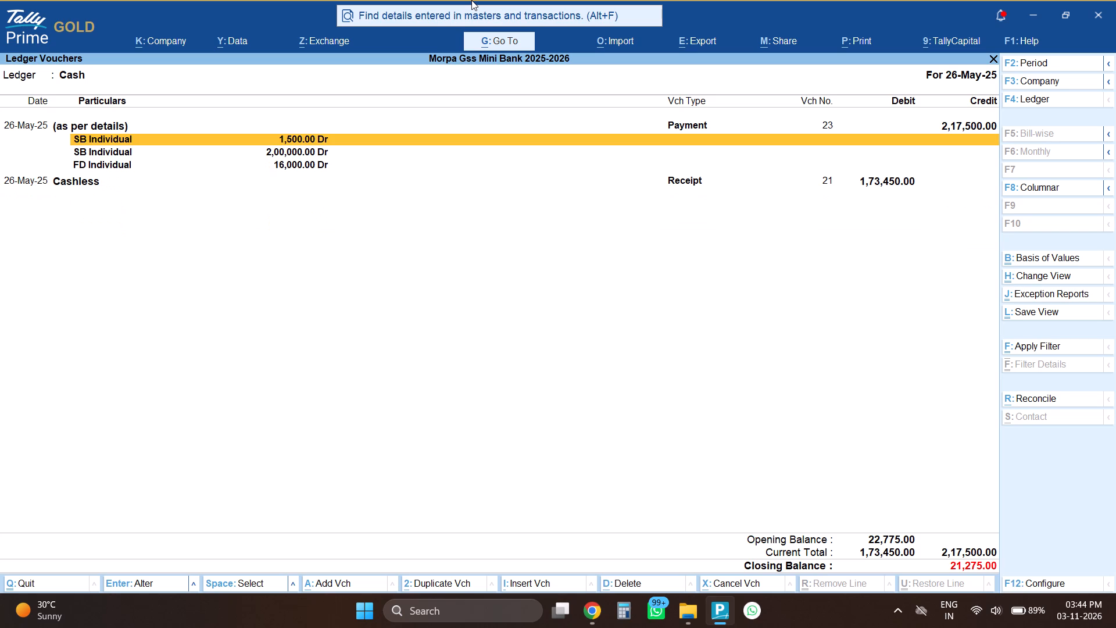
{"action": "key", "text": "Down"}
{"action": "key", "text": "Down"}
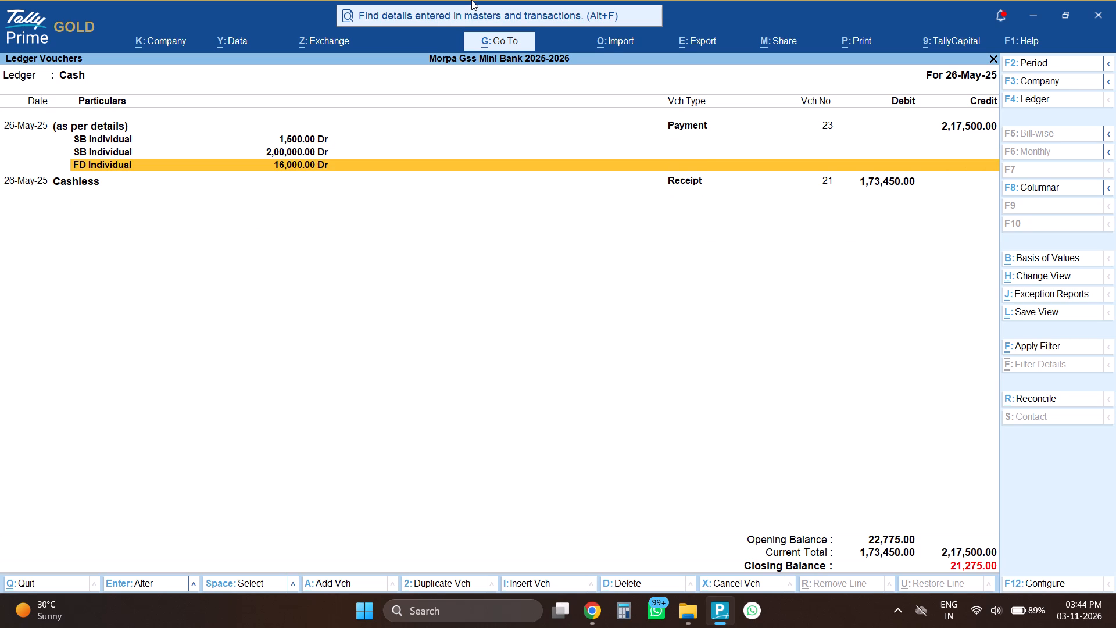
Open the 26-May-25 Cashless receipt, voucher 21, for alteration.
{"action": "key", "text": "Down"}
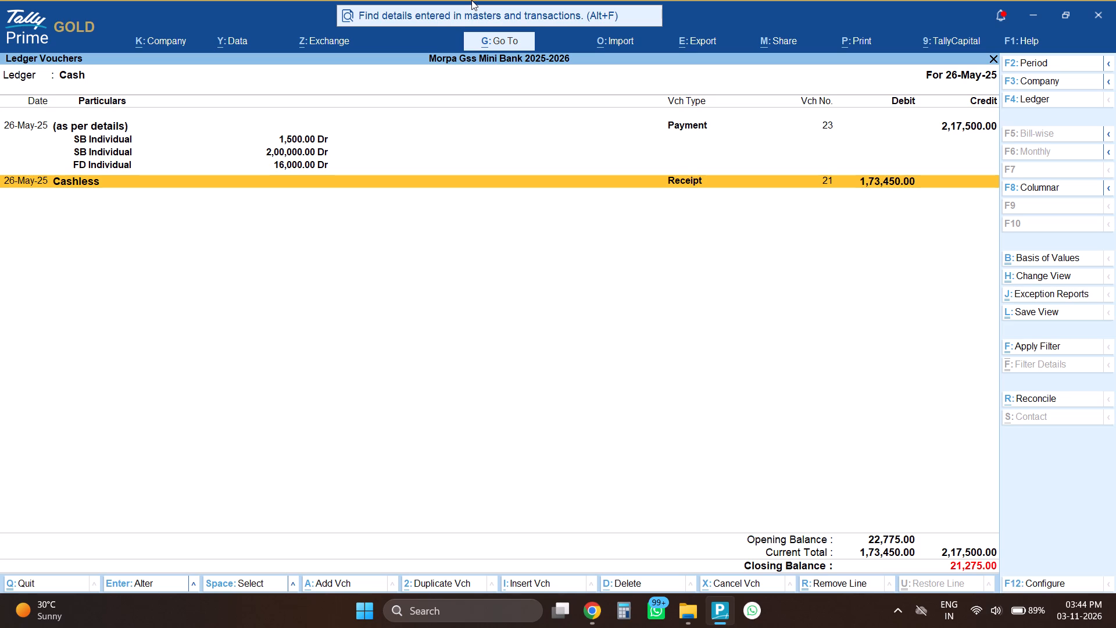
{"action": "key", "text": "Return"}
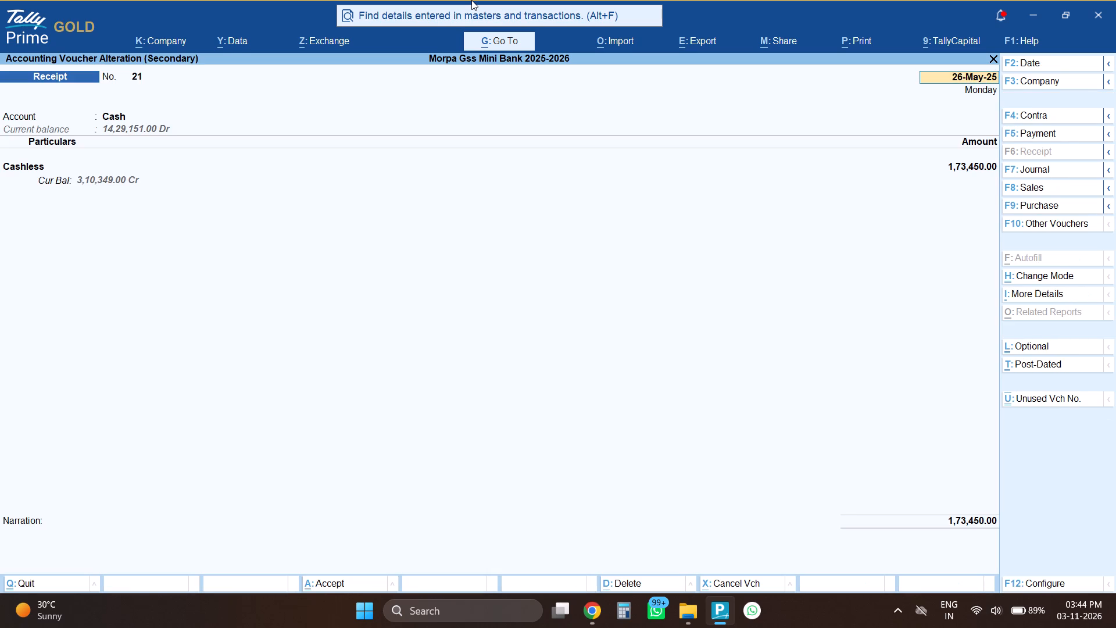
Delete the 26-May-25 Cashless receipt, voucher 21, from the Cash ledger.
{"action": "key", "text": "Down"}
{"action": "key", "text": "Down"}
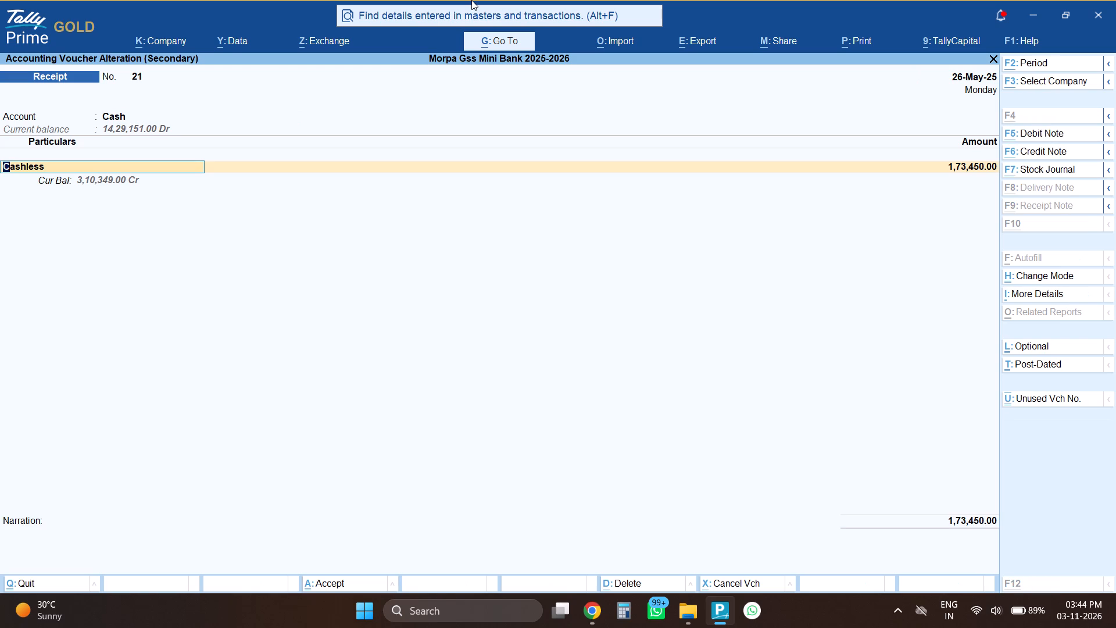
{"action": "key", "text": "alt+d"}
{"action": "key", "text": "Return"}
Go through the lines of the remaining 26-May-25 payment voucher 23 in the Cash ledger, covering SB Individual and FD Individual.
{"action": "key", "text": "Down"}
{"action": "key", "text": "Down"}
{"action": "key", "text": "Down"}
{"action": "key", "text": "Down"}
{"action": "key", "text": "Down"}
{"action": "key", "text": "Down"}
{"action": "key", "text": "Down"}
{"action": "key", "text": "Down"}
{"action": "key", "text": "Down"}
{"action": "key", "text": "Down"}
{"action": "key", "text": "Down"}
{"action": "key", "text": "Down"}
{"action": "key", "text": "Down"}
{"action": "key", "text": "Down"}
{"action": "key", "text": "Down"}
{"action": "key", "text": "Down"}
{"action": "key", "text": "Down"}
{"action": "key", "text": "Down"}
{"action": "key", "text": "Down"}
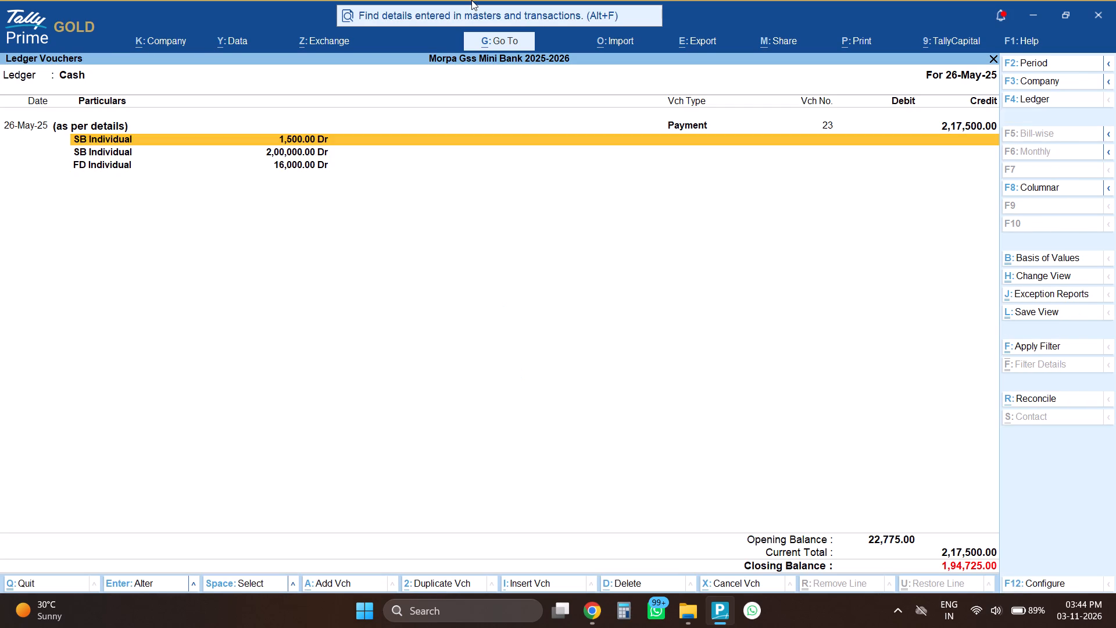
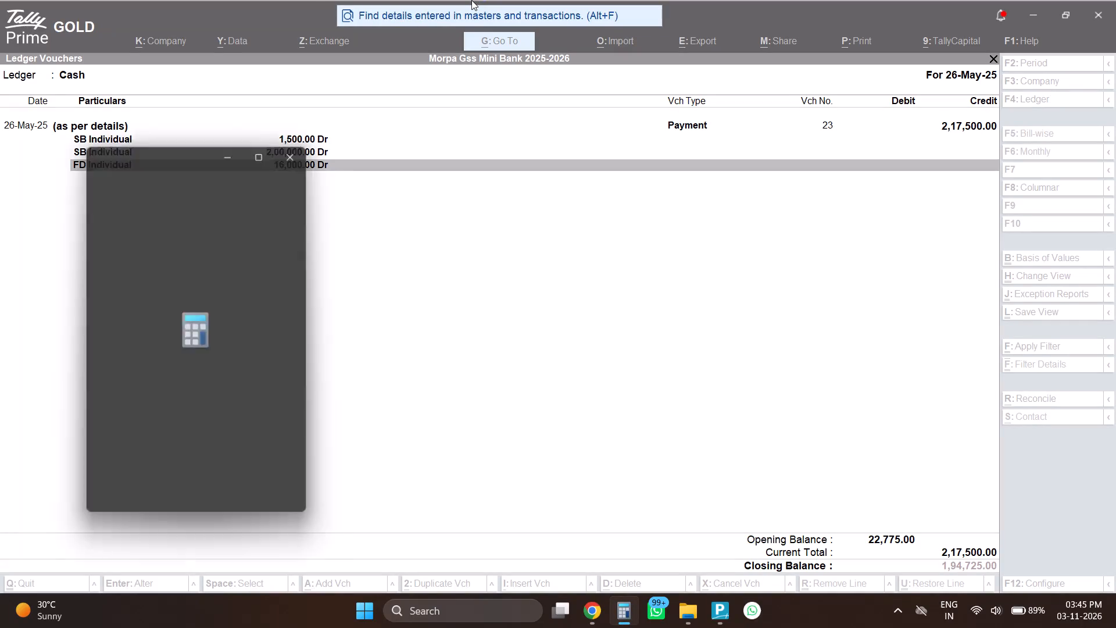
In Calculator, add 194725 and 21275, copy the sum, and switch back to the Cash ledger in TallyPrime.
{"action": "key", "text": "Escape"}
{"action": "key", "text": "Escape"}
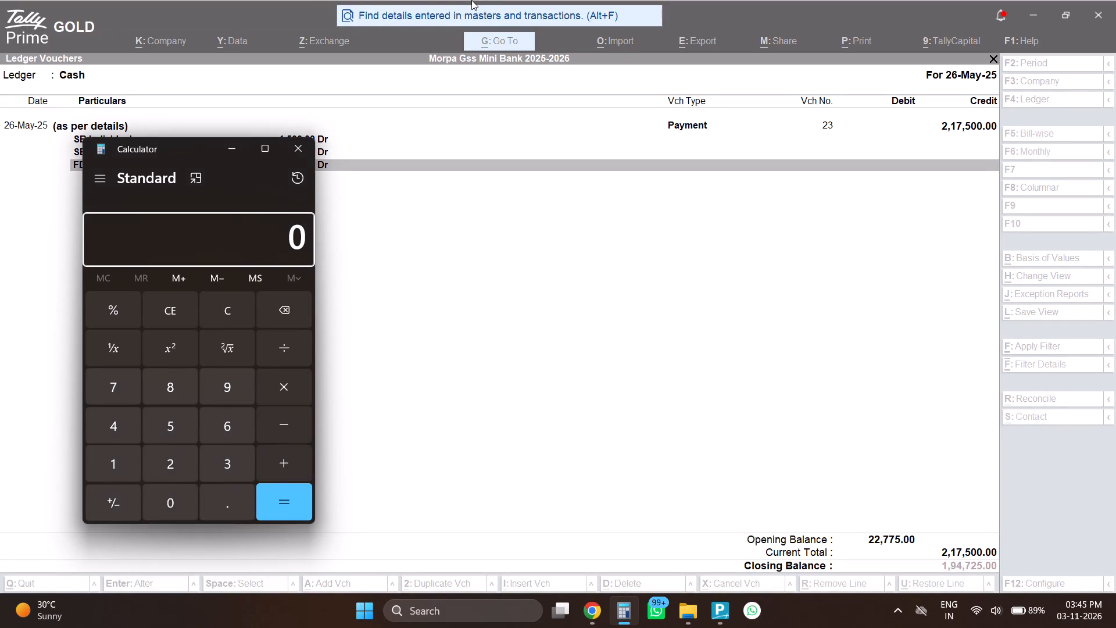
{"action": "key", "text": "Escape"}
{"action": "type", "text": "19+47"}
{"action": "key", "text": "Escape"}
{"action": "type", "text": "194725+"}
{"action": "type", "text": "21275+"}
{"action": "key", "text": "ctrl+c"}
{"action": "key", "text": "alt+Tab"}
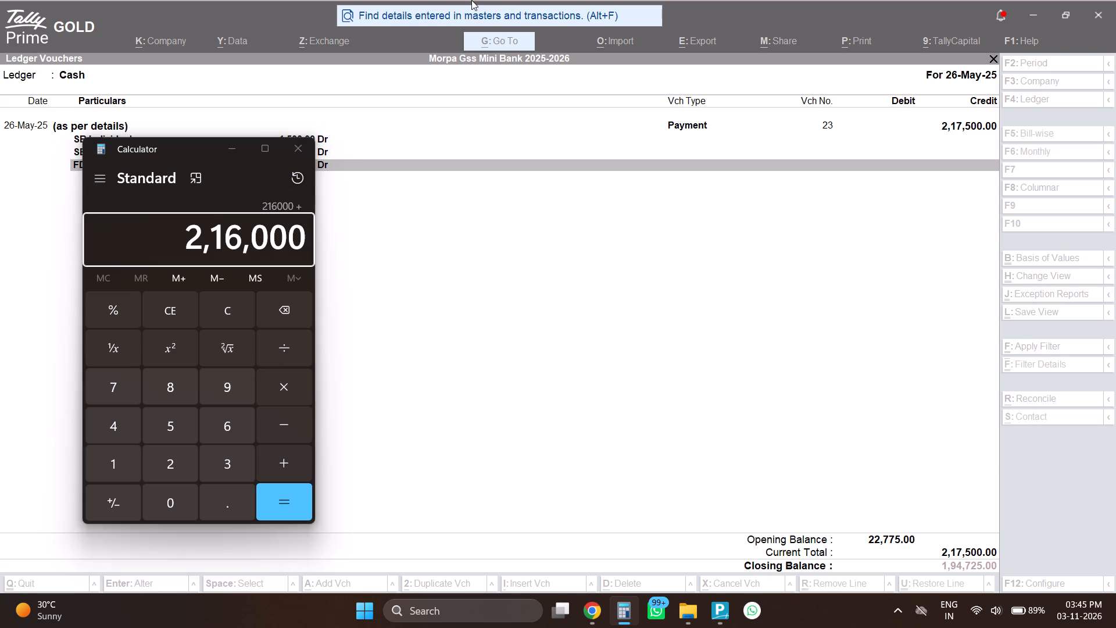
Insert and save a 26-May-25 receipt voucher for account Cash with 2,16,000 against the Cashless ledger.
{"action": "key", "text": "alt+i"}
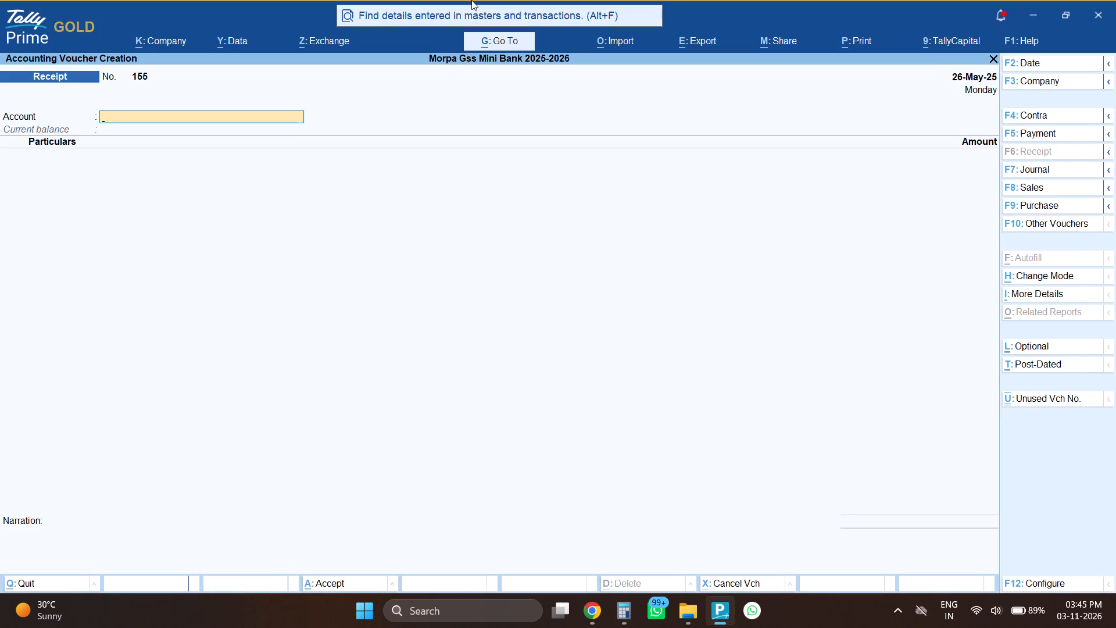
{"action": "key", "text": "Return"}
{"action": "type", "text": "cas"}
{"action": "key", "text": "Return"}
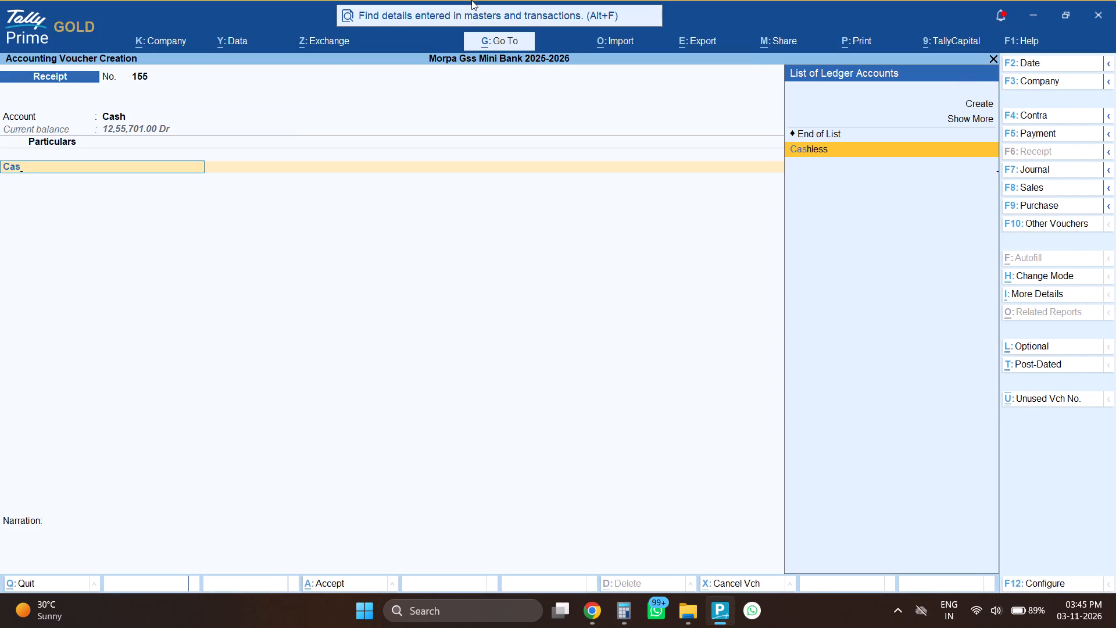
{"action": "key", "text": "ctrl+v"}
{"action": "key", "text": "Return"}
{"action": "key", "text": "ctrl+a"}
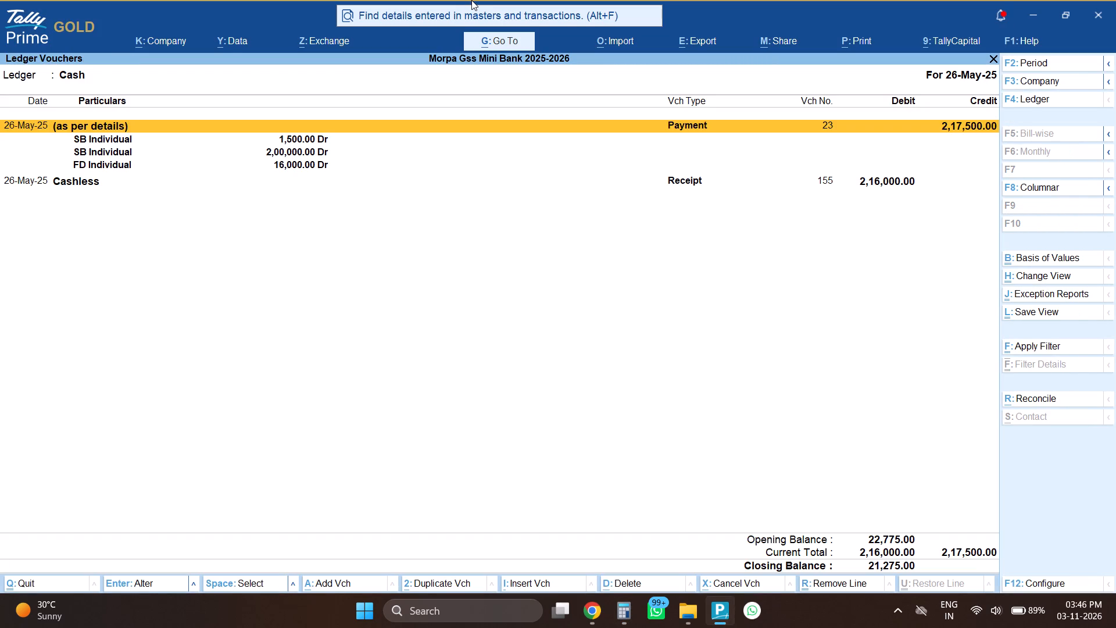
Check the 26-May-25 payment and Cashless receipt vouchers line by line in the Cash ledger.
{"action": "key", "text": "Down"}
{"action": "key", "text": "Down"}
{"action": "key", "text": "Down"}
{"action": "key", "text": "Down"}
{"action": "key", "text": "Down"}
{"action": "key", "text": "Down"}
{"action": "key", "text": "Down"}
{"action": "key", "text": "Down"}
{"action": "key", "text": "Down"}
{"action": "key", "text": "Down"}
{"action": "key", "text": "Down"}
{"action": "key", "text": "Down"}
{"action": "key", "text": "Down"}
{"action": "key", "text": "Down"}
{"action": "key", "text": "Down"}
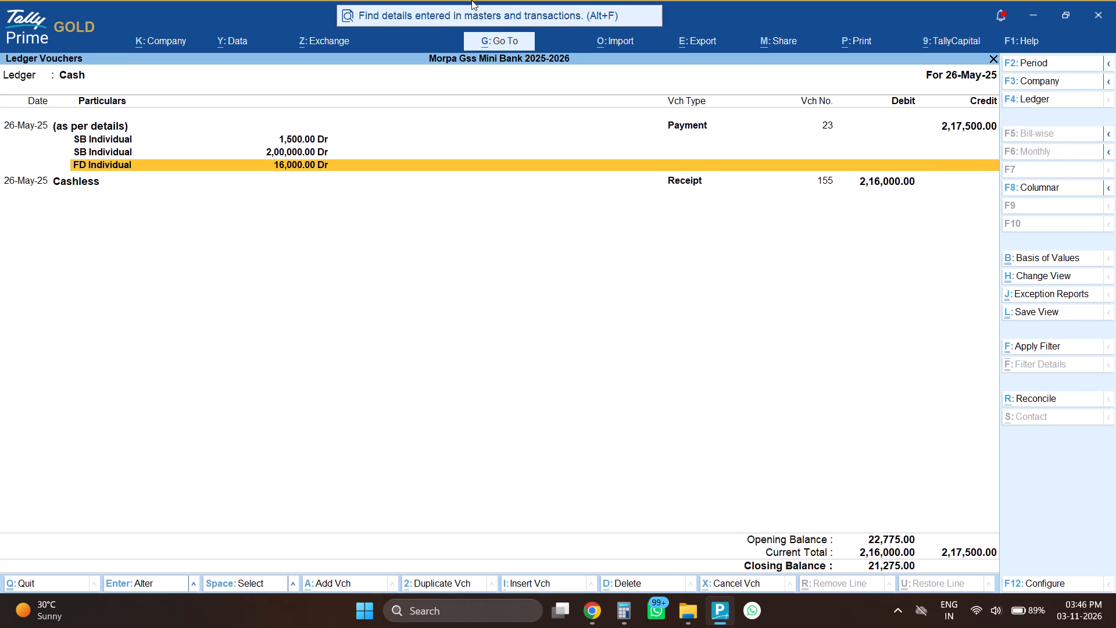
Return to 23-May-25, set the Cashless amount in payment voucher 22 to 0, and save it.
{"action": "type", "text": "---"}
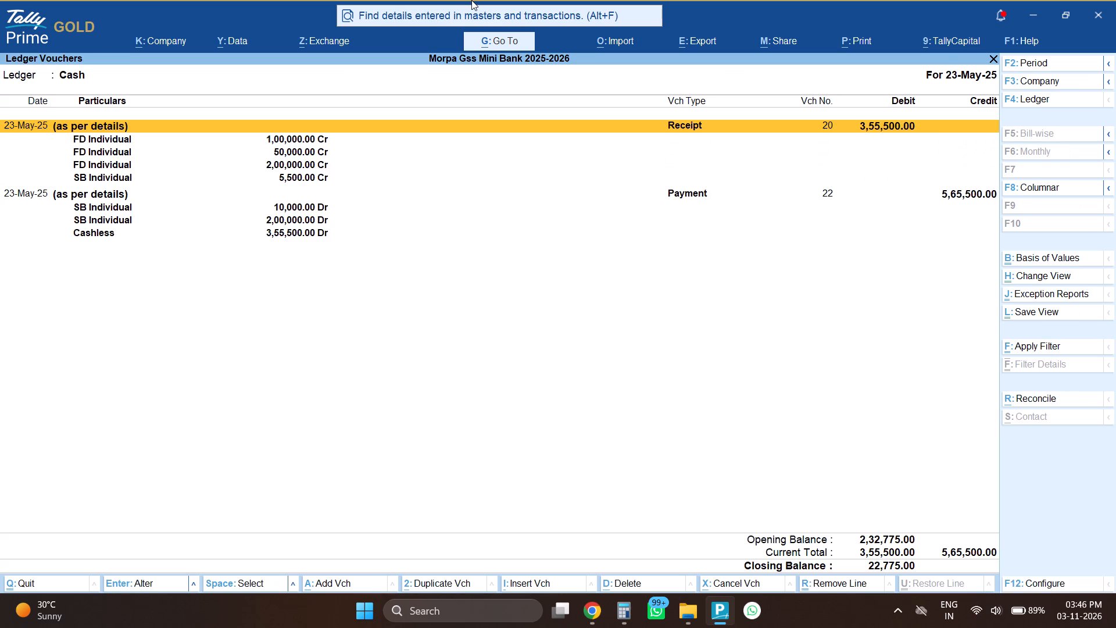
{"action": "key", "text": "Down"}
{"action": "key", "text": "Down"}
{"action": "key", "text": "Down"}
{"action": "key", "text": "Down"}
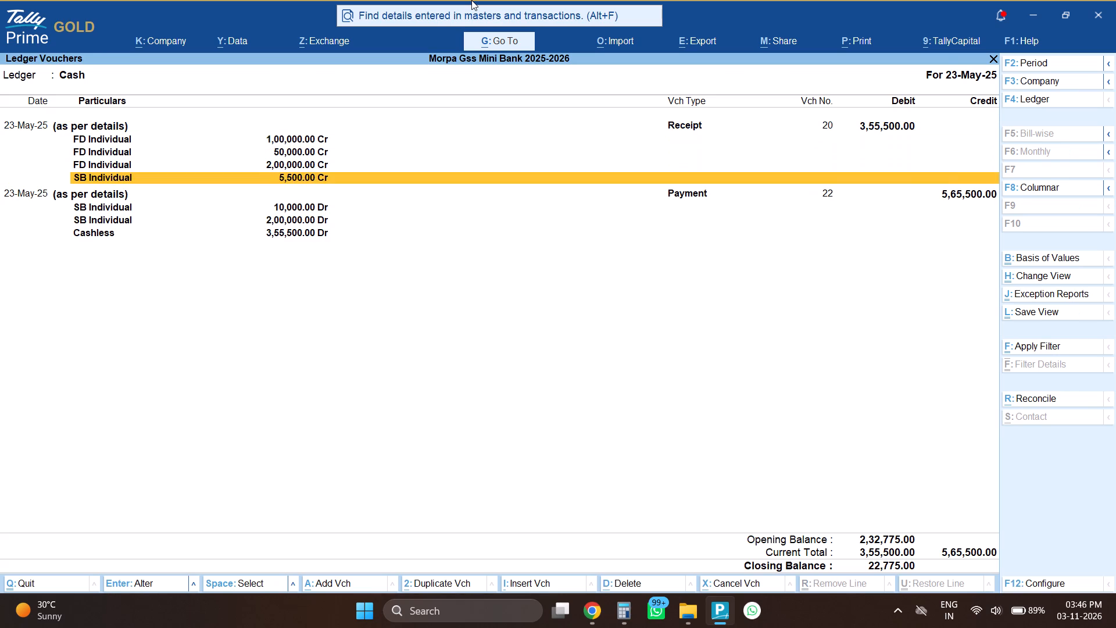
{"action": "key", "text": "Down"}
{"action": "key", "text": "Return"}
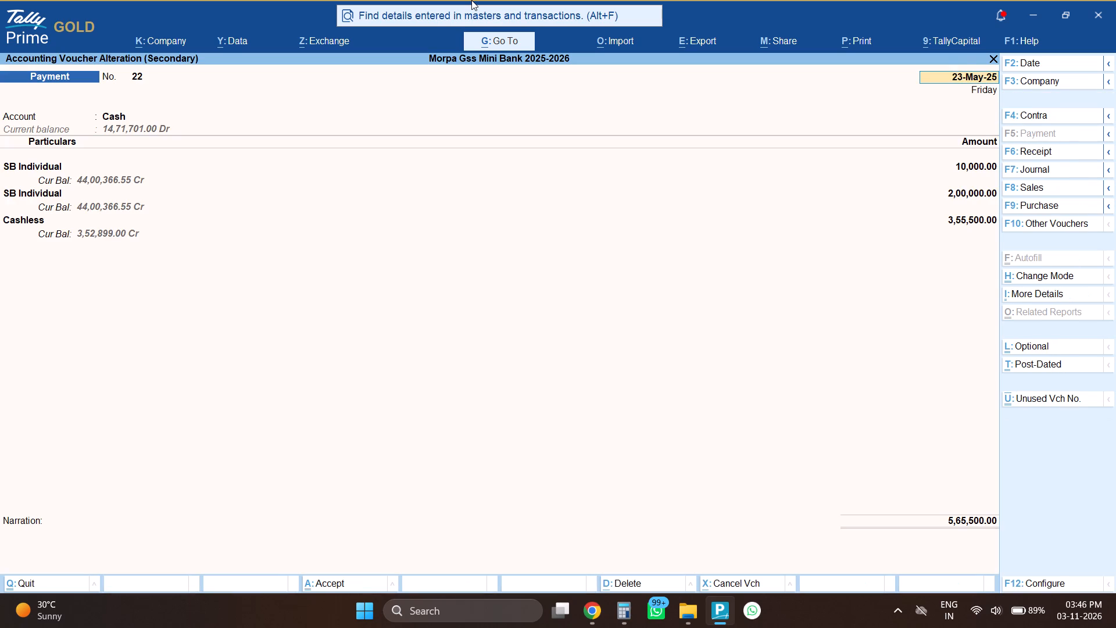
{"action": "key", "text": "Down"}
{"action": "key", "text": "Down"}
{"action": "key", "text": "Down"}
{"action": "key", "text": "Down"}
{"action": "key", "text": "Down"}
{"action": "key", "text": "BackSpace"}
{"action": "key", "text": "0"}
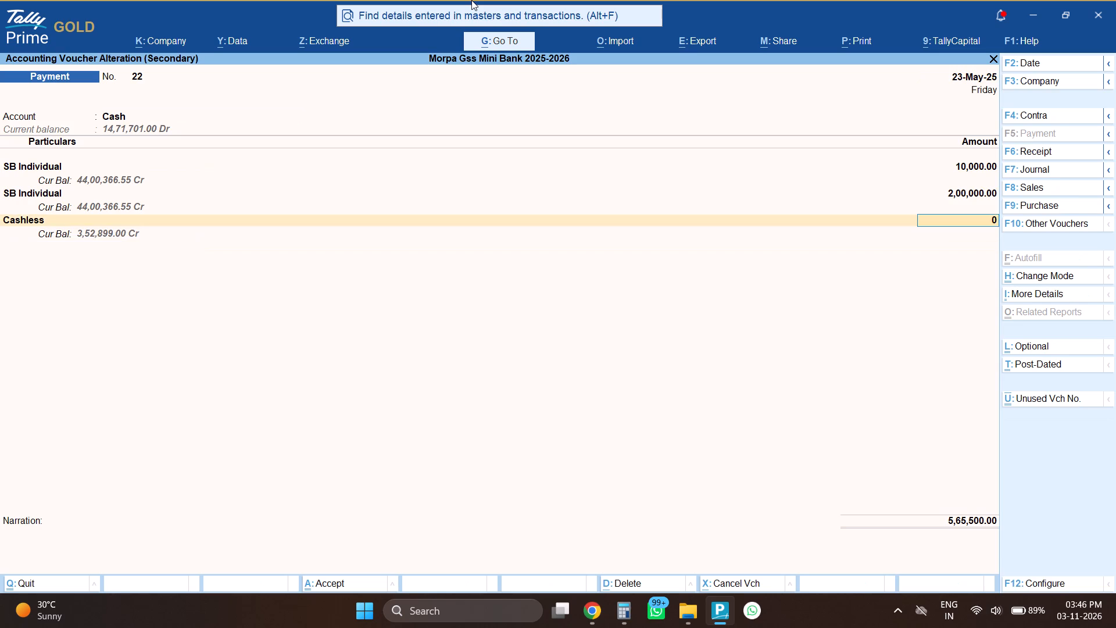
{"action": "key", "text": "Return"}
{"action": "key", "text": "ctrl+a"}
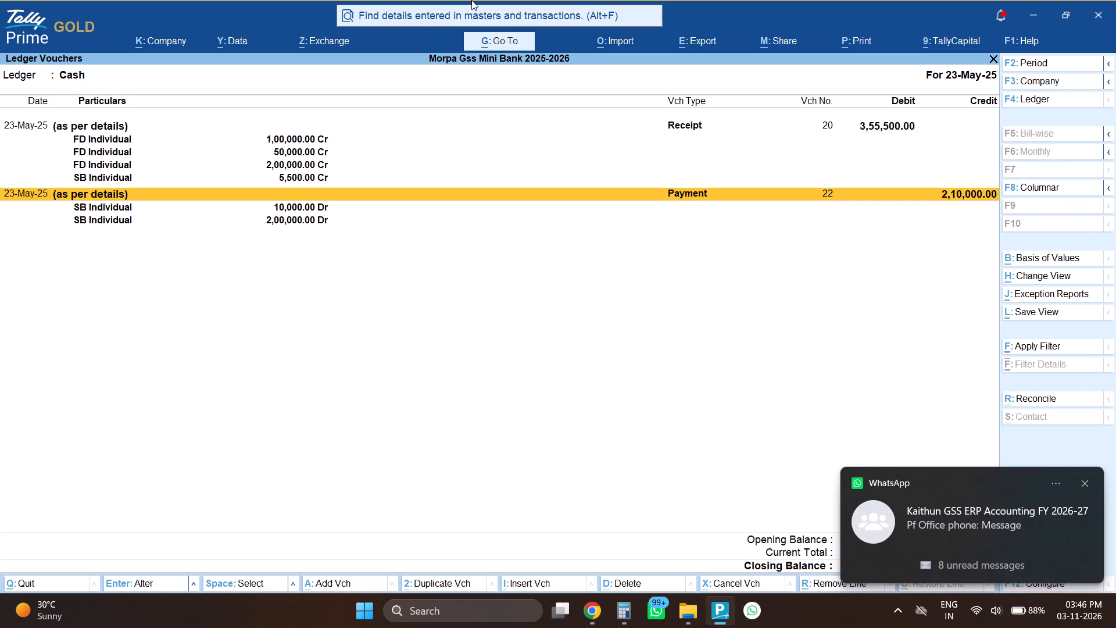
Calculate 378275 minus 22775 in Calculator.
{"action": "key", "text": "super+2"}
{"action": "key", "text": "Escape"}
{"action": "key", "text": "Escape"}
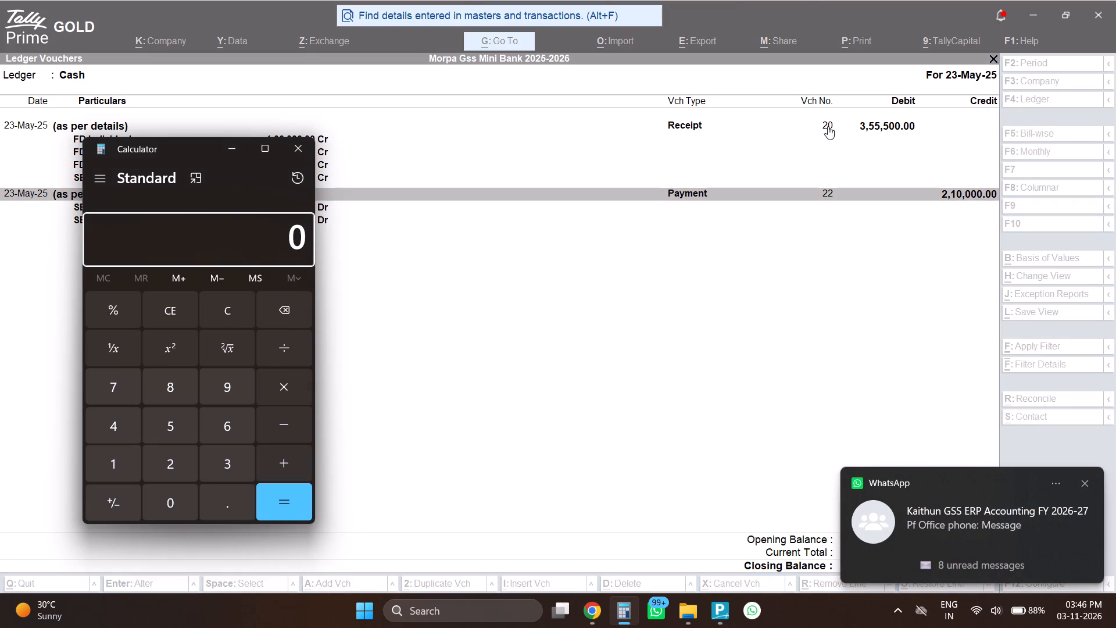
{"action": "left_click", "coordinate": [1087, 483]}
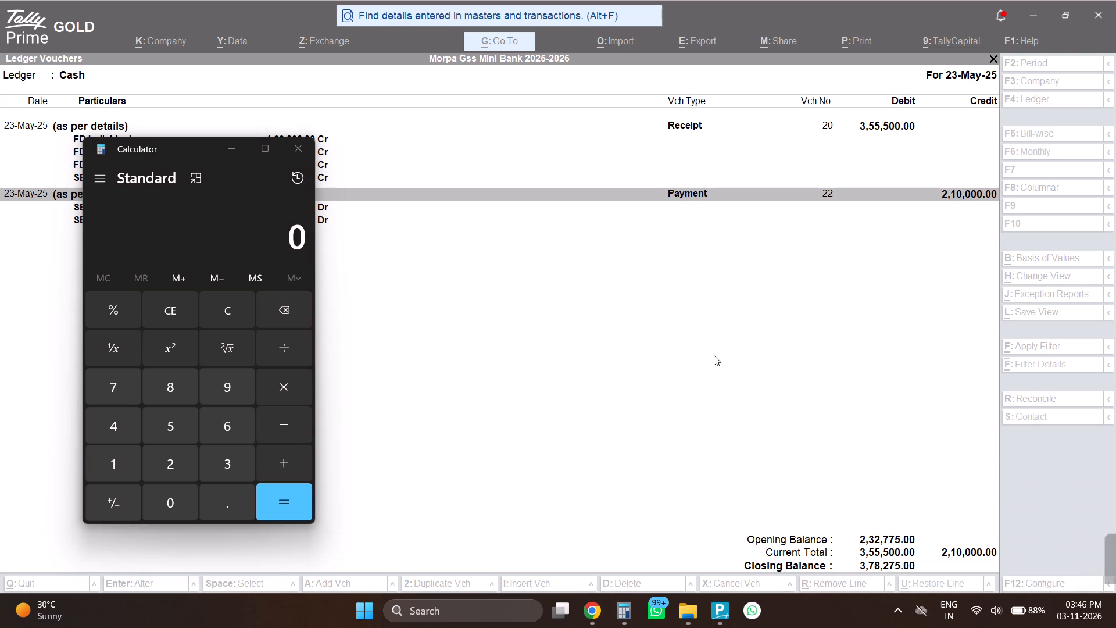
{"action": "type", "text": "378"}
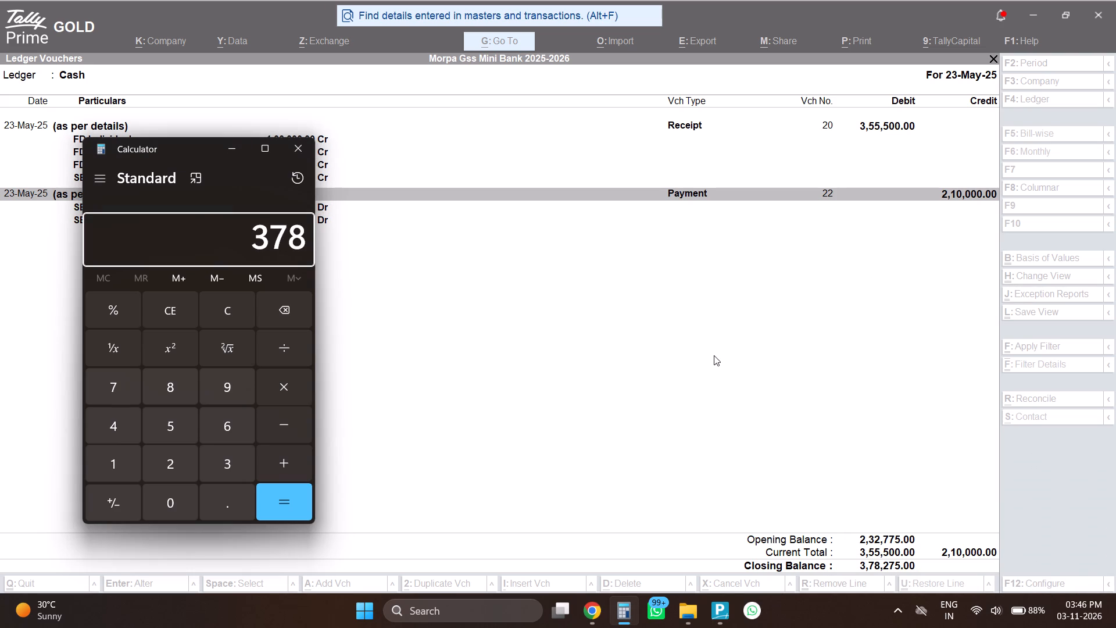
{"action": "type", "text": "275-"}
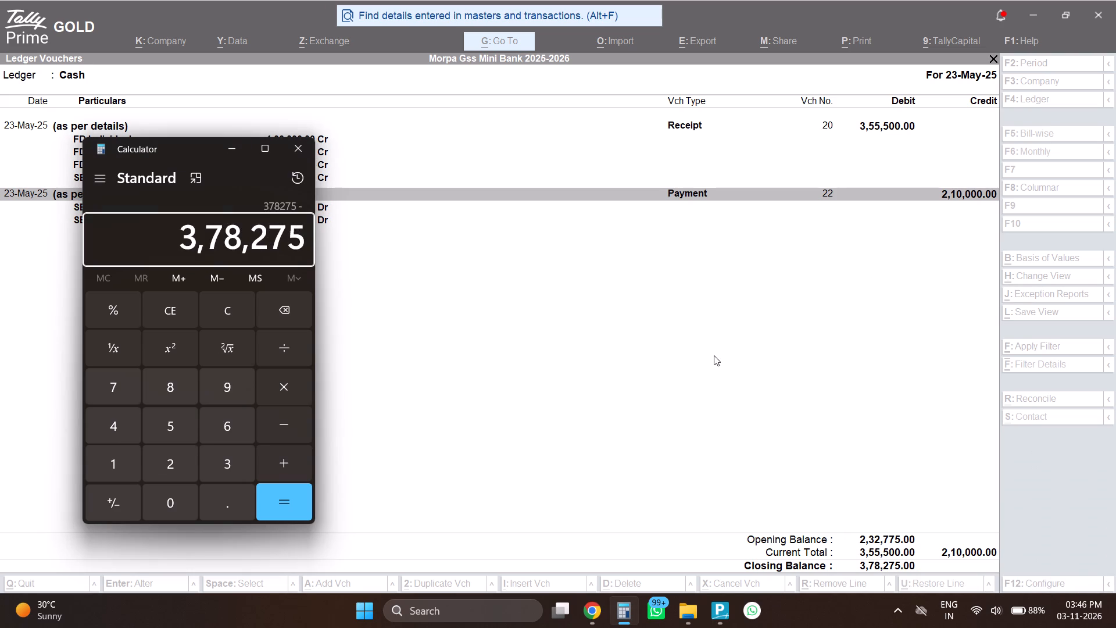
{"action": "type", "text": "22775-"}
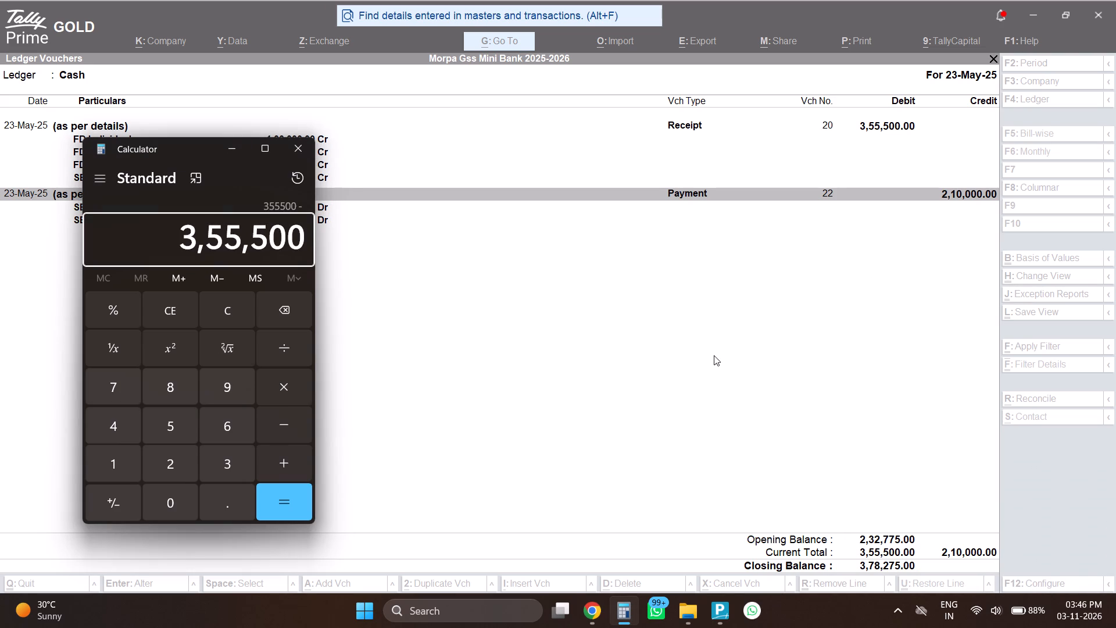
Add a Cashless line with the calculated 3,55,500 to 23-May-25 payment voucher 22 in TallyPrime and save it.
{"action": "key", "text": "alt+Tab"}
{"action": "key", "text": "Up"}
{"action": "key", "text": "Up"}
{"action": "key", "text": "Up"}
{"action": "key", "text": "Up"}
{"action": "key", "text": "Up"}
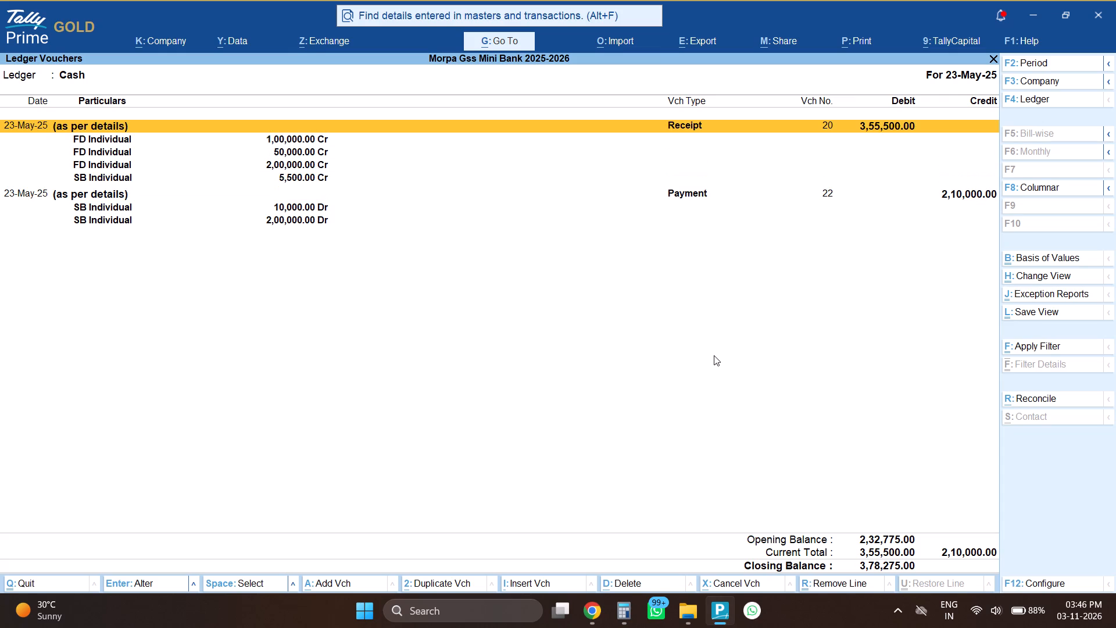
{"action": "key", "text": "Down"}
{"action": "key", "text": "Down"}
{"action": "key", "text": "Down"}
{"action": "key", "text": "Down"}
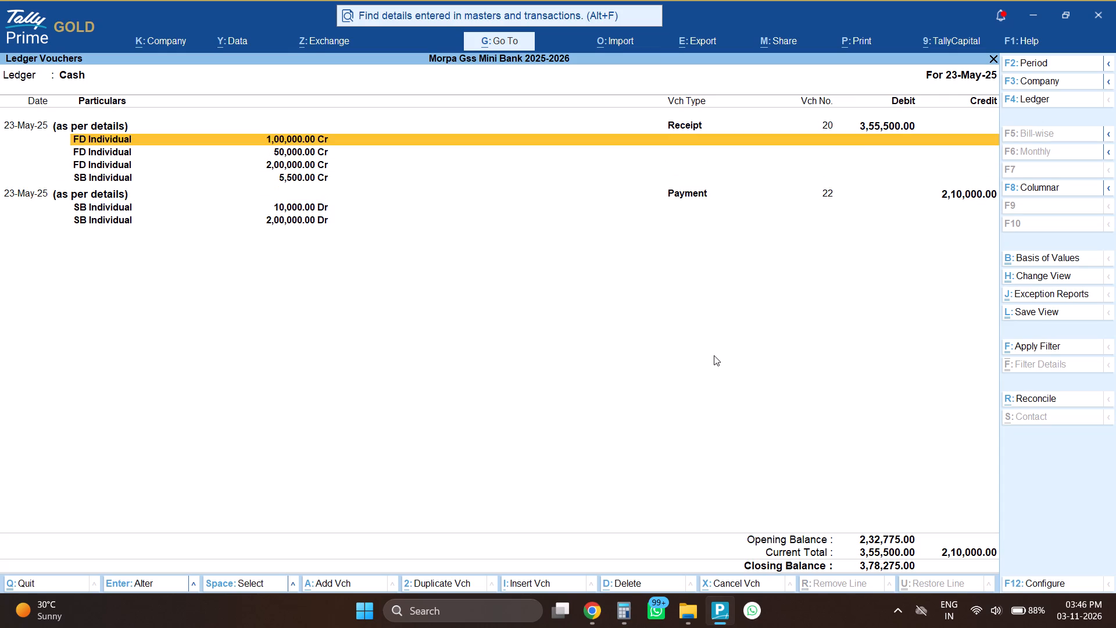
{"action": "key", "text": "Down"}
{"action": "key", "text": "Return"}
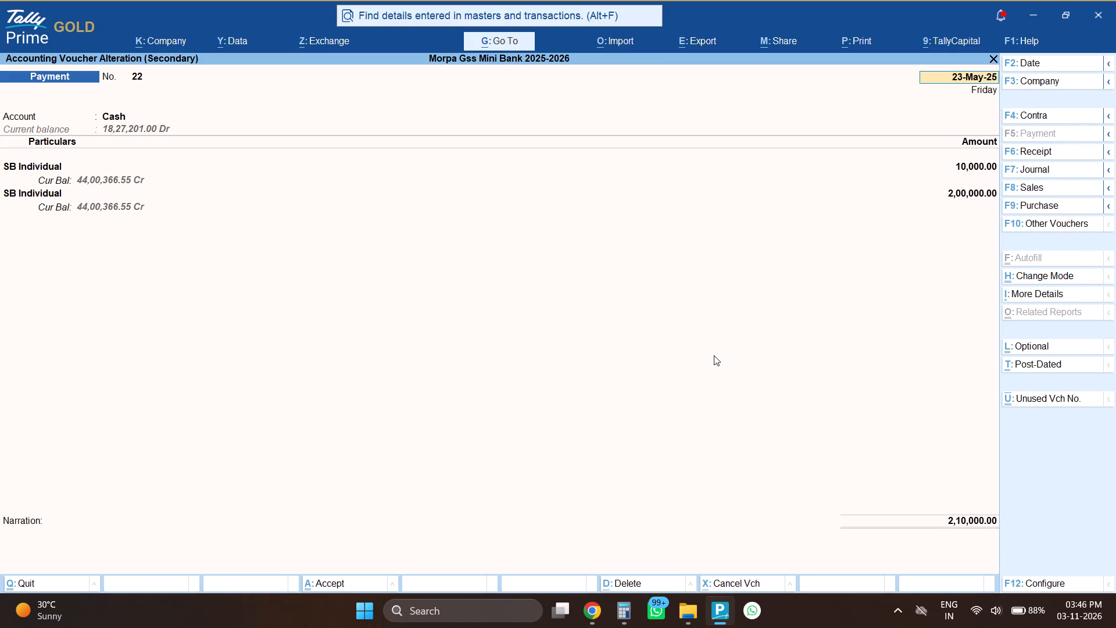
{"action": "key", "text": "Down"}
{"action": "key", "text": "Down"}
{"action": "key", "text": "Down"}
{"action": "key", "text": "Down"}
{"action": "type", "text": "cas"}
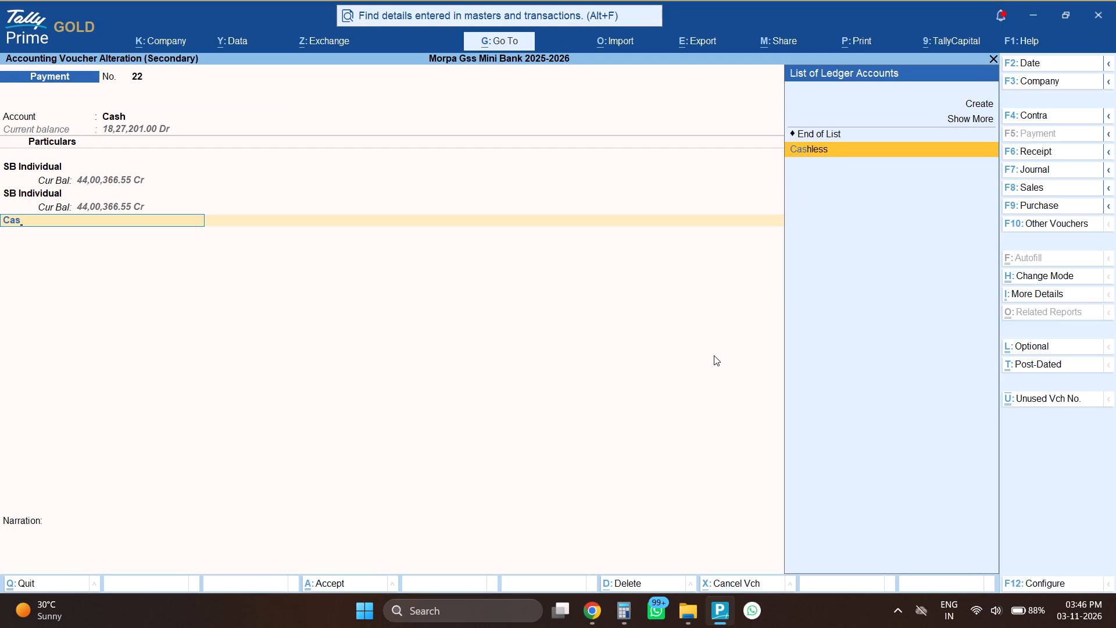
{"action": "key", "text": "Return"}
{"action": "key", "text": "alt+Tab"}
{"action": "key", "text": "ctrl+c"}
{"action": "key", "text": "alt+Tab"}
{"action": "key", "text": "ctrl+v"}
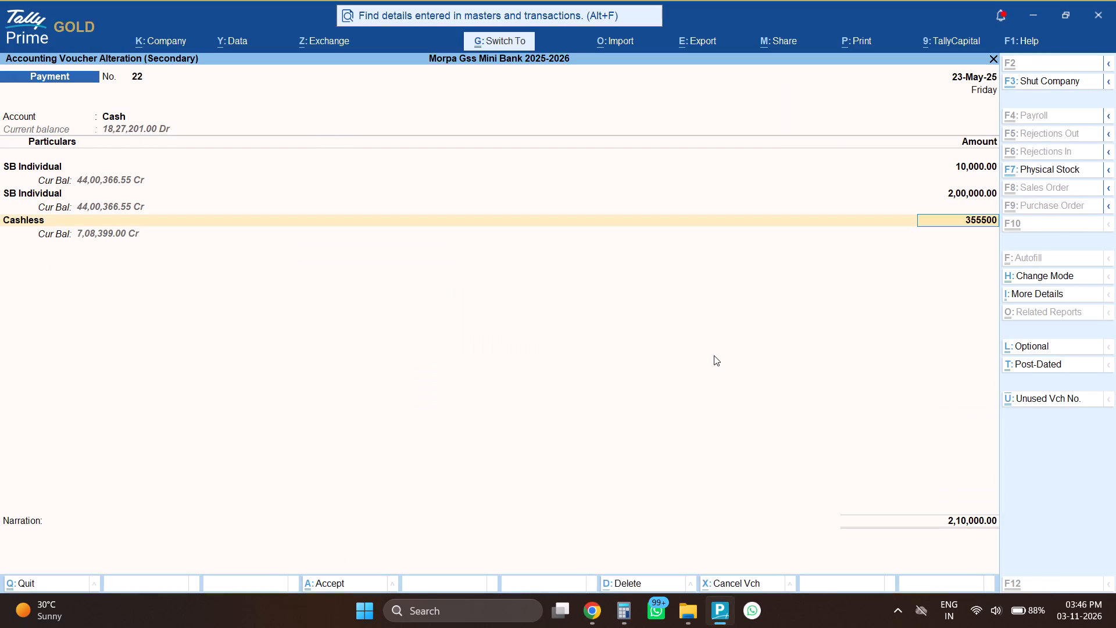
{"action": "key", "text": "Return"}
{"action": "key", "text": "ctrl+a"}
Recheck the 23-May-25 receipt and payment voucher lines, down to the Cashless payment line.
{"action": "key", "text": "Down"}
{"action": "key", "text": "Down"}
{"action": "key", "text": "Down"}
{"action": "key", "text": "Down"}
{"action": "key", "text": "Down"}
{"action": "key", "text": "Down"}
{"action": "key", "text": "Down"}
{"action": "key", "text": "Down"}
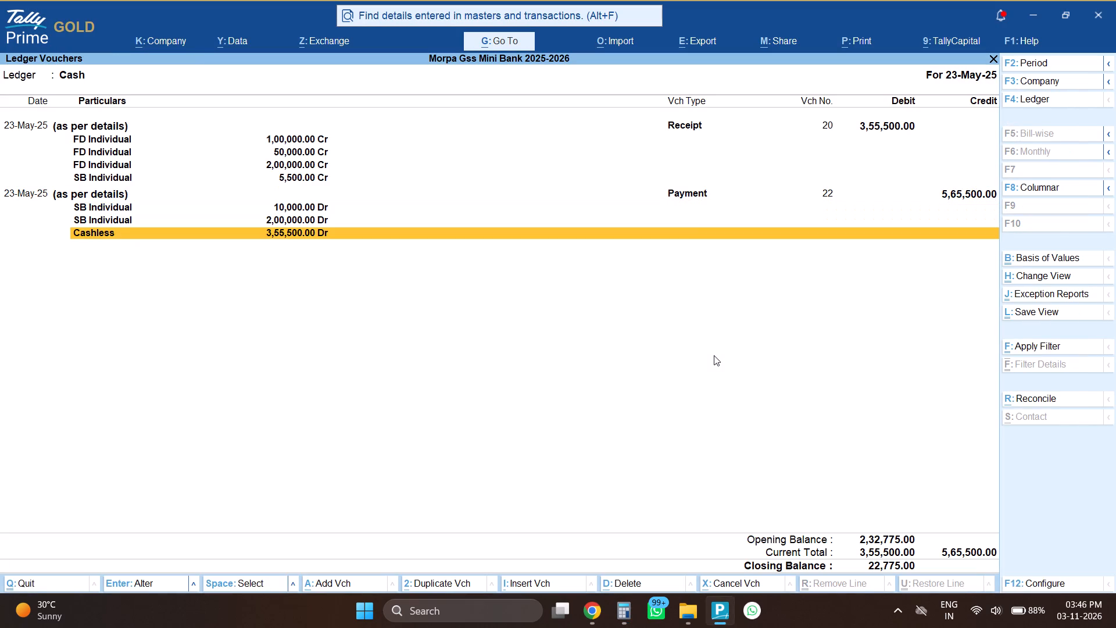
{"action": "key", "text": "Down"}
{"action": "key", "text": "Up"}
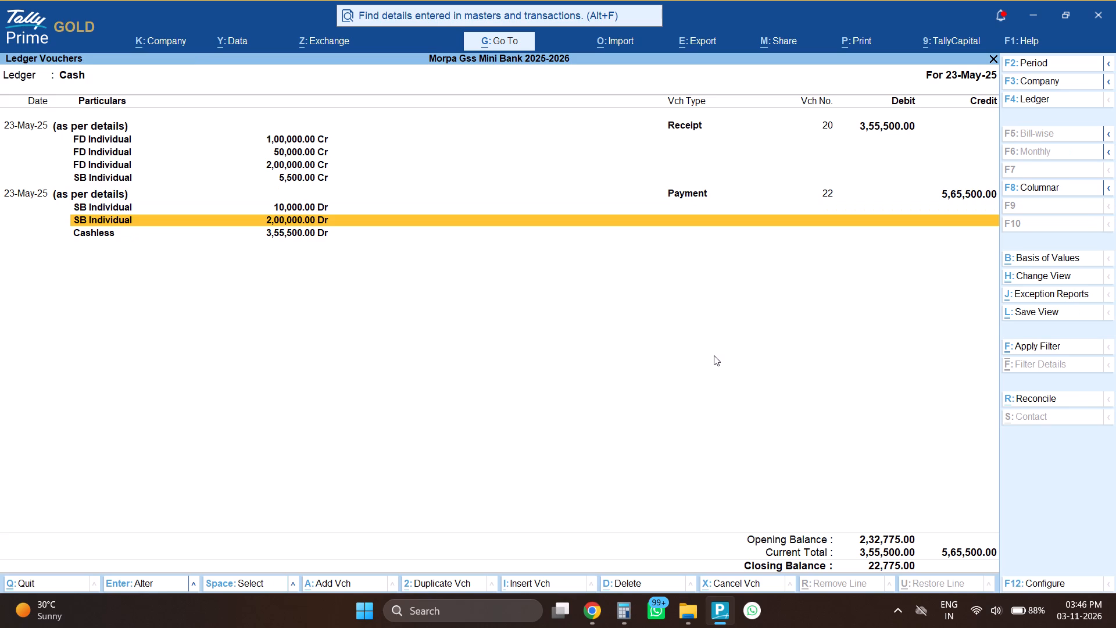
Move the Cash ledger to 27-May-25 and check the receipt voucher's Mini Bank /Ac, SB Individual and Cashless lines.
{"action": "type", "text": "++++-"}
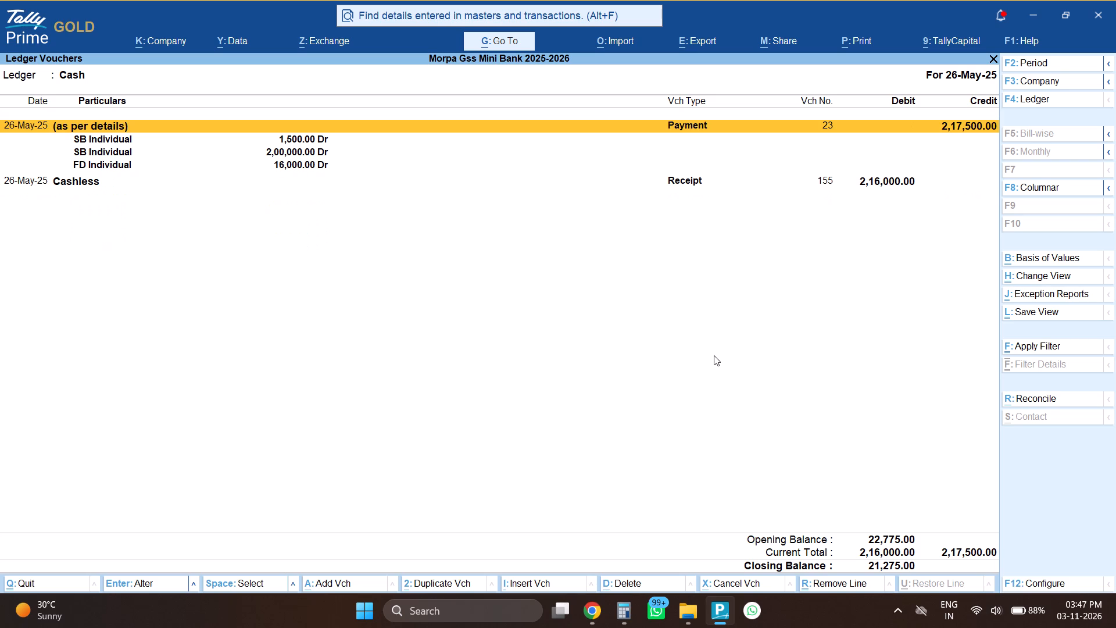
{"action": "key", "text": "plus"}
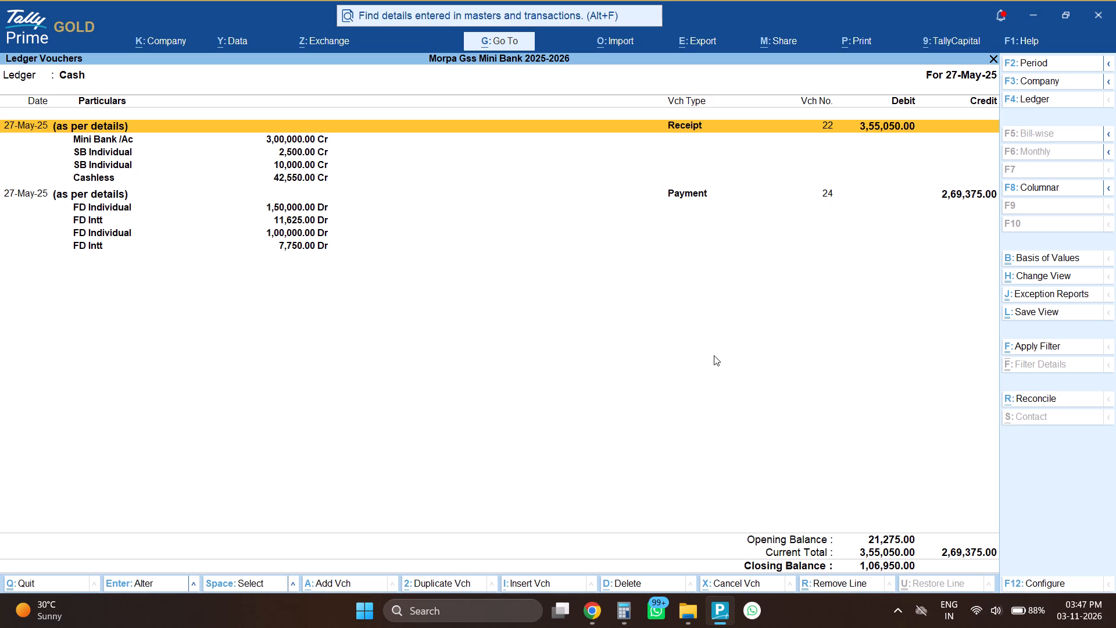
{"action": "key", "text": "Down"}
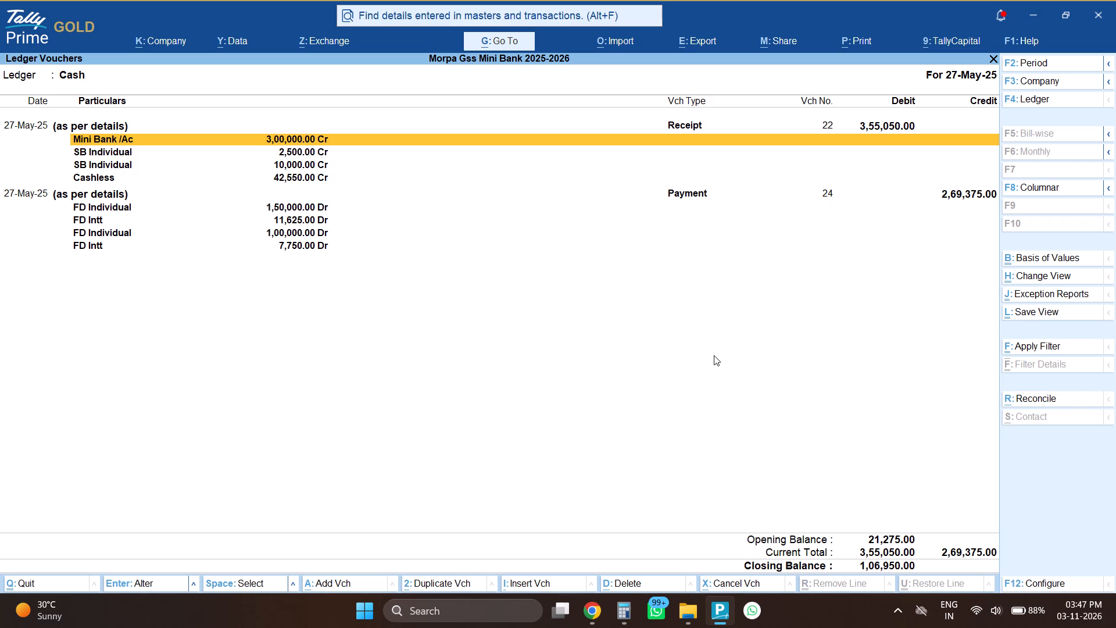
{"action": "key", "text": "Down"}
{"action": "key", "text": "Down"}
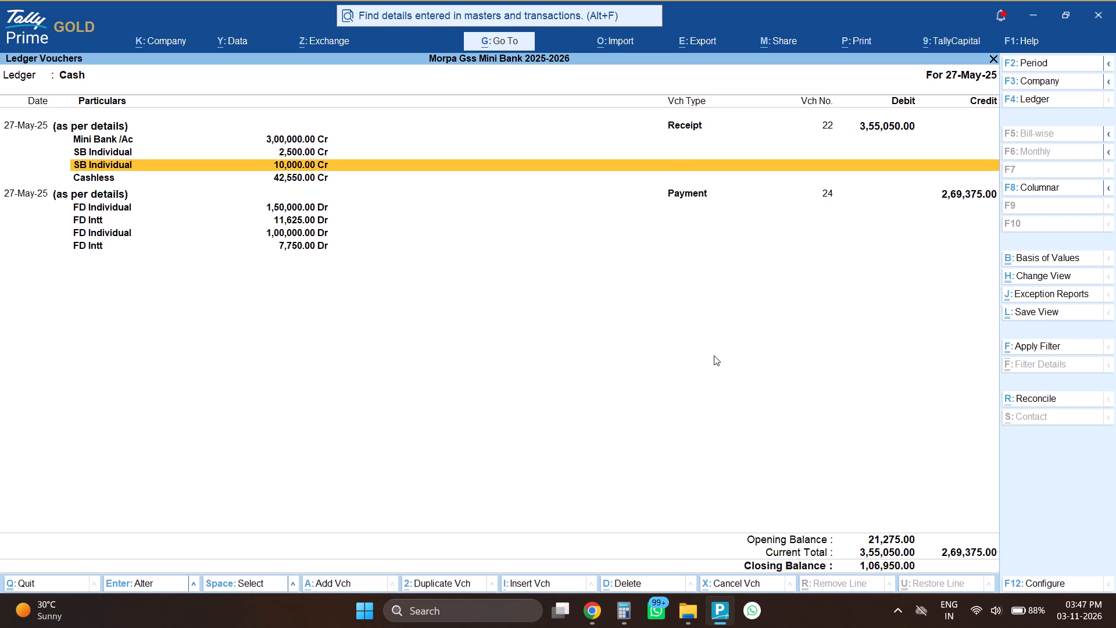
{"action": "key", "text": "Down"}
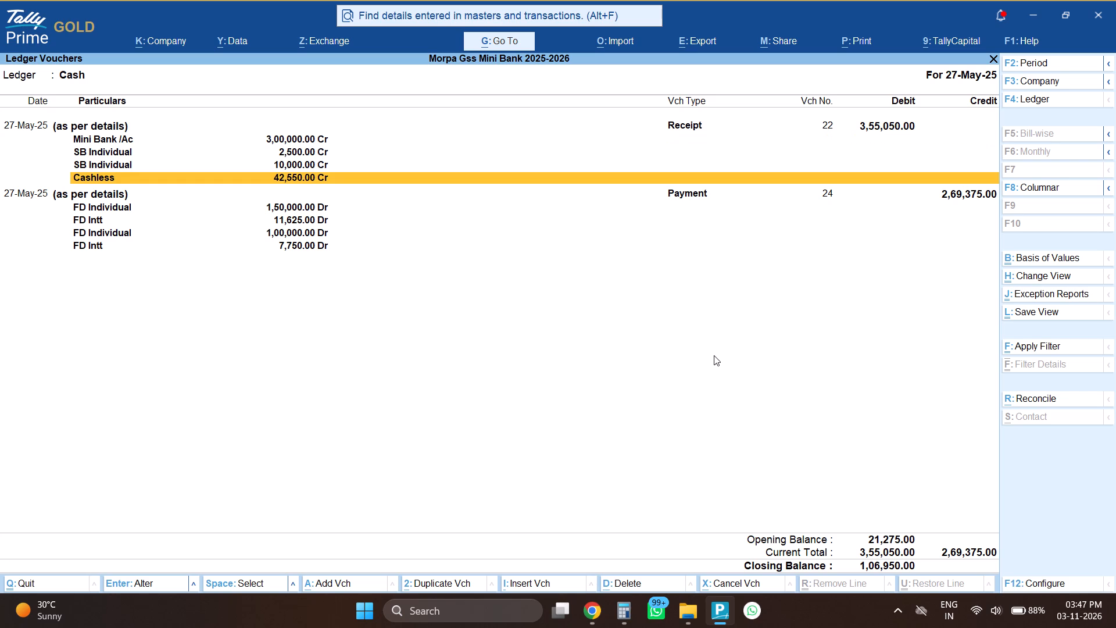
Set the Cashless amount in 27-May-25 receipt voucher 22 to 0 and save the voucher.
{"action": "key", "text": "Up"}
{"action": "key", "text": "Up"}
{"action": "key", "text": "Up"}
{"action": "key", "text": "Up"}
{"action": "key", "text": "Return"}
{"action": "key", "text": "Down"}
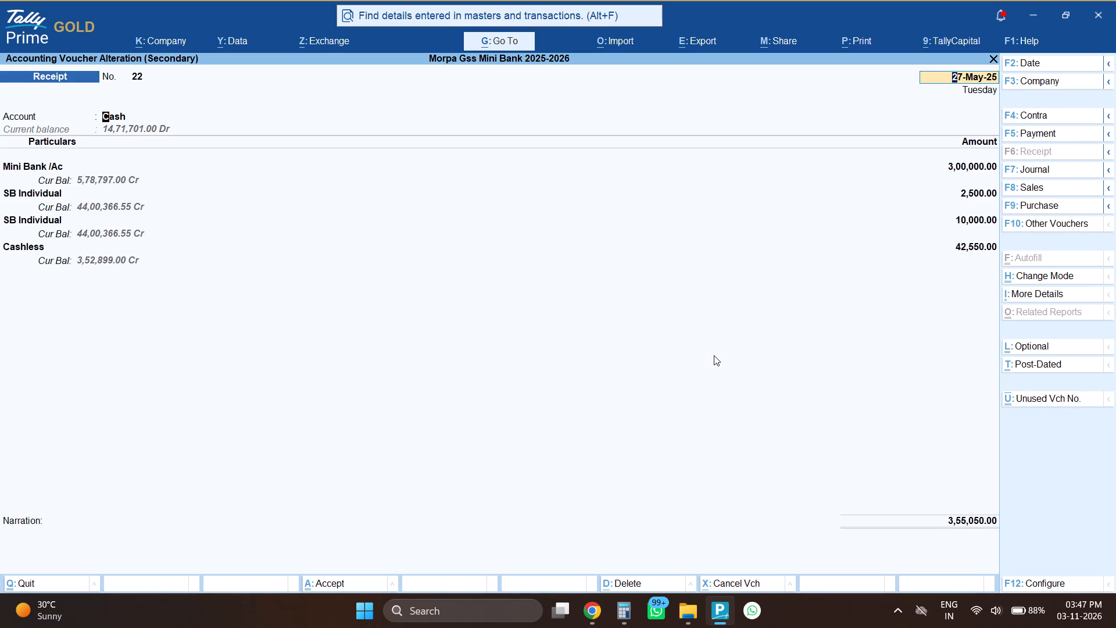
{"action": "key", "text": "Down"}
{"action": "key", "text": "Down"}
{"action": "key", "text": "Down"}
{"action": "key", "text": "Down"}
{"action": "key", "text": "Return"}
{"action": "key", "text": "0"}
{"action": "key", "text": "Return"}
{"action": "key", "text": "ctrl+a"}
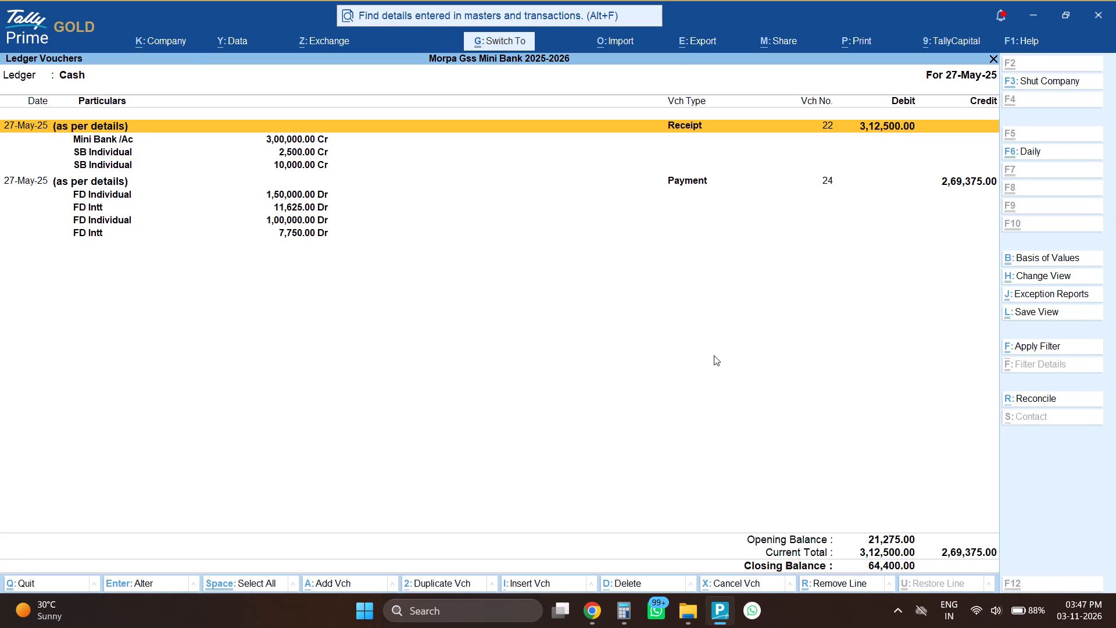
Recheck the remaining lines of 27-May-25 receipt voucher 22, down to the last SB Individual line.
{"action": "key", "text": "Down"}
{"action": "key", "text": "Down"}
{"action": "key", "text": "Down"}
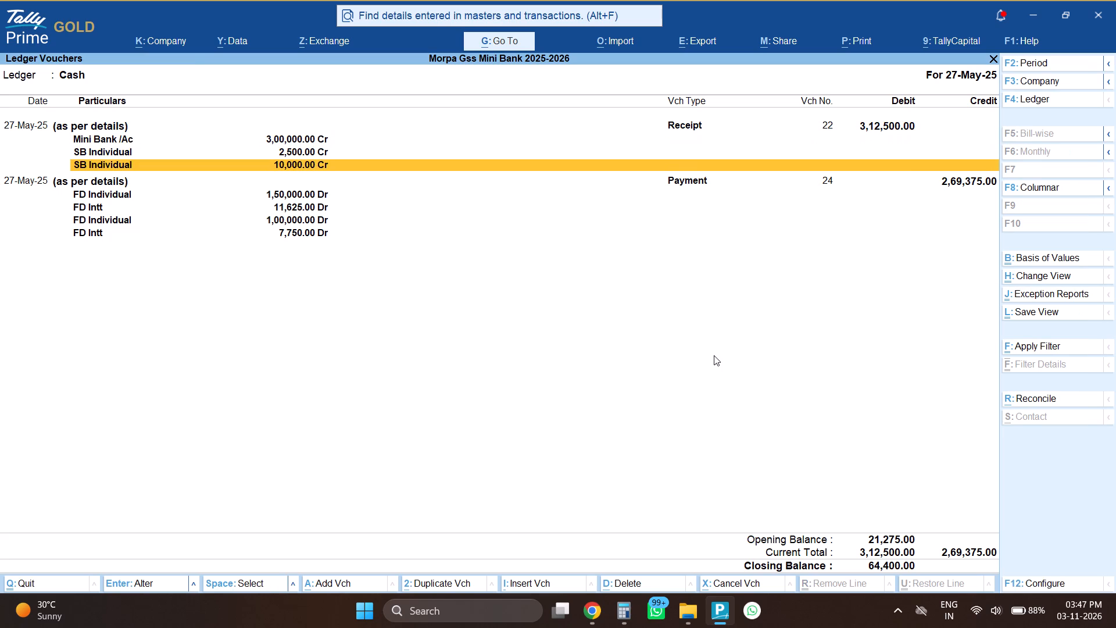